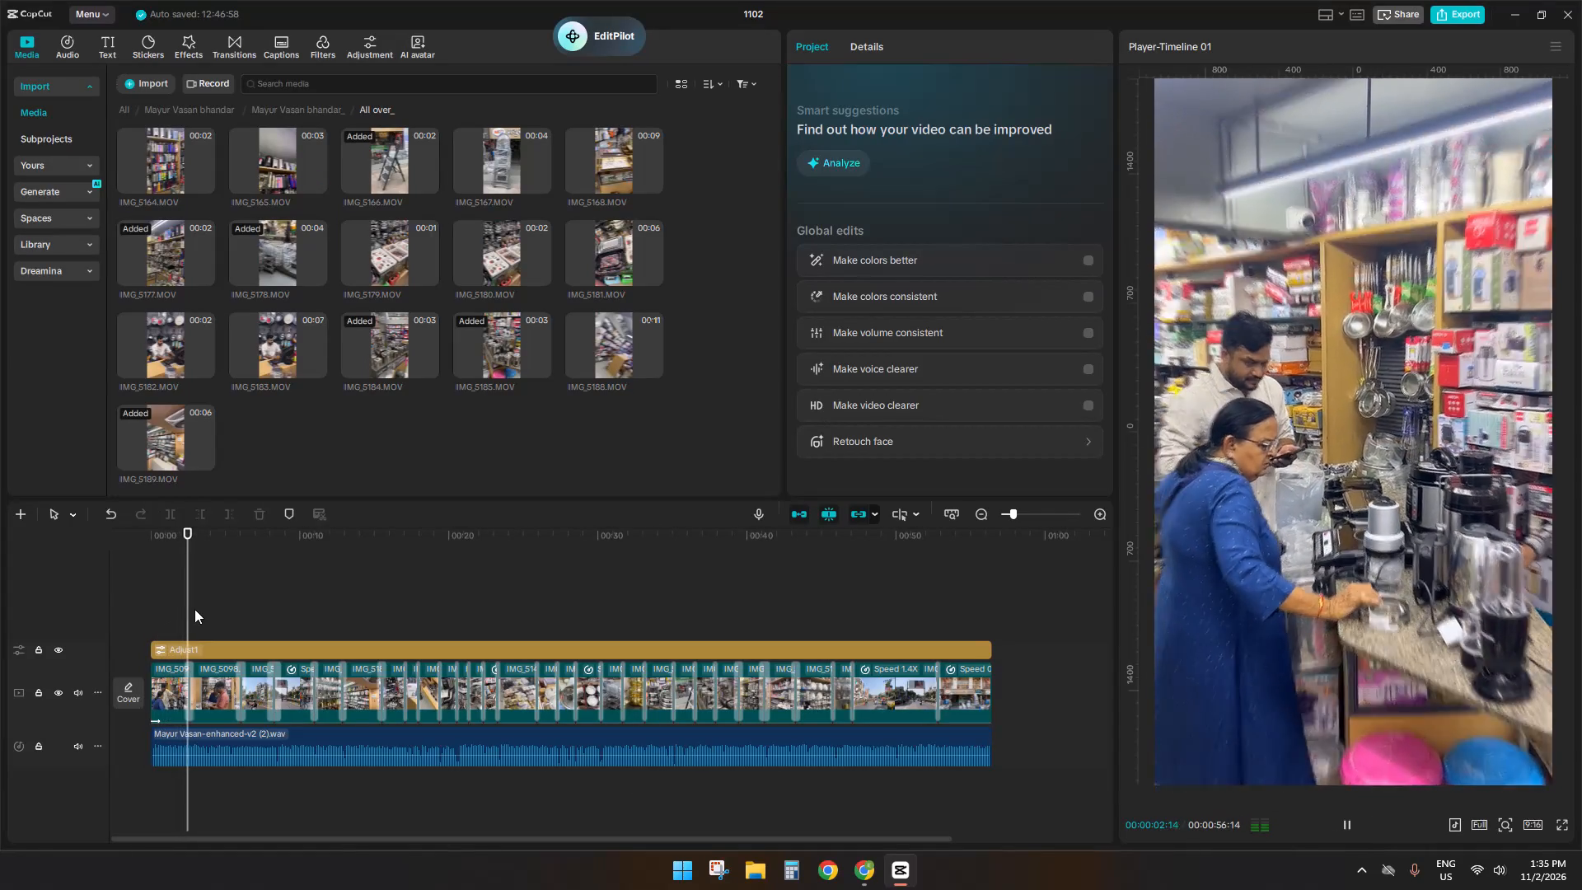
Play back the opening clips from about 2 seconds and stop at the transition near 8 seconds to review the cuts.
double_click(194, 610)
key(space)
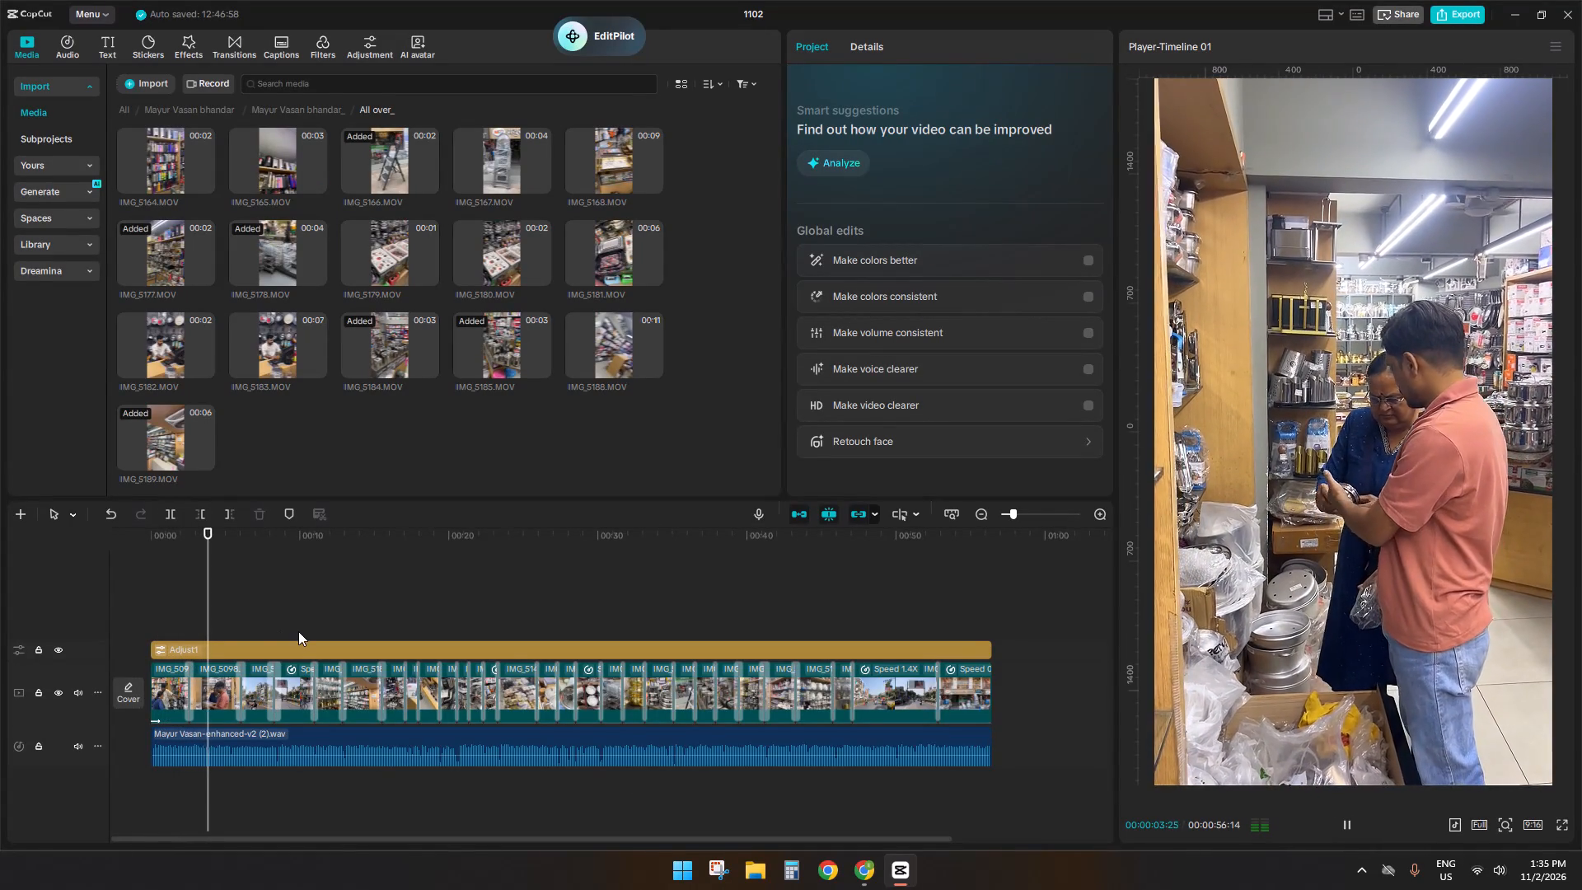
ctrl+scroll(298, 631, up, 2)
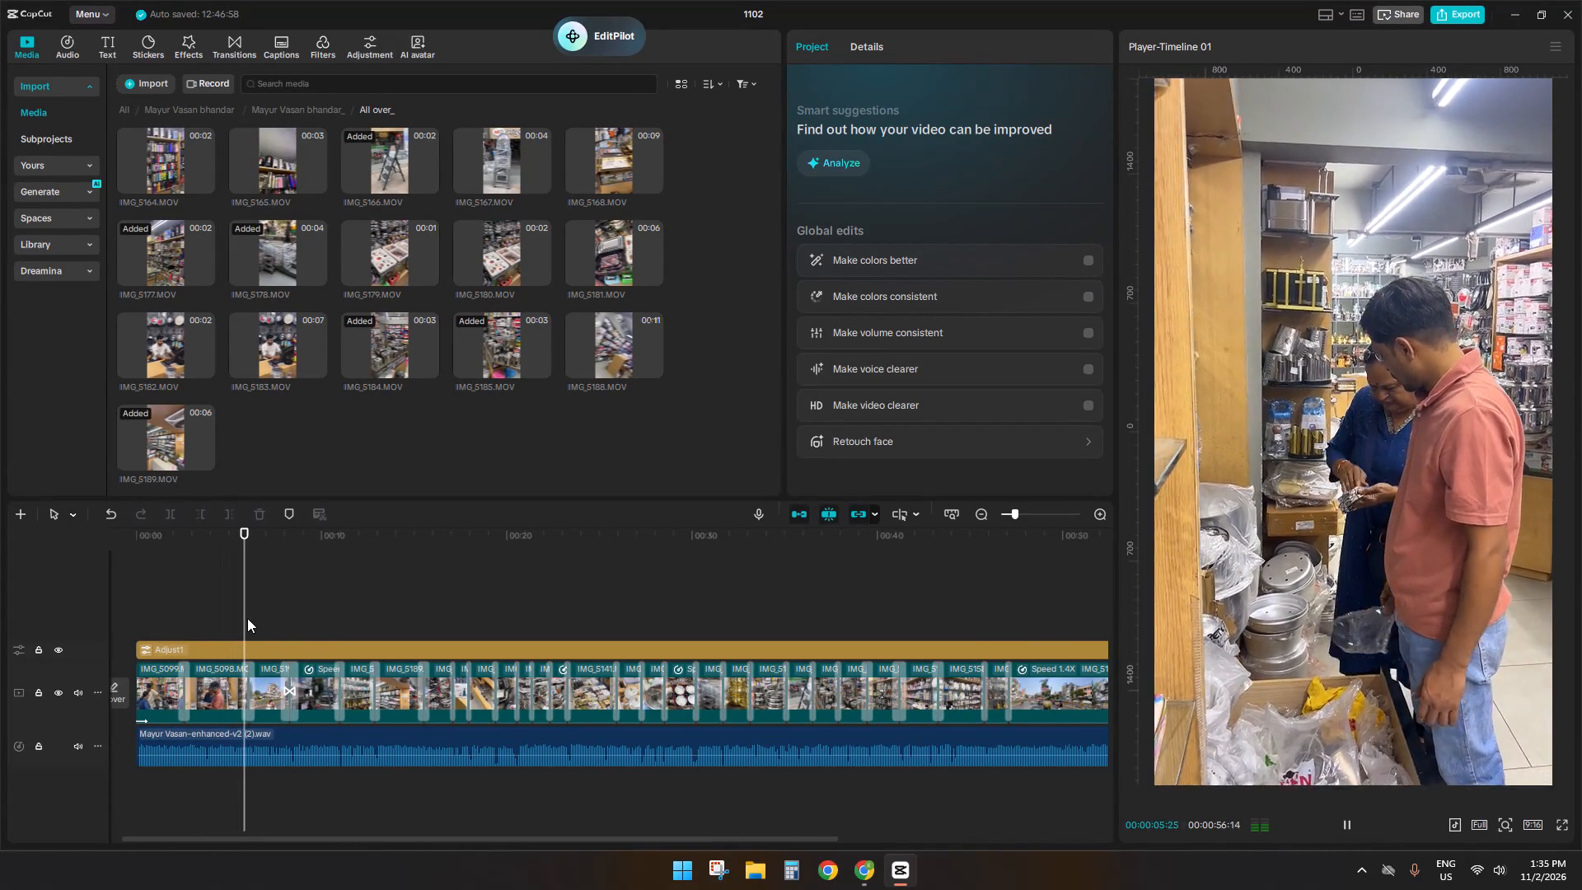
ctrl+scroll(247, 618, down, 3)
ctrl+scroll(370, 649, up, 2)
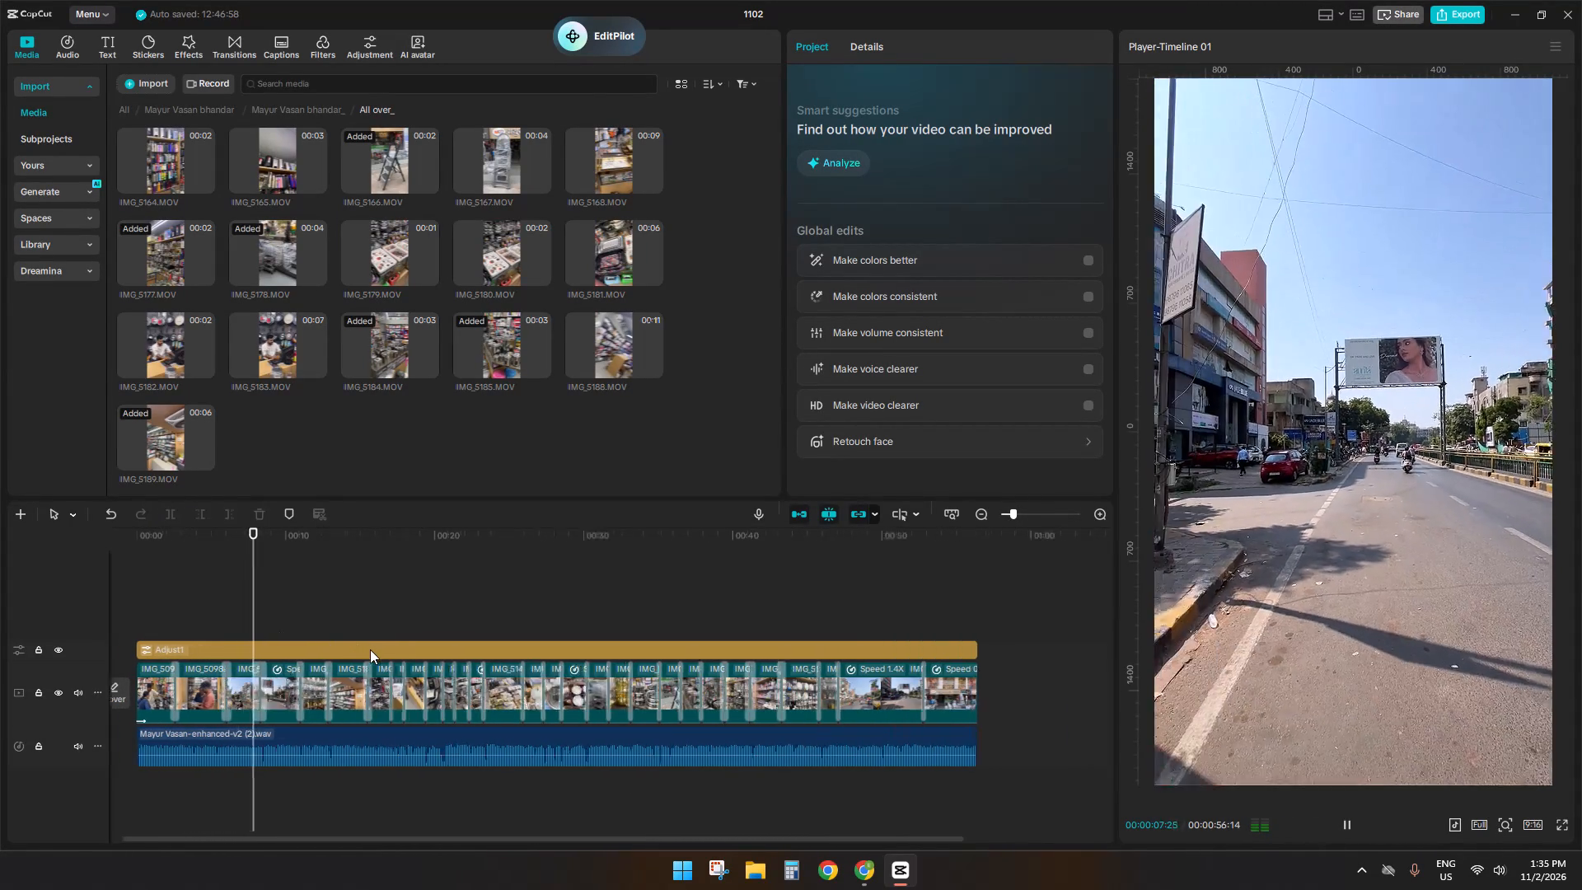
ctrl+scroll(370, 649, up, 2)
click(260, 611)
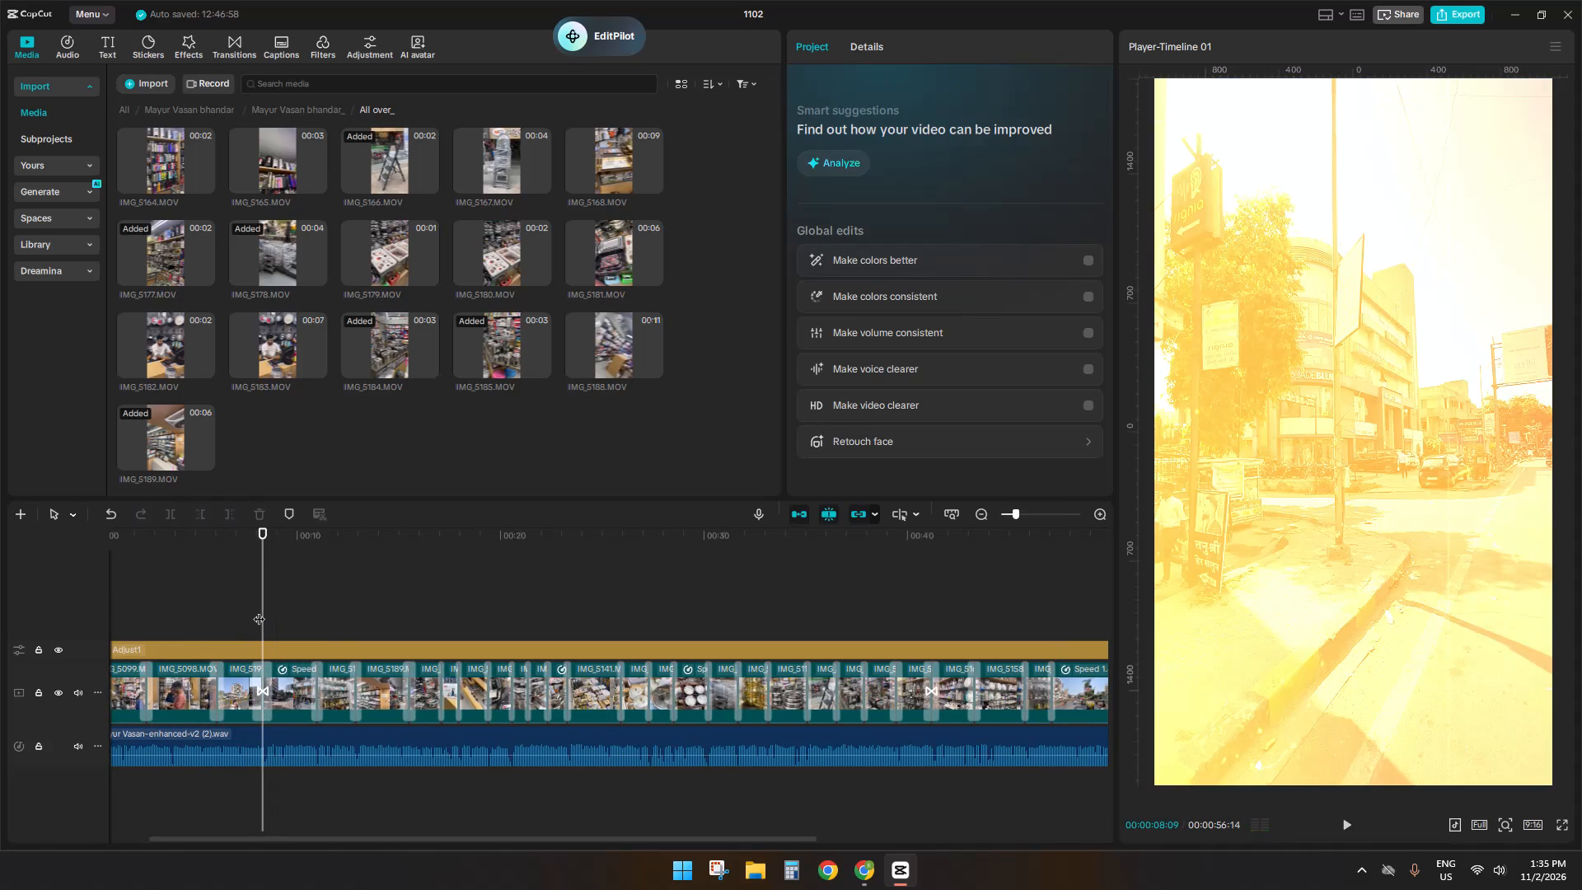
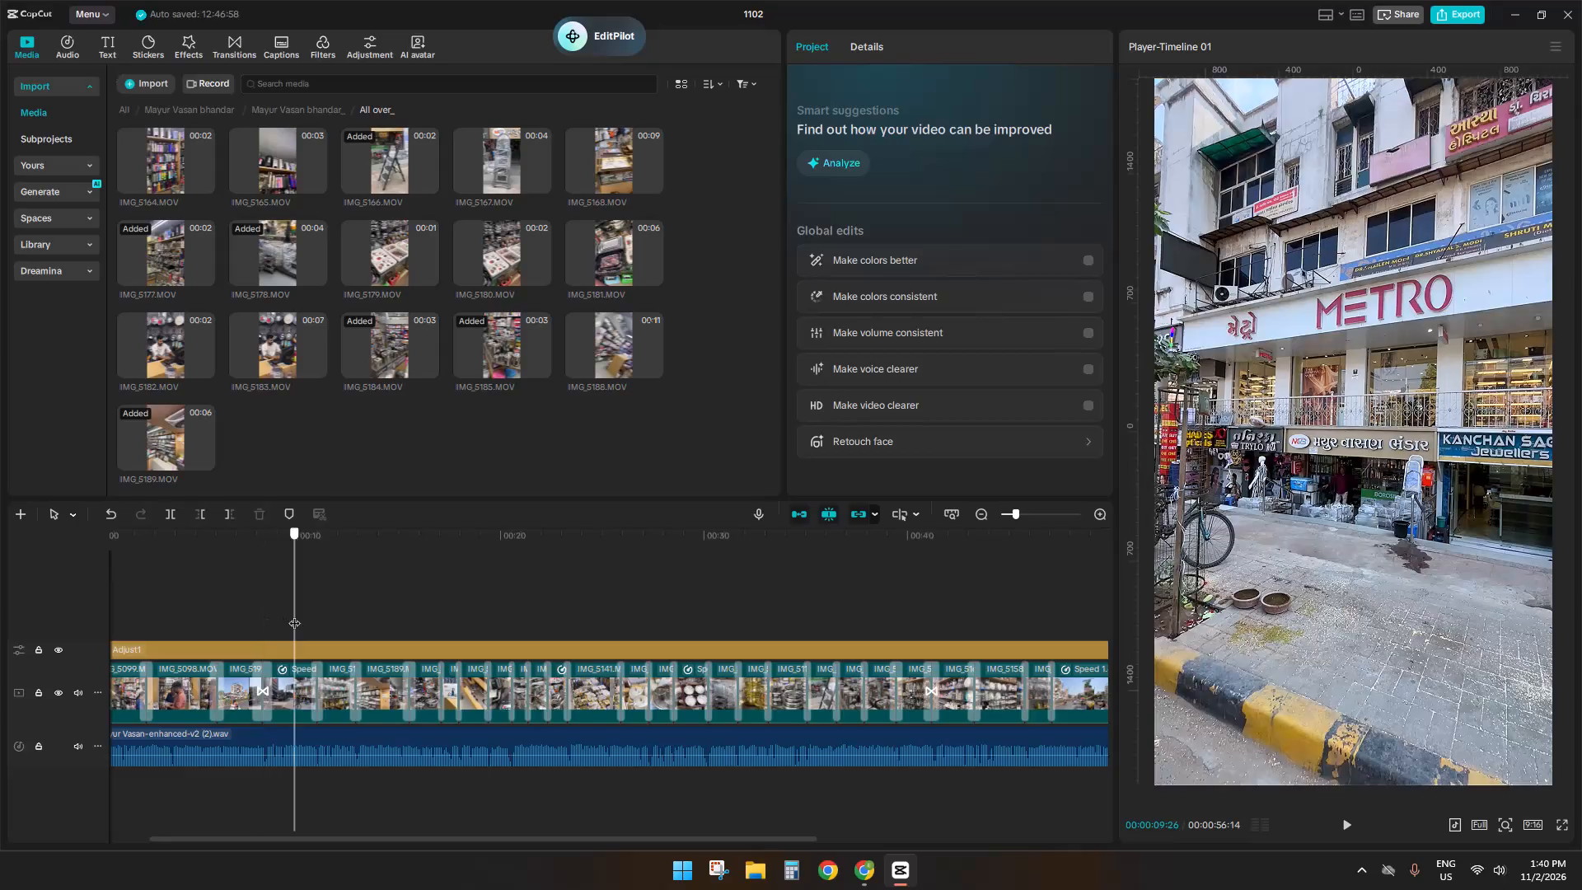
Return to the start of the timeline and review the transition between clips IMG_5099 and IMG_5098, up to about 4 seconds.
ctrl+scroll(316, 659, down, 5)
click(727, 563)
drag(727, 563, 0, 602)
key(space)
ctrl+scroll(257, 682, up, 8)
key(space)
double_click(208, 607)
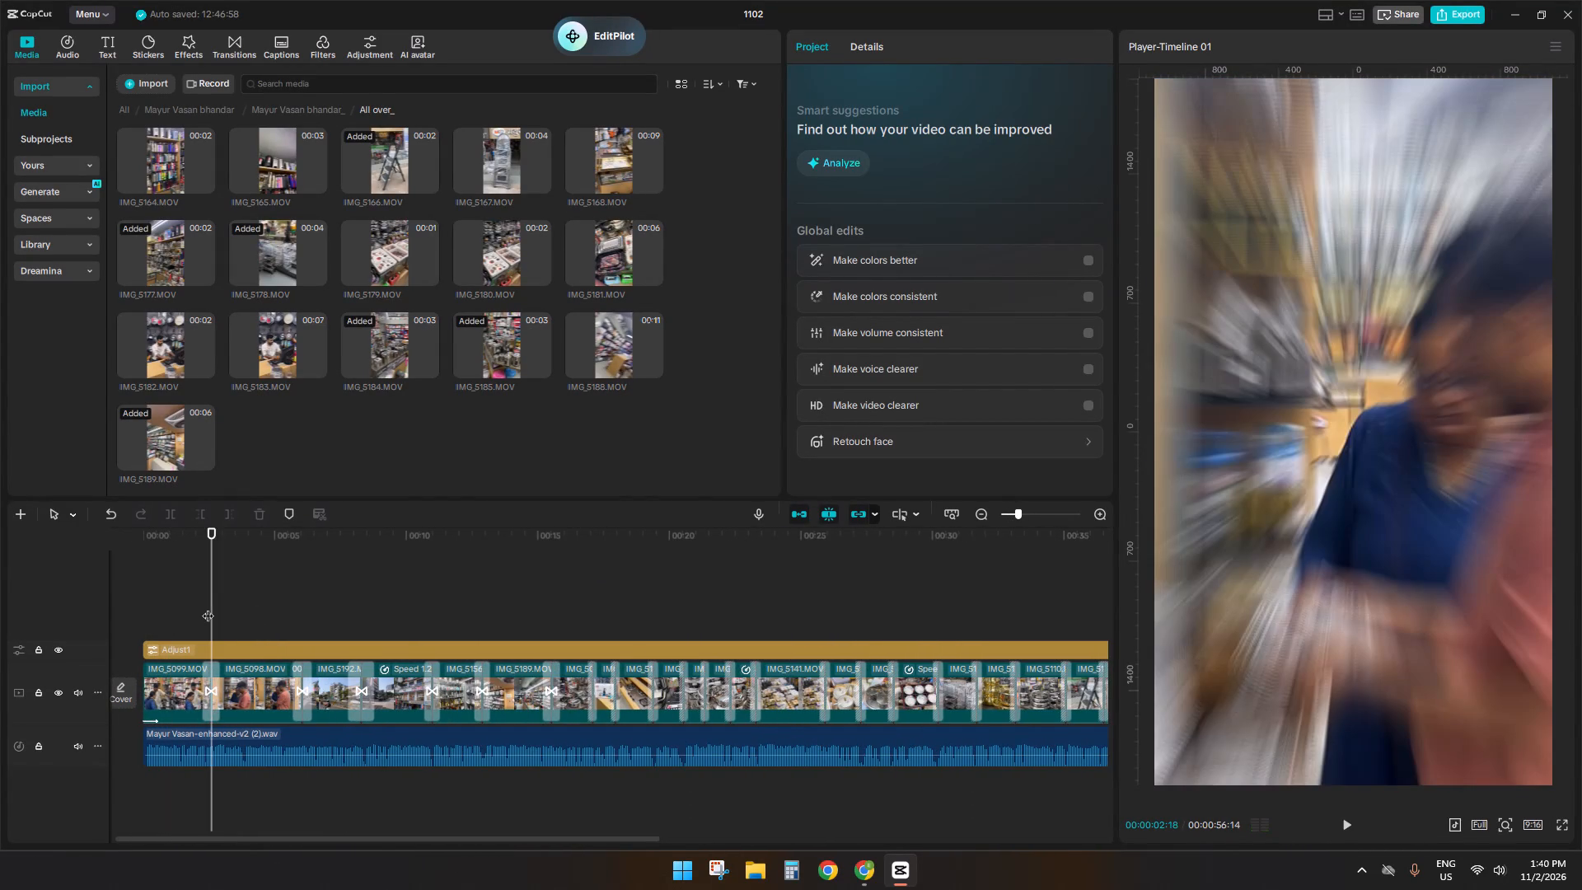
key(space)
click(218, 607)
drag(218, 607, 223, 629)
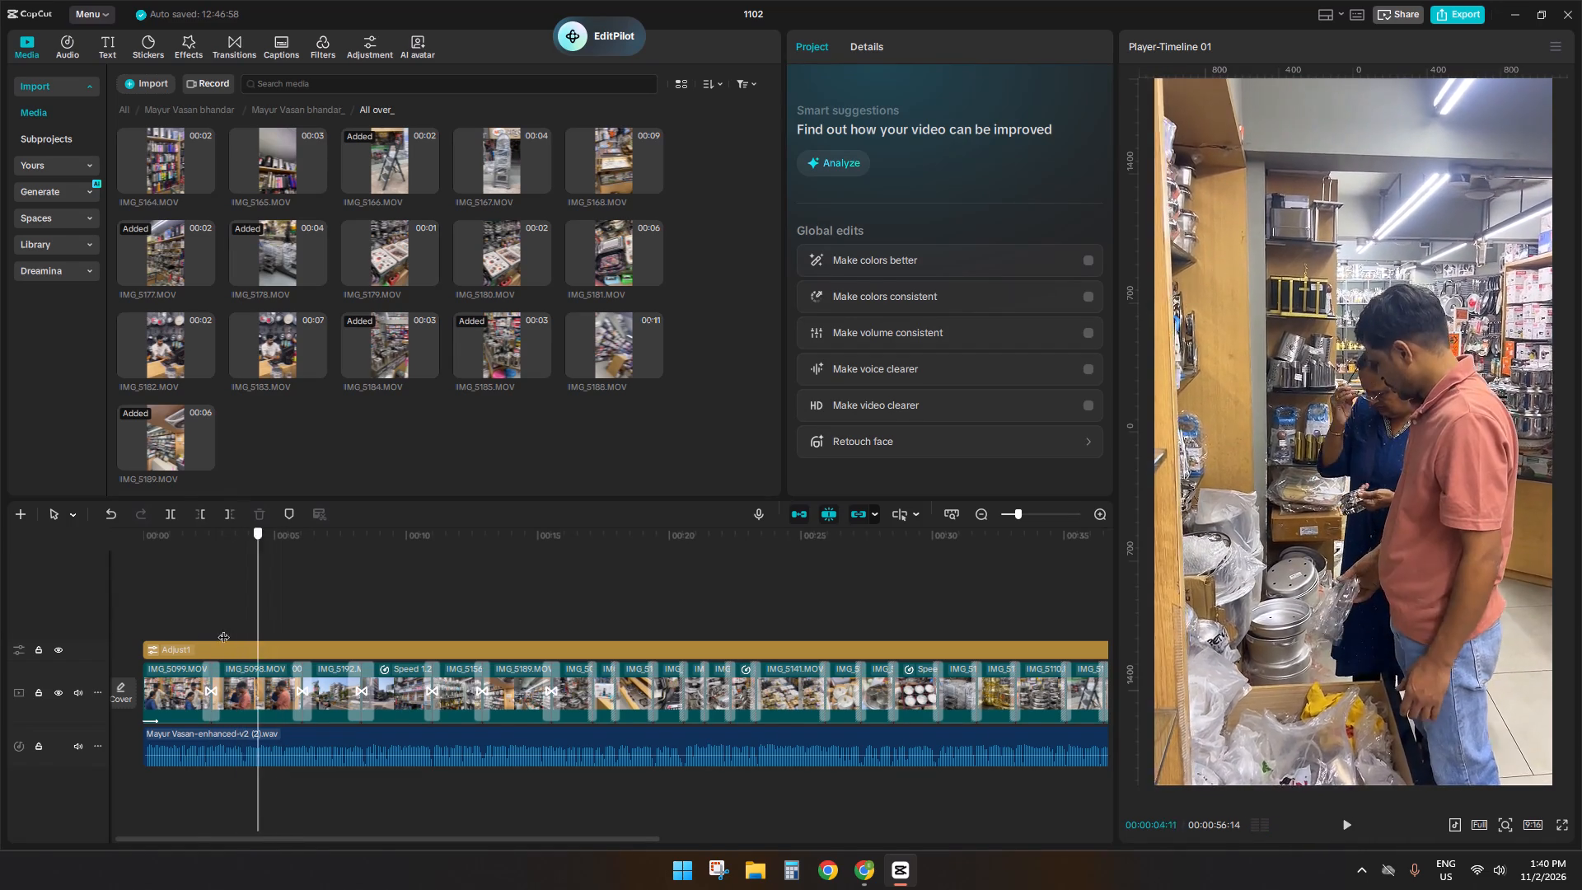
Replay the opening clip IMG_5099 from 0 seconds and scrub through its transition into IMG_5098 near 3 seconds to examine the cut.
drag(223, 629, 151, 630)
click(189, 621)
drag(189, 621, 169, 630)
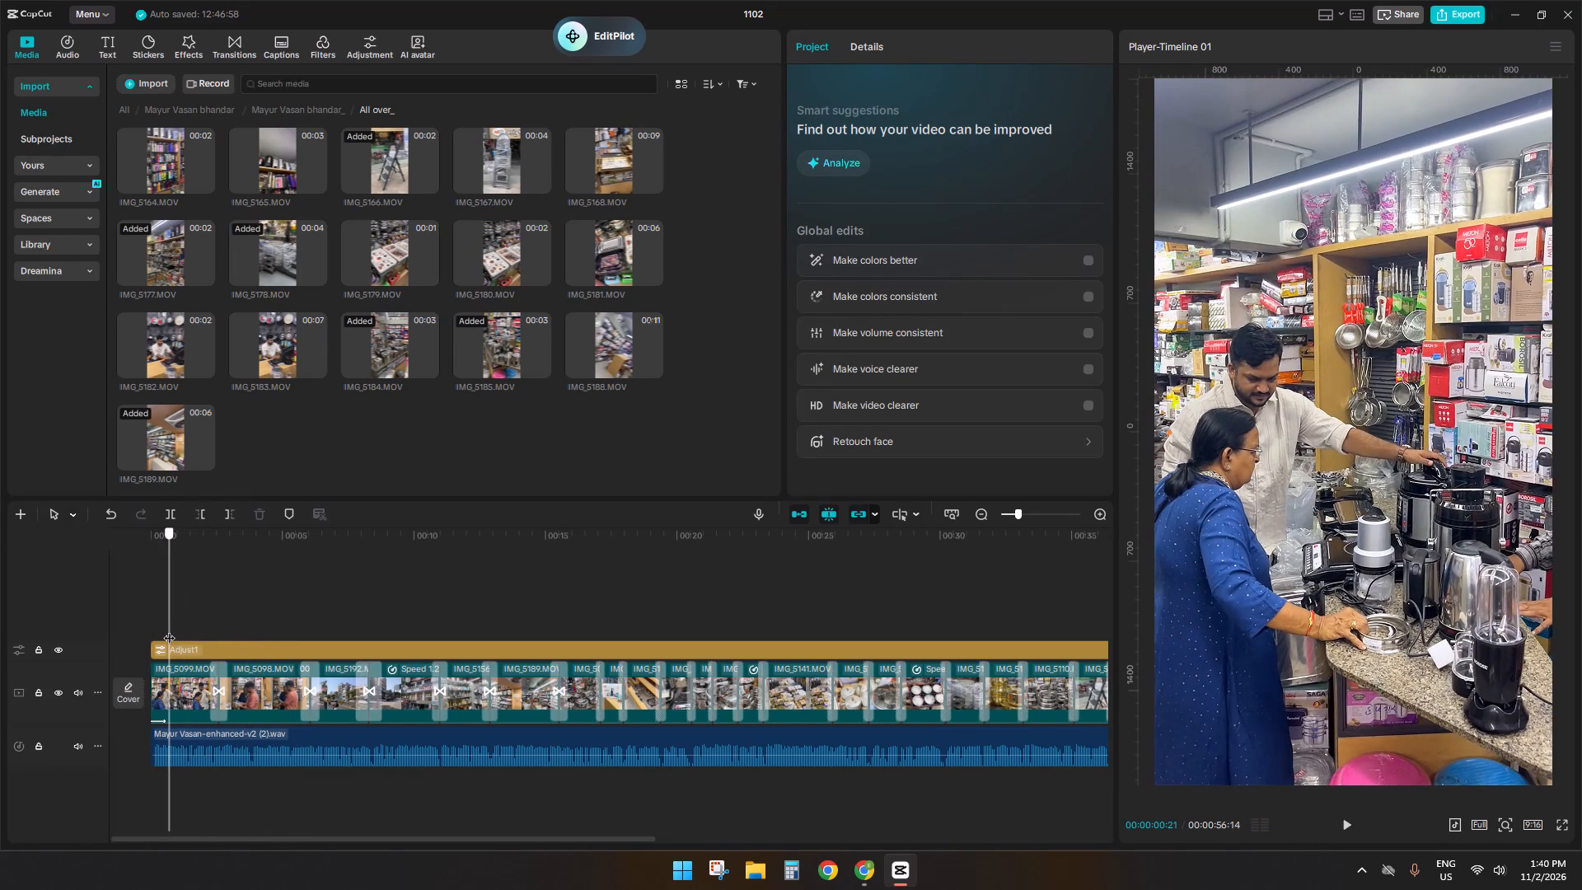
drag(169, 630, 136, 644)
key(space)
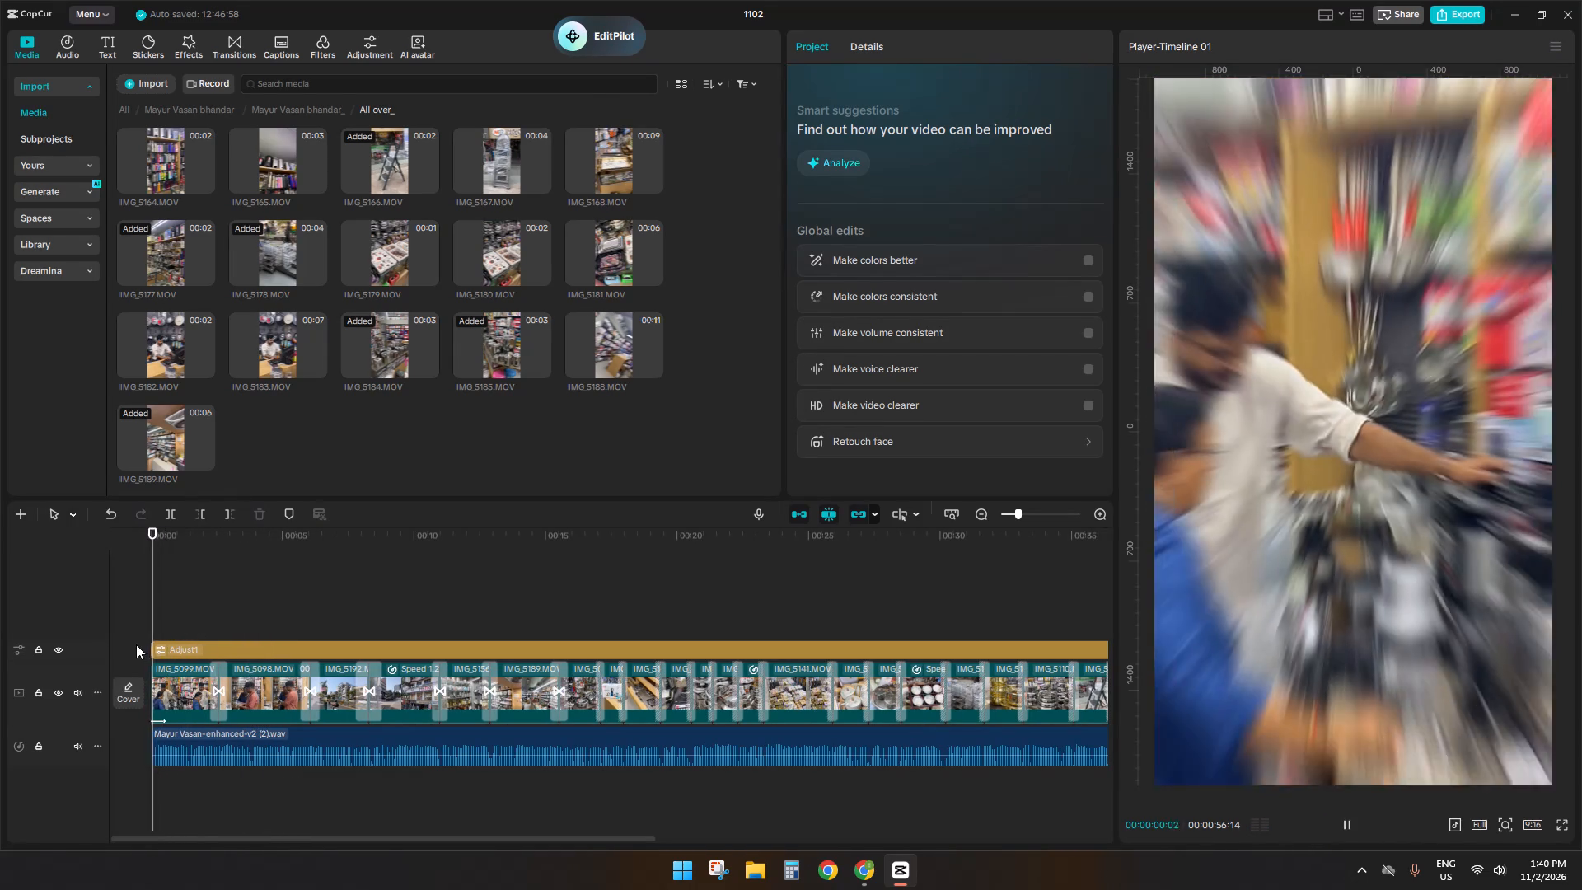
ctrl+scroll(261, 653, up, 5)
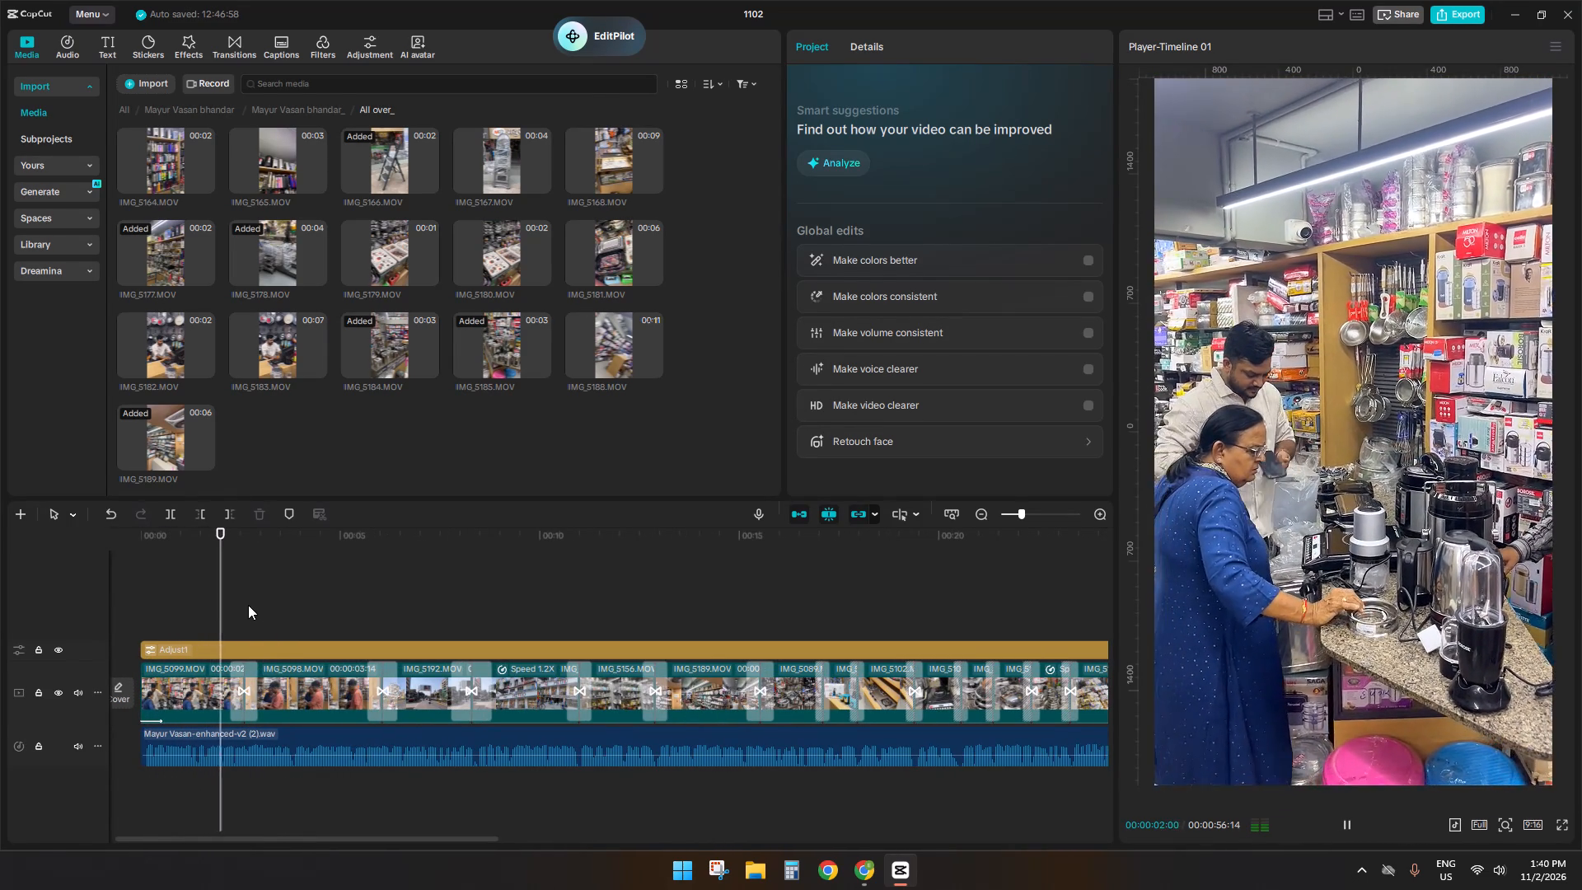
click(213, 605)
drag(213, 605, 36, 605)
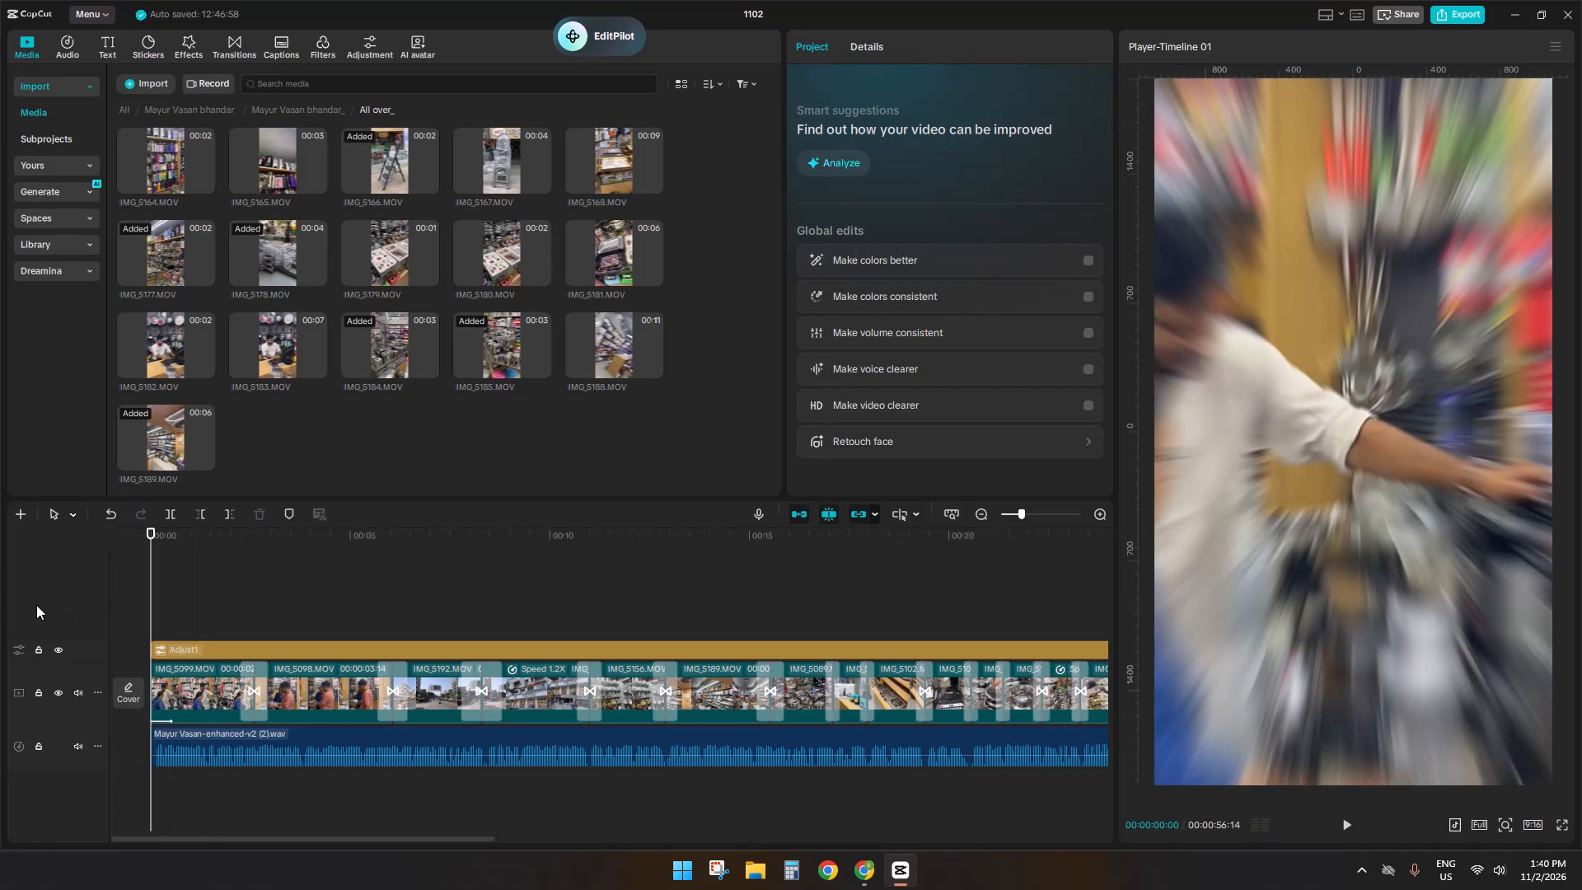
click(227, 609)
drag(227, 609, 182, 615)
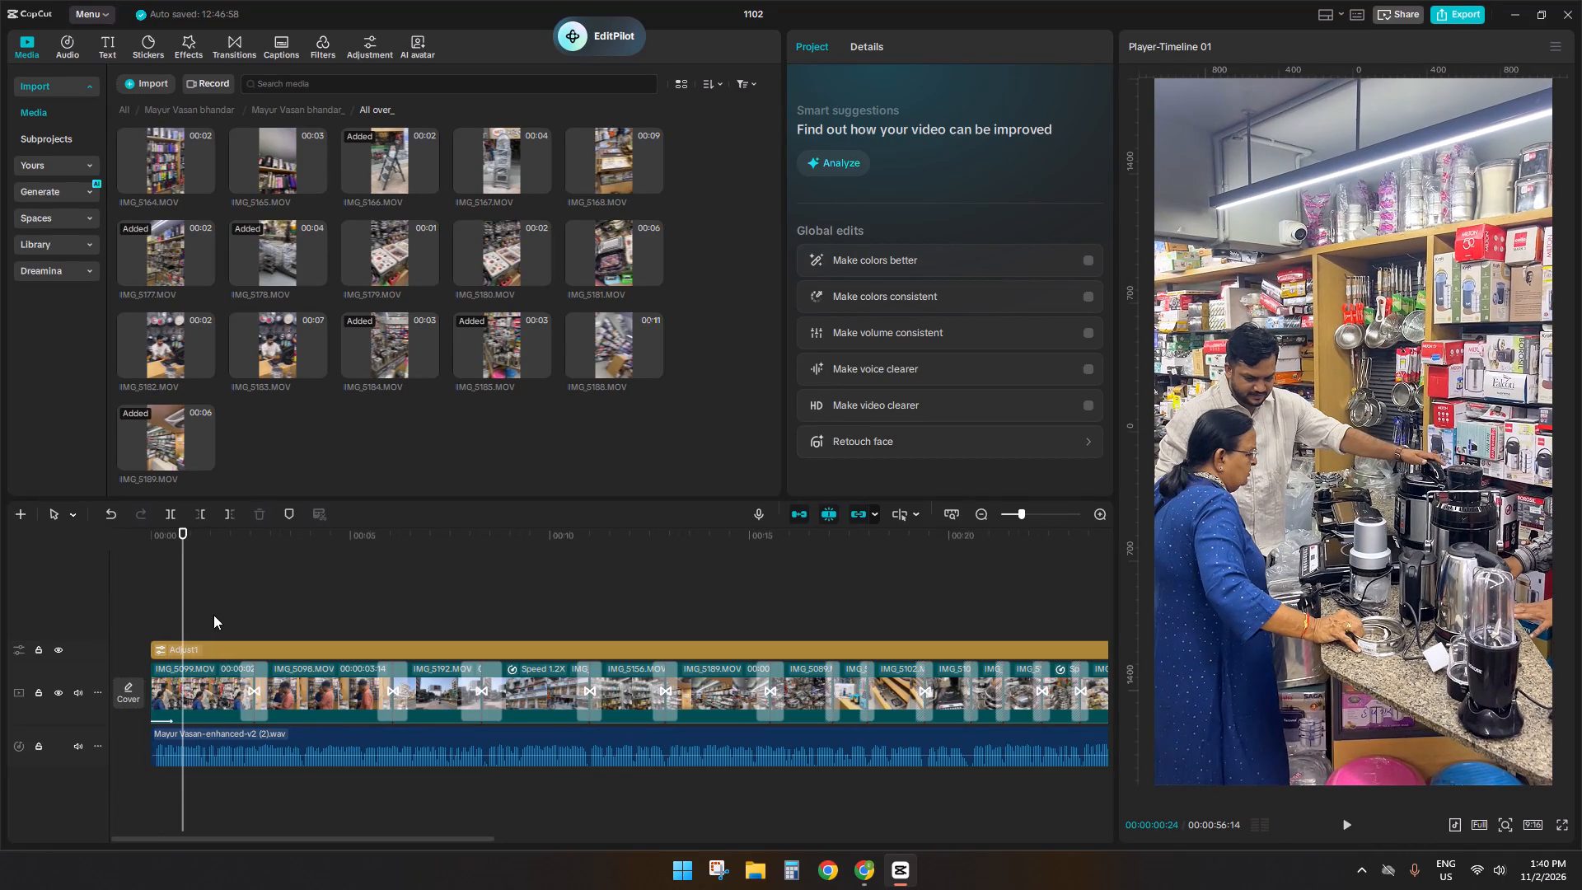
click(218, 615)
drag(218, 615, 232, 613)
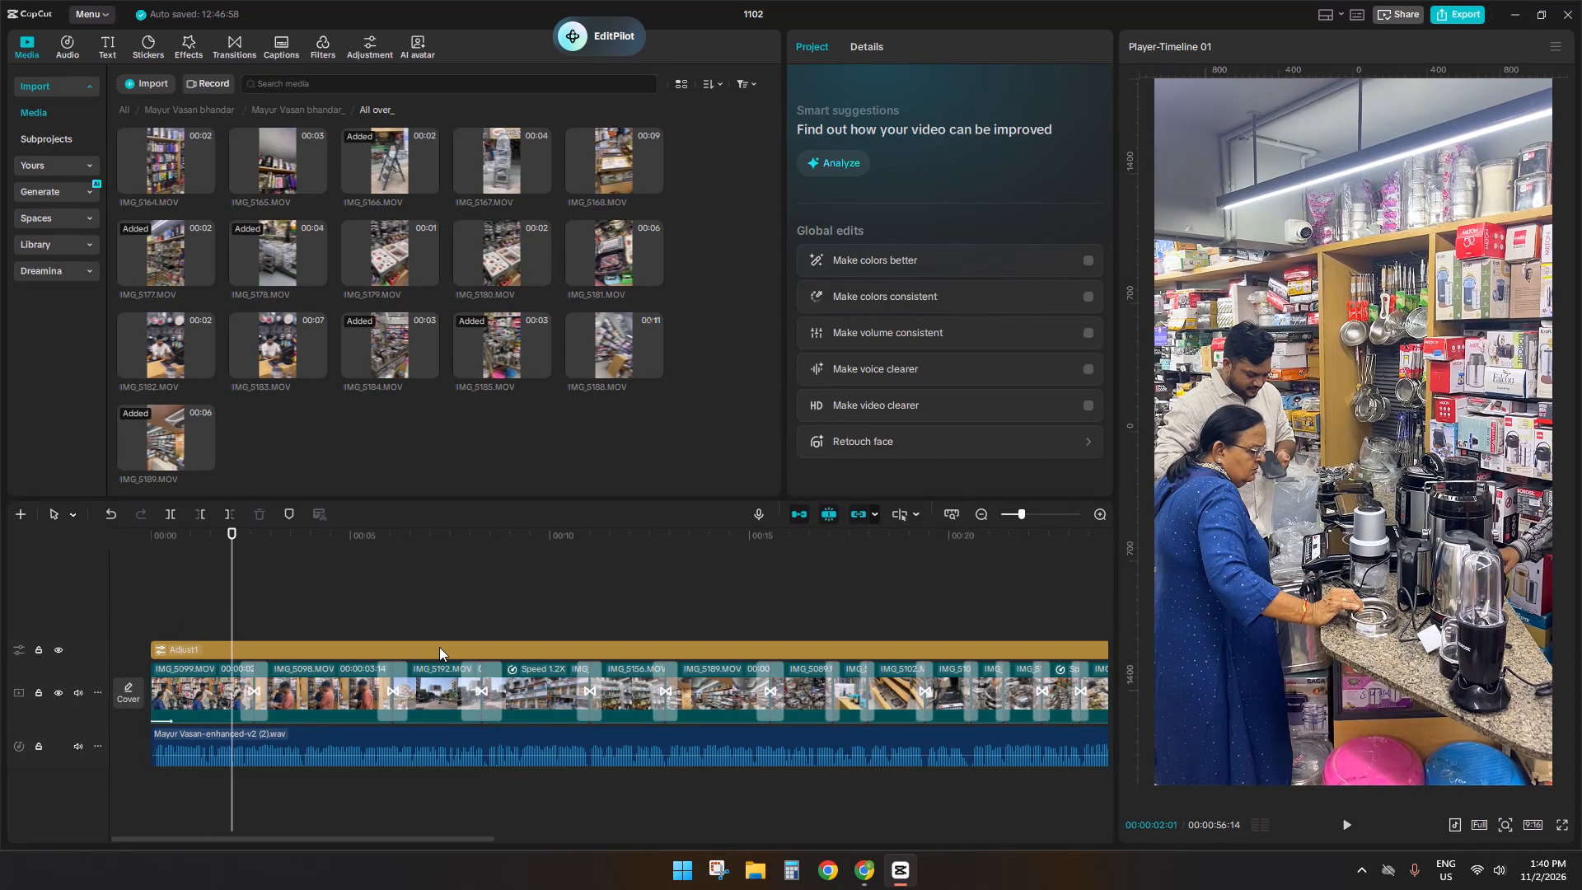
double_click(263, 586)
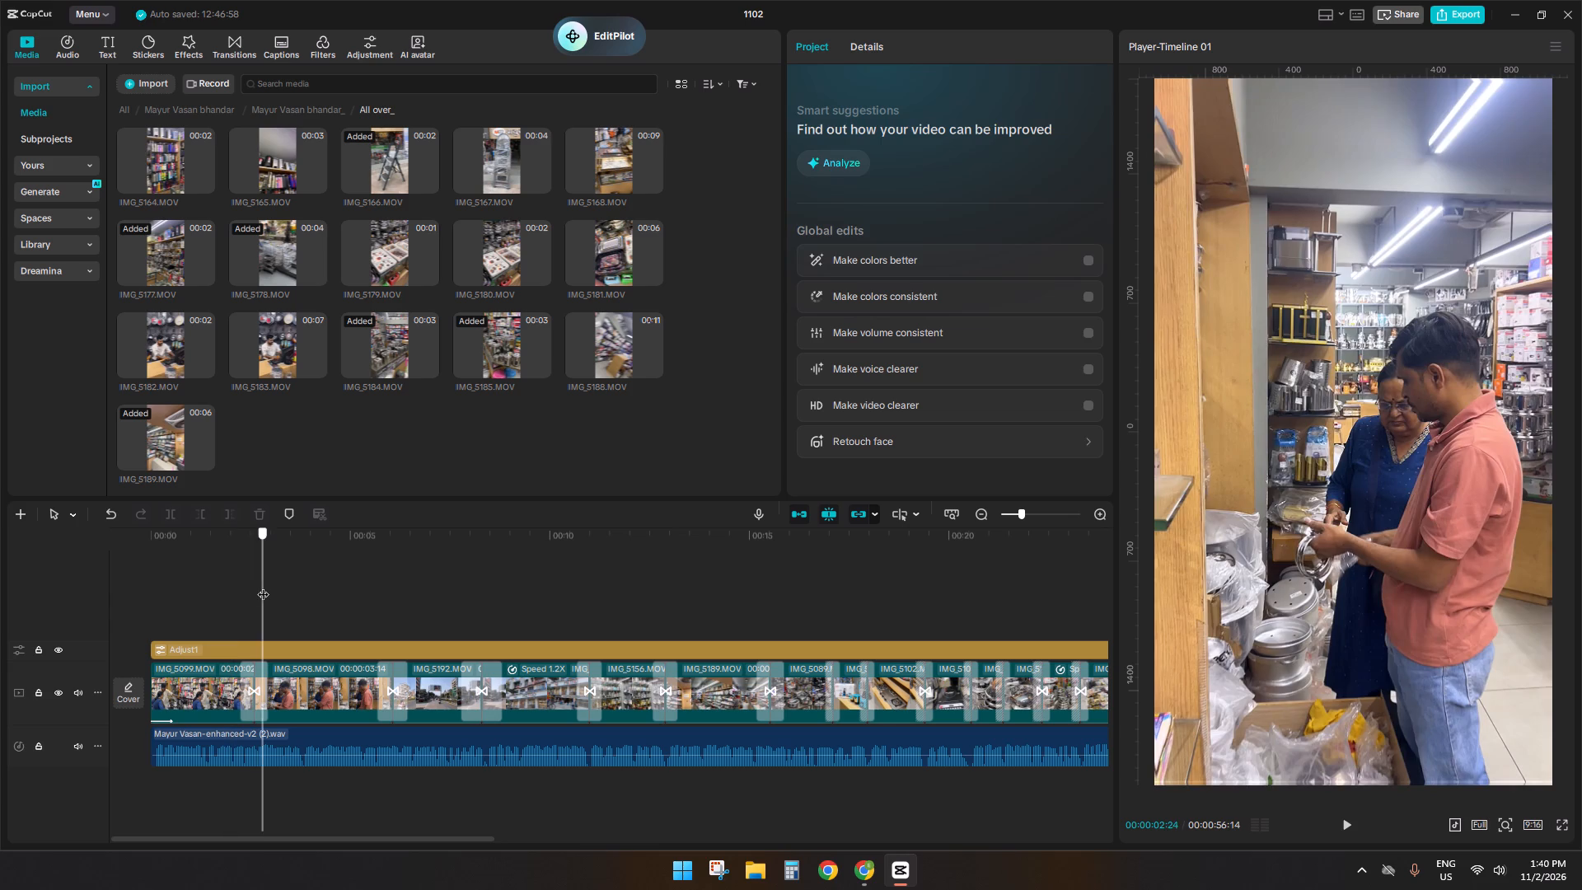
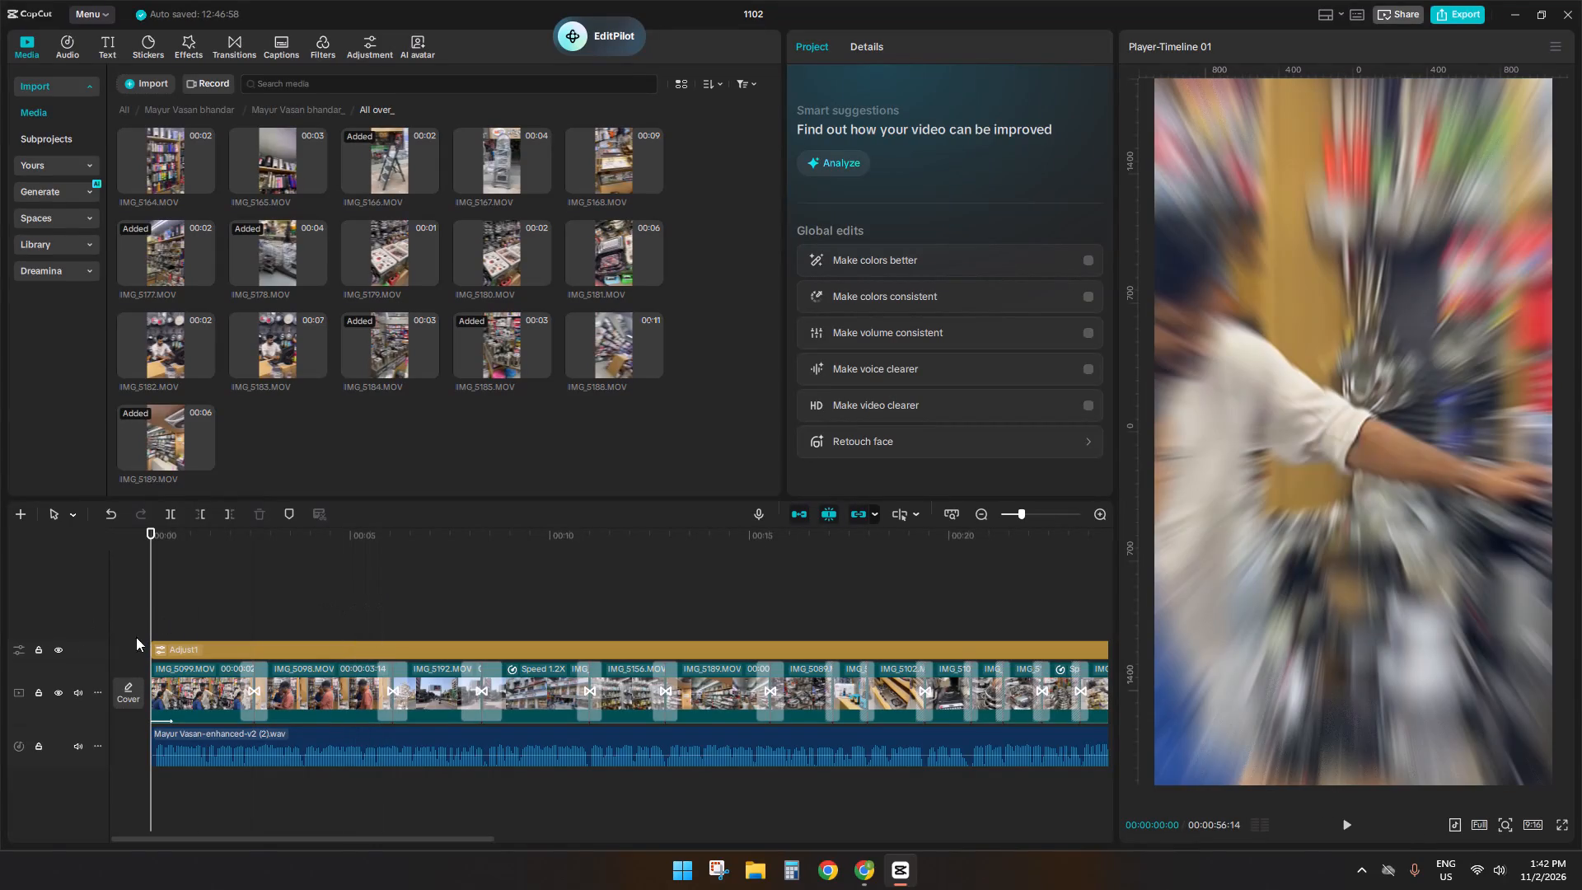
Play the video from the start and replay the cut into the utensil-shelf clip IMG_5156 at about 11 seconds.
ctrl+scroll(230, 625, down, 6)
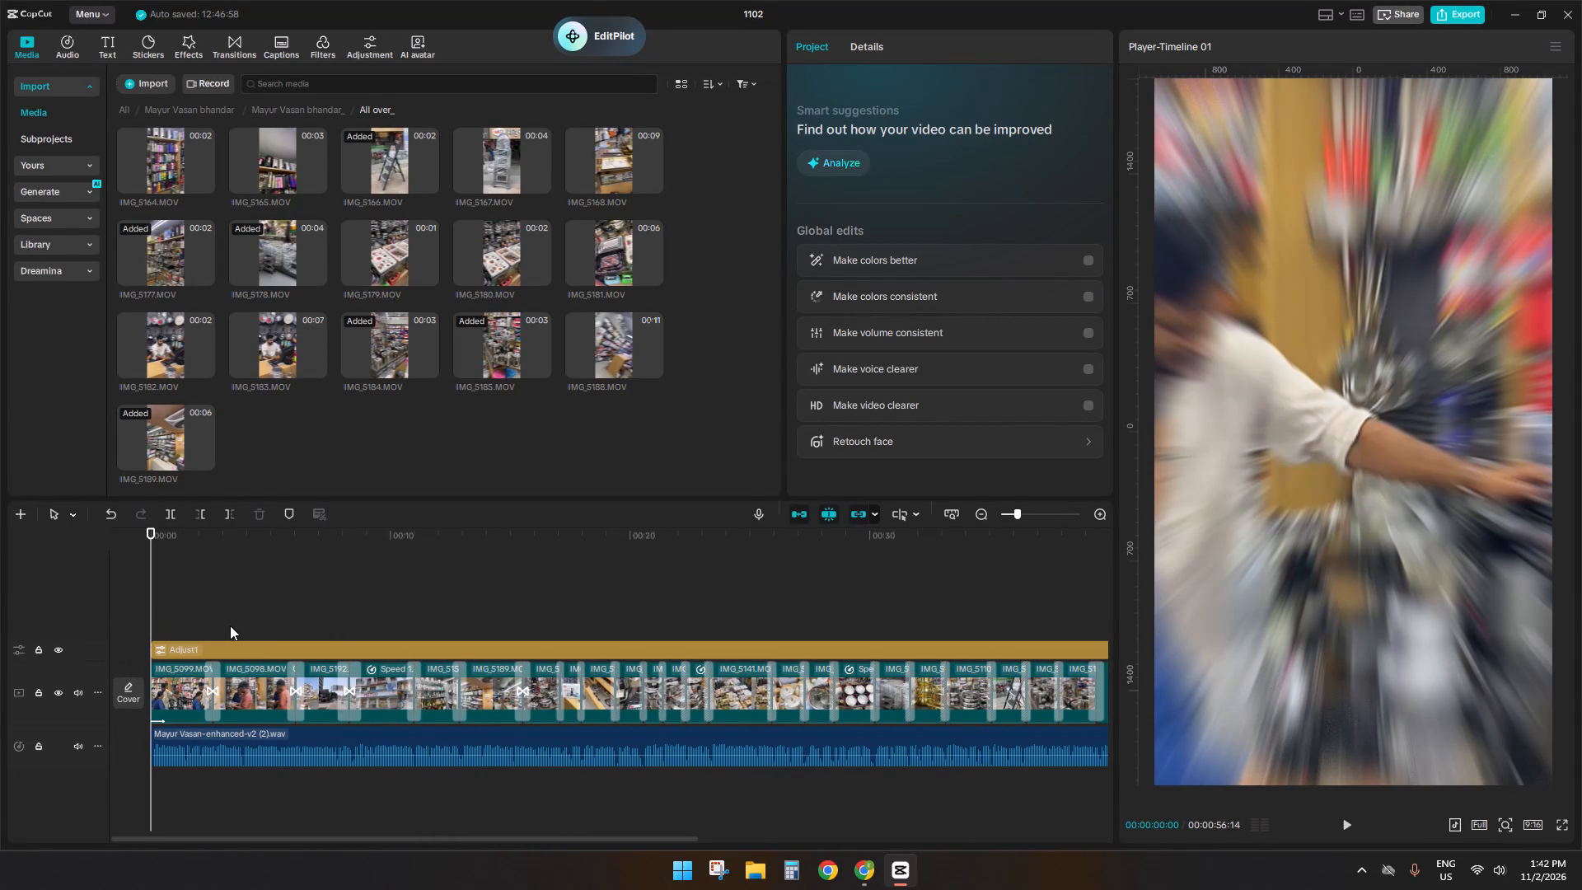
key(space)
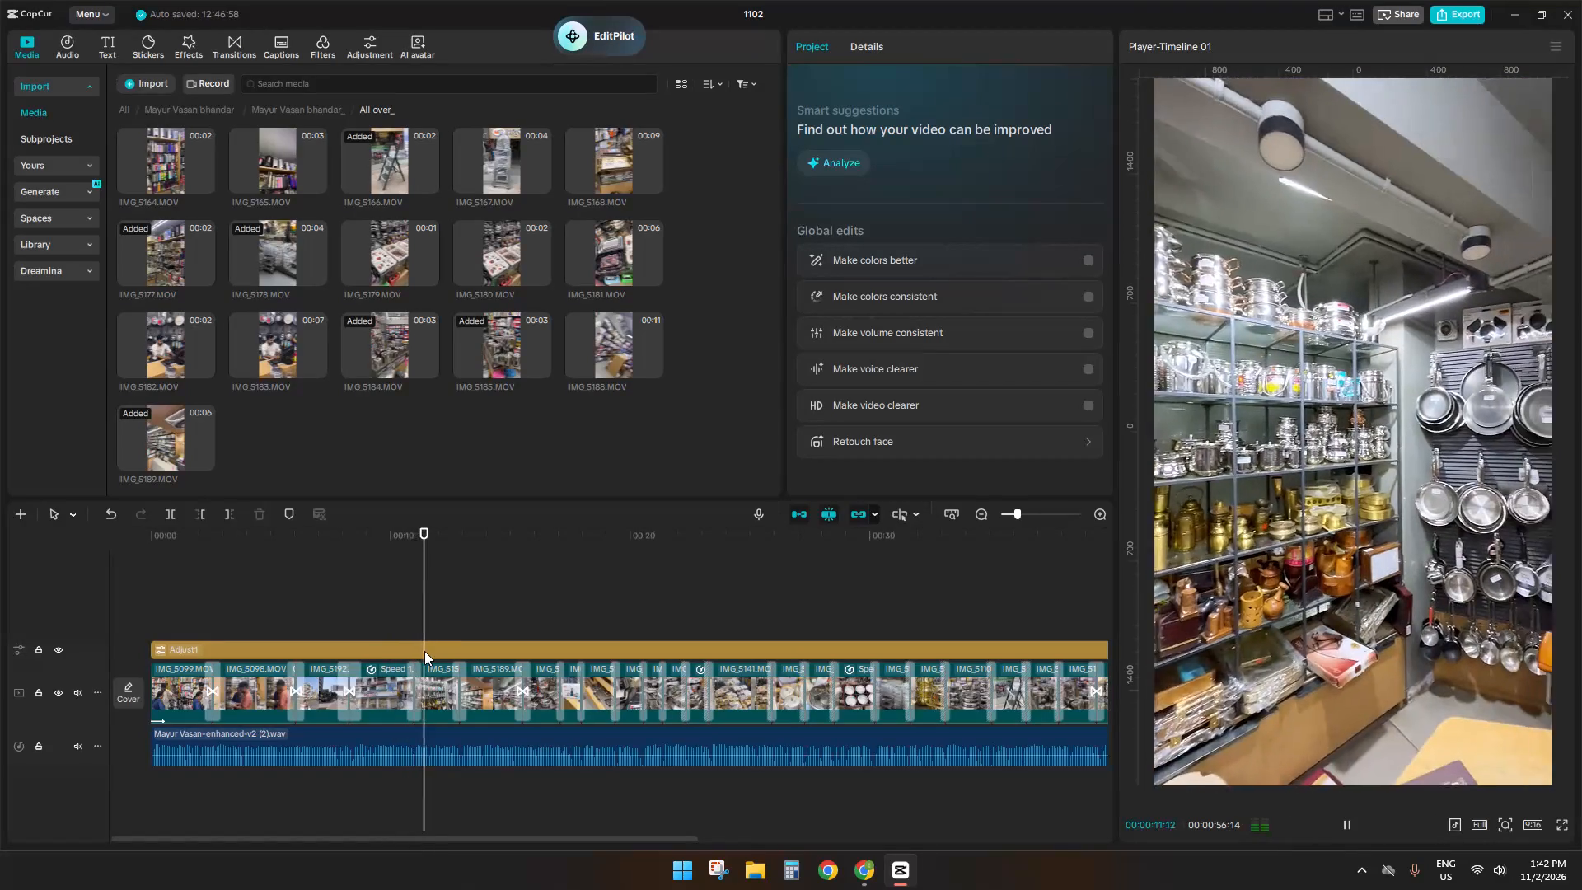
click(413, 620)
key(space)
key(space)
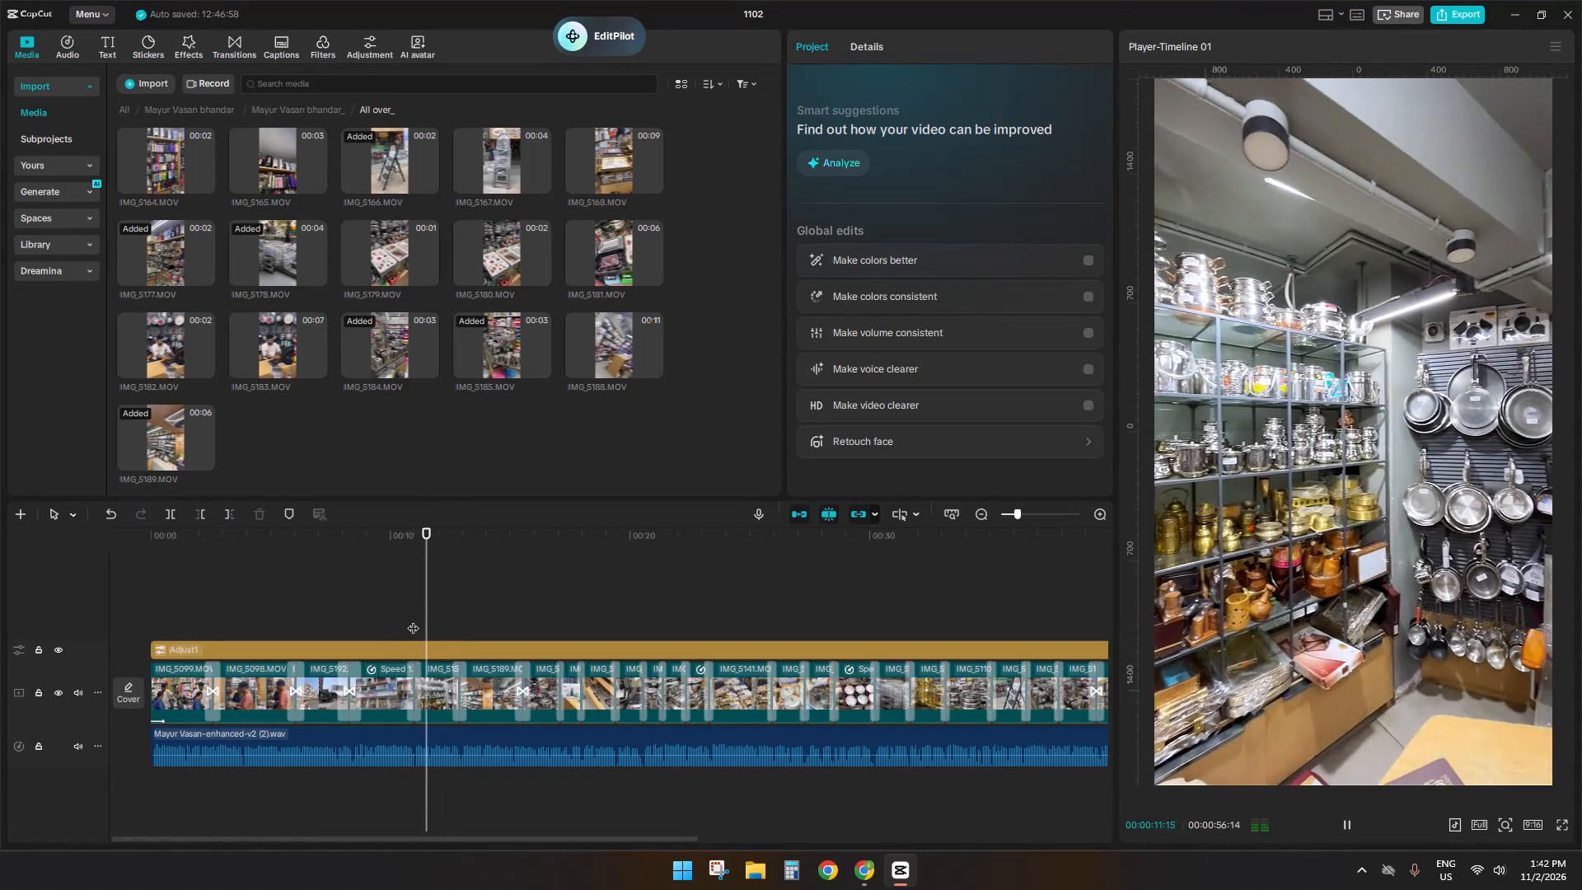
click(413, 620)
key(space)
key(space)
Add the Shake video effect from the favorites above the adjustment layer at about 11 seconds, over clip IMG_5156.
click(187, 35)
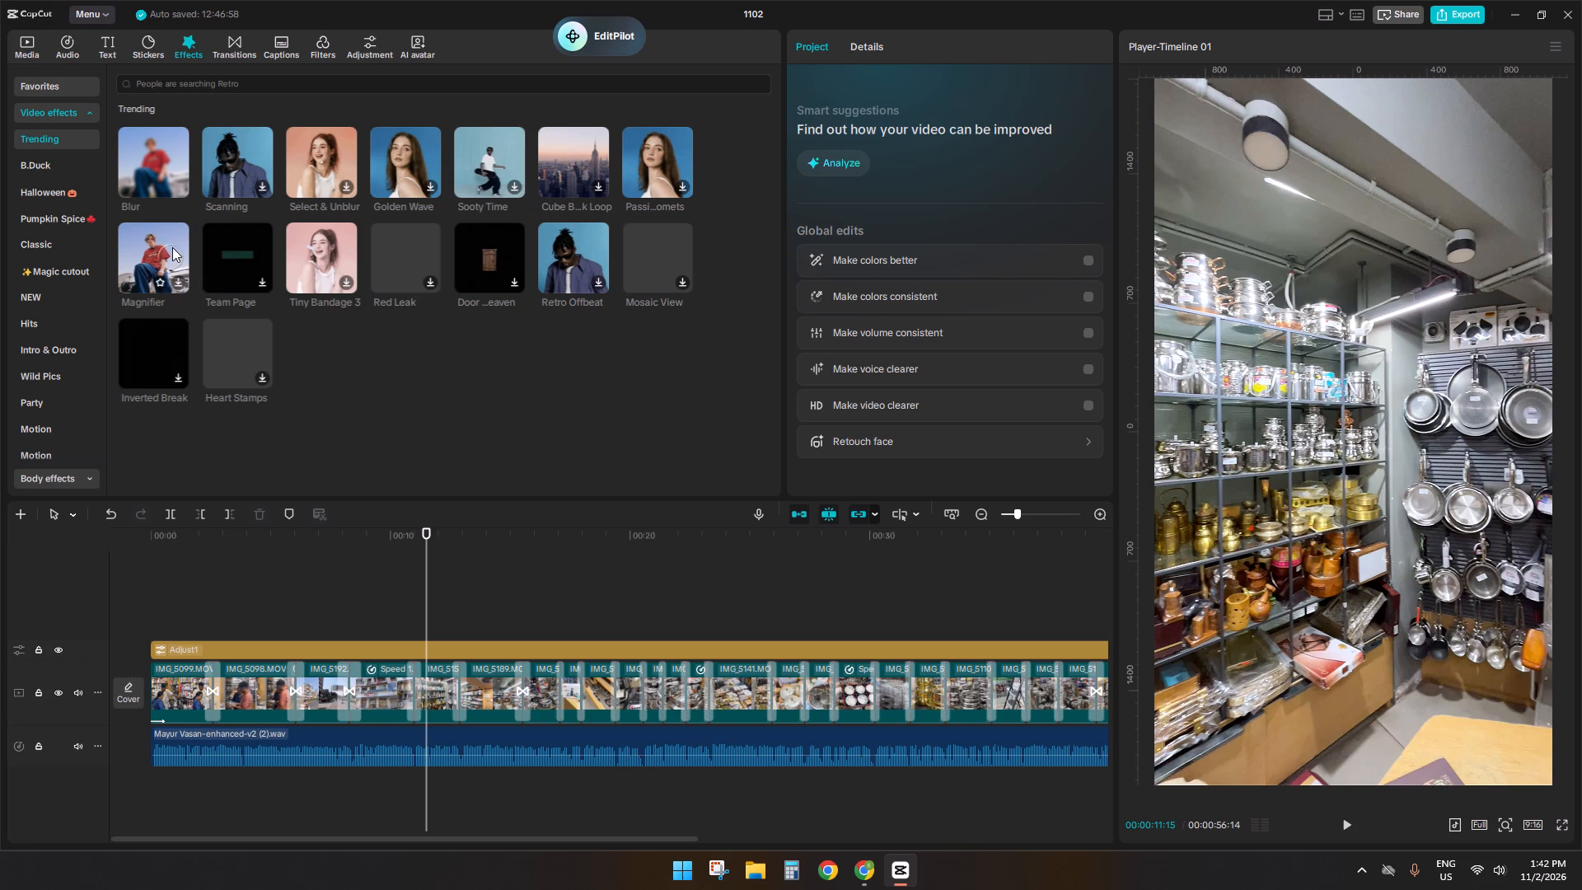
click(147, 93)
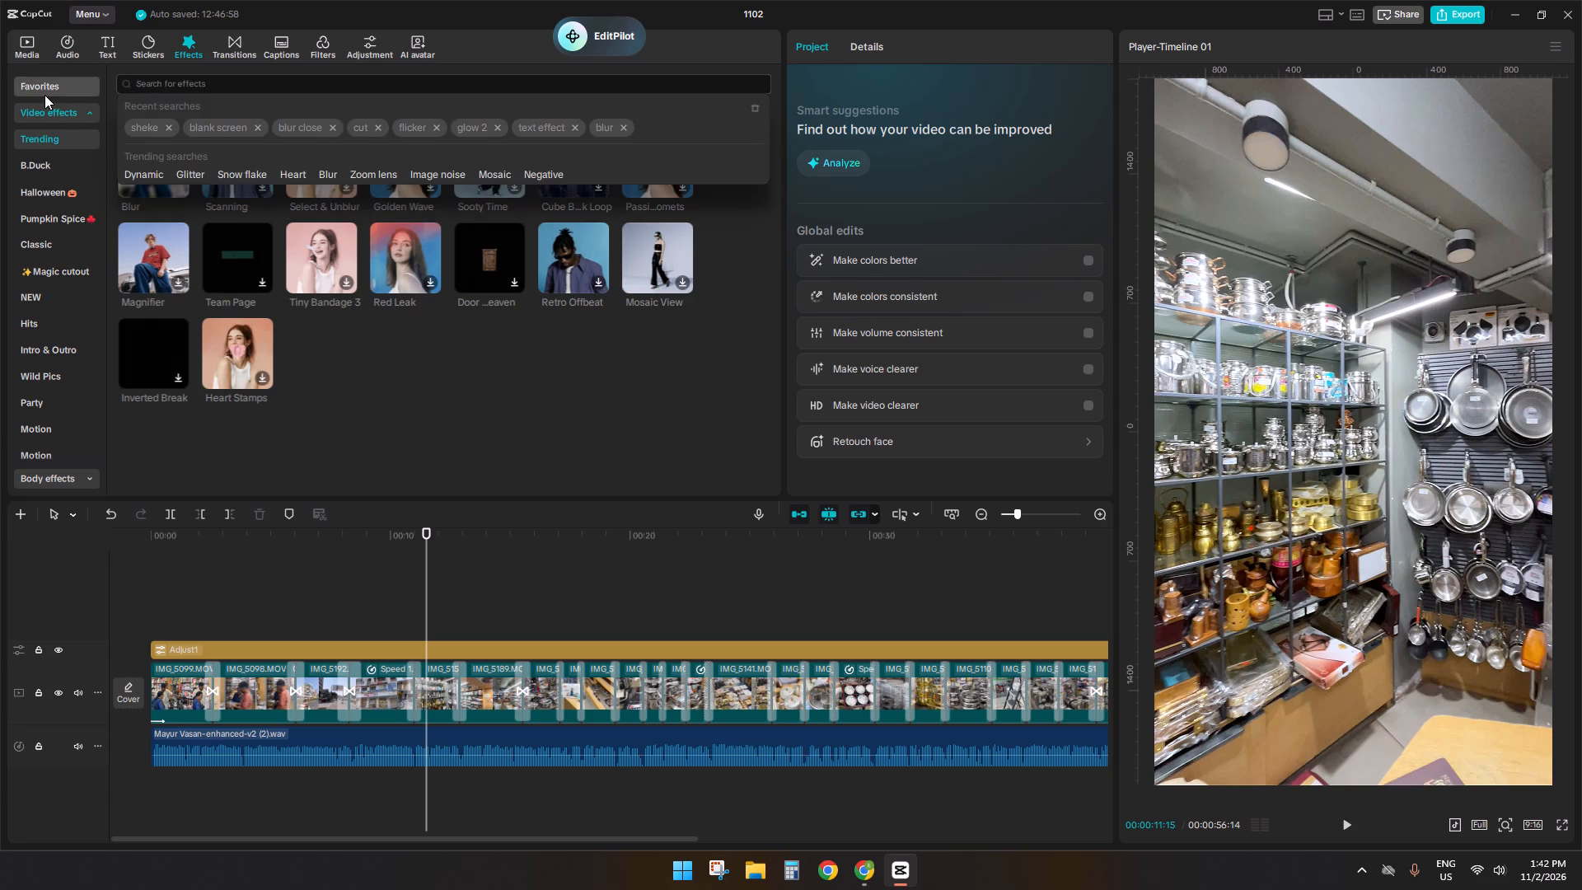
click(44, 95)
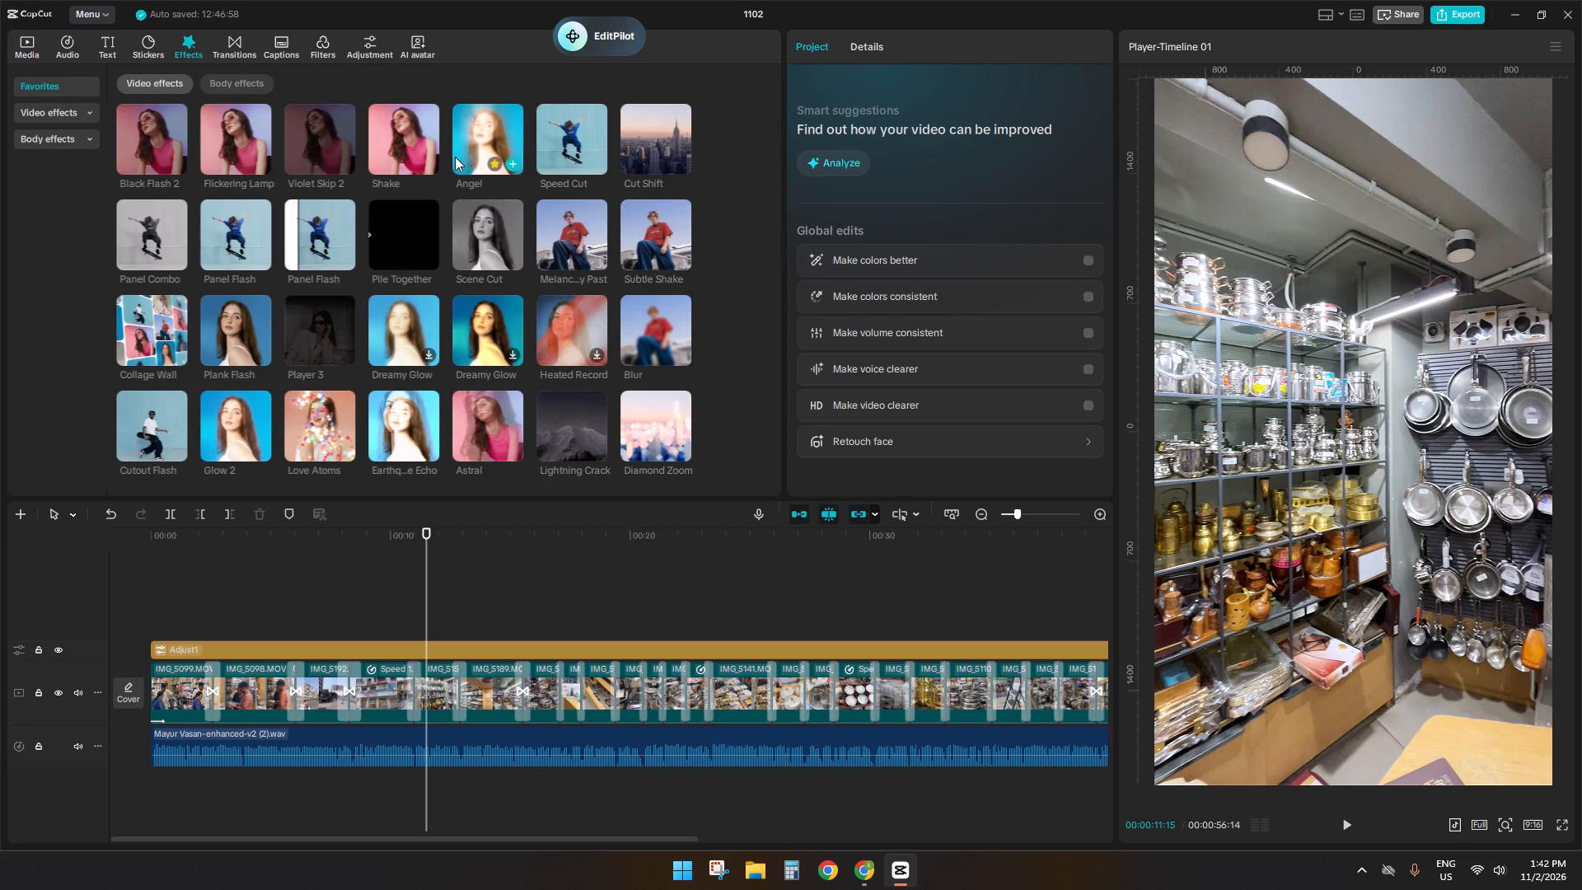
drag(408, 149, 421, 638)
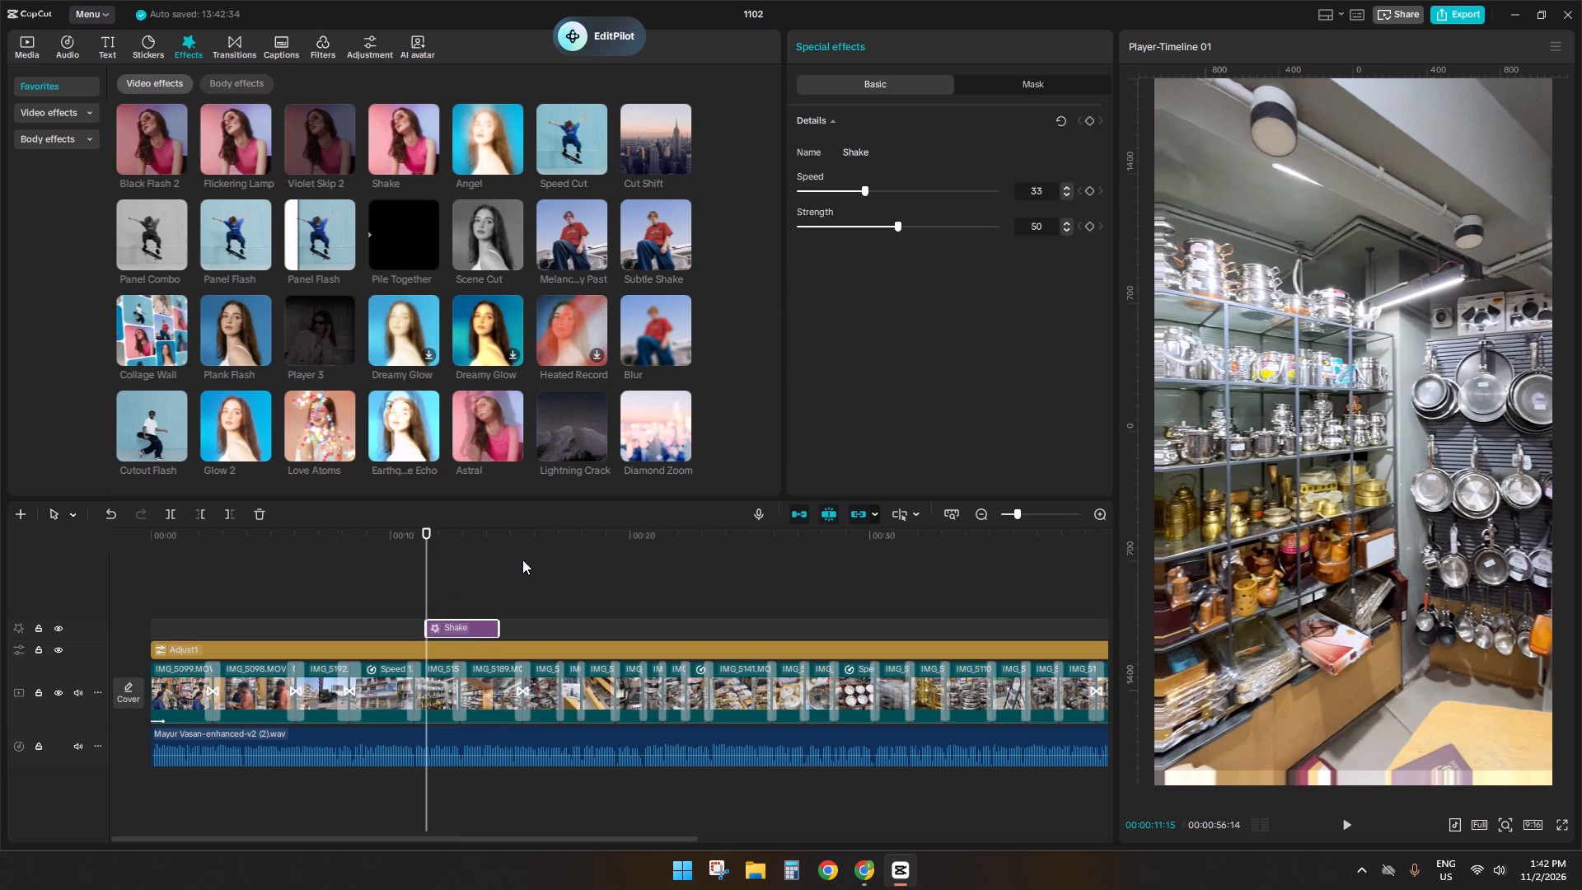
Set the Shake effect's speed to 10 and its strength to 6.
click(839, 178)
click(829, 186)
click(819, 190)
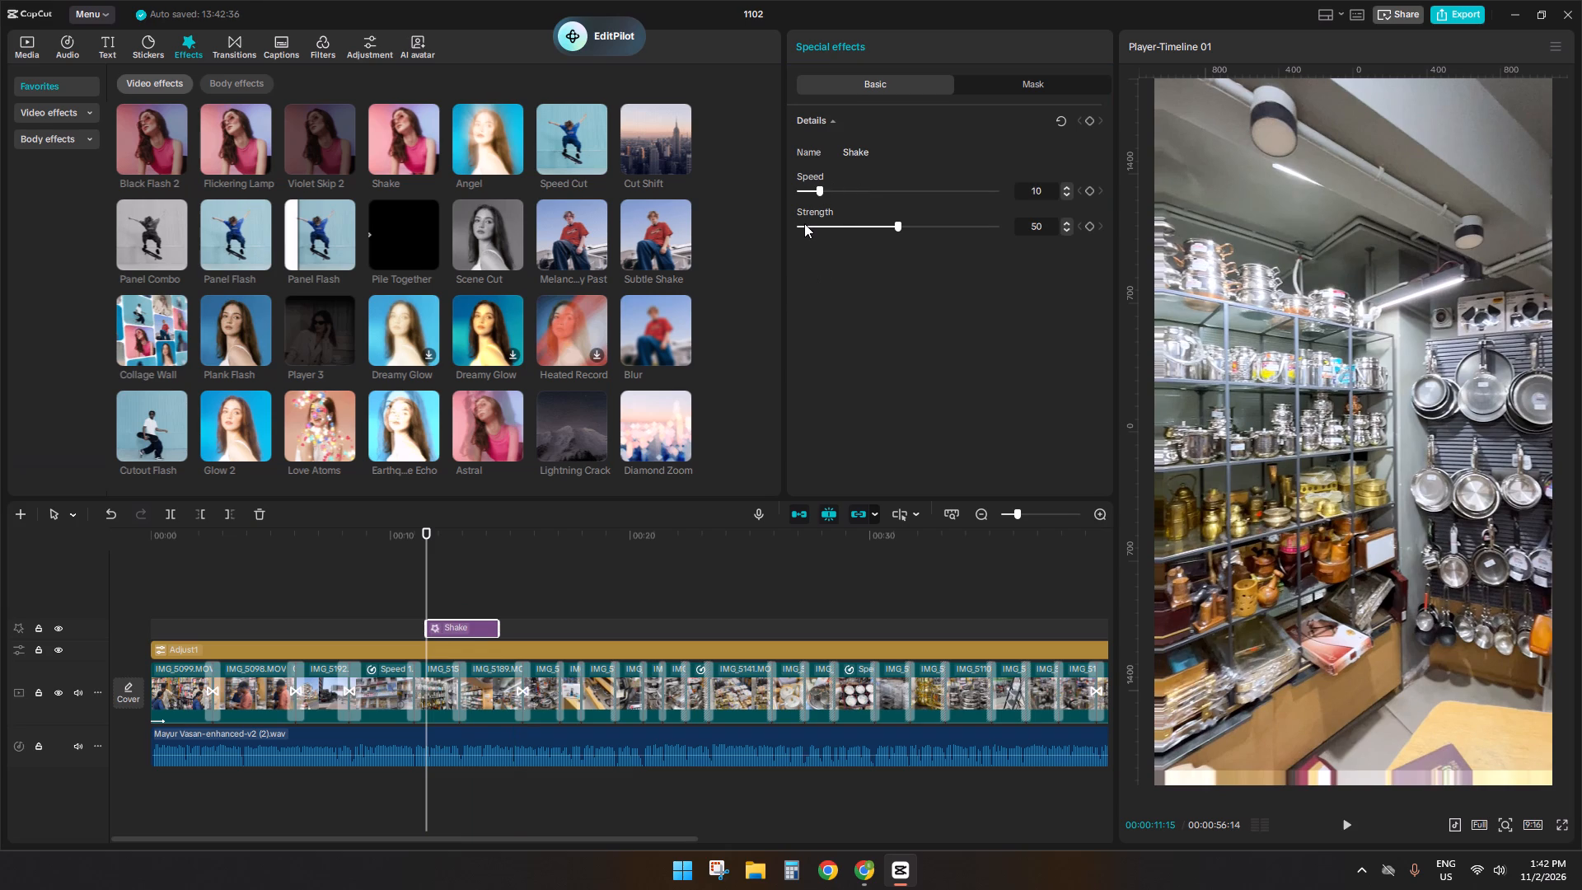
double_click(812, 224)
Replay clip IMG_5156 from about 11 seconds to examine how the Shake effect looks.
click(413, 597)
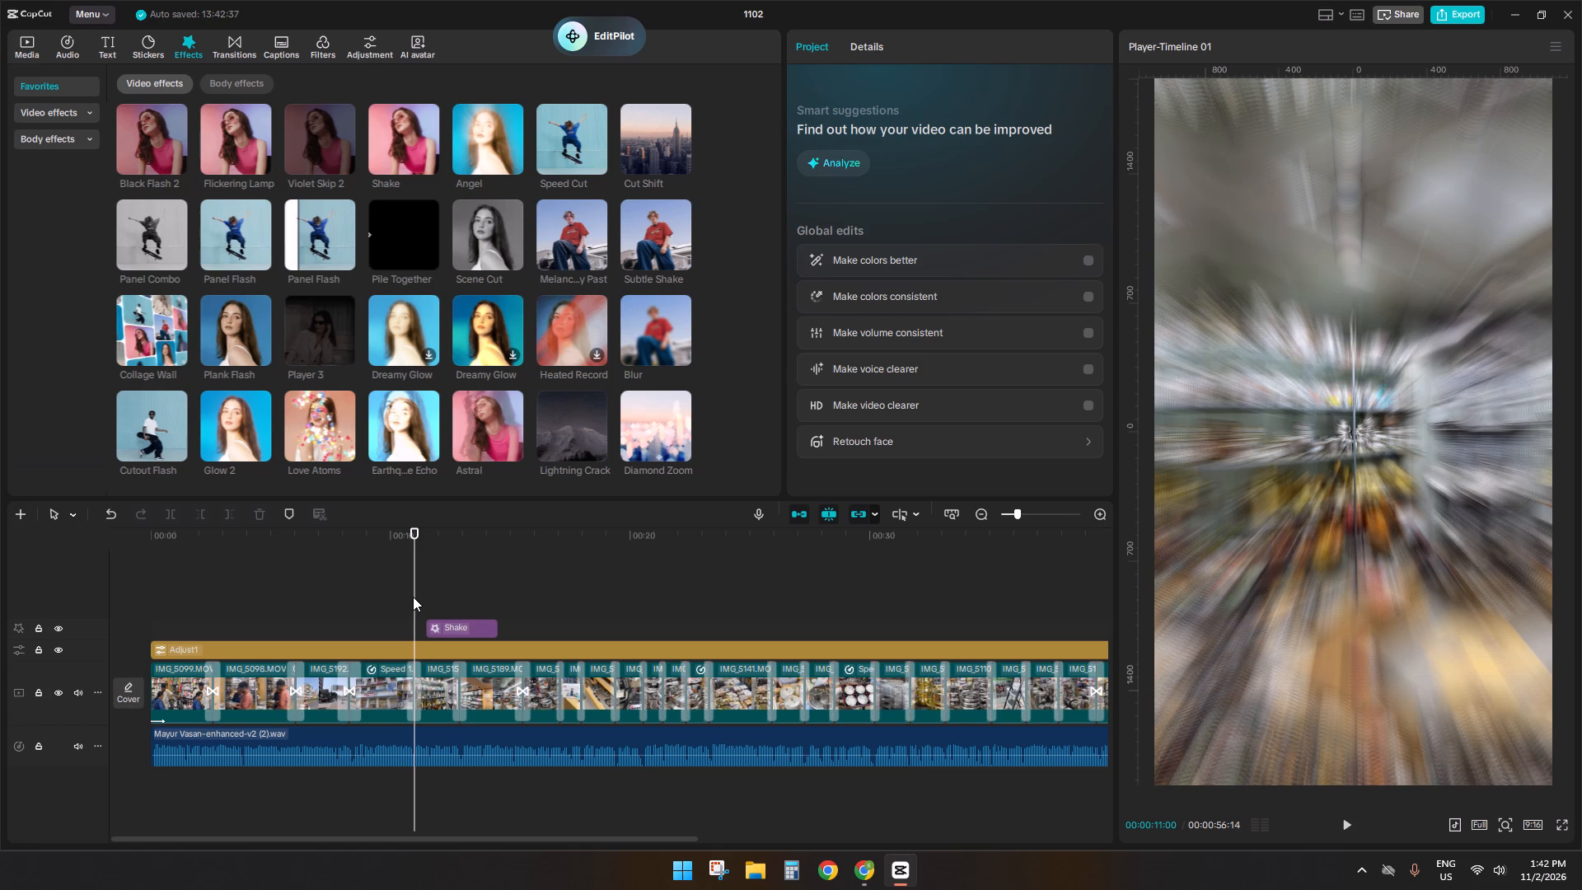
ctrl+scroll(452, 623, up, 4)
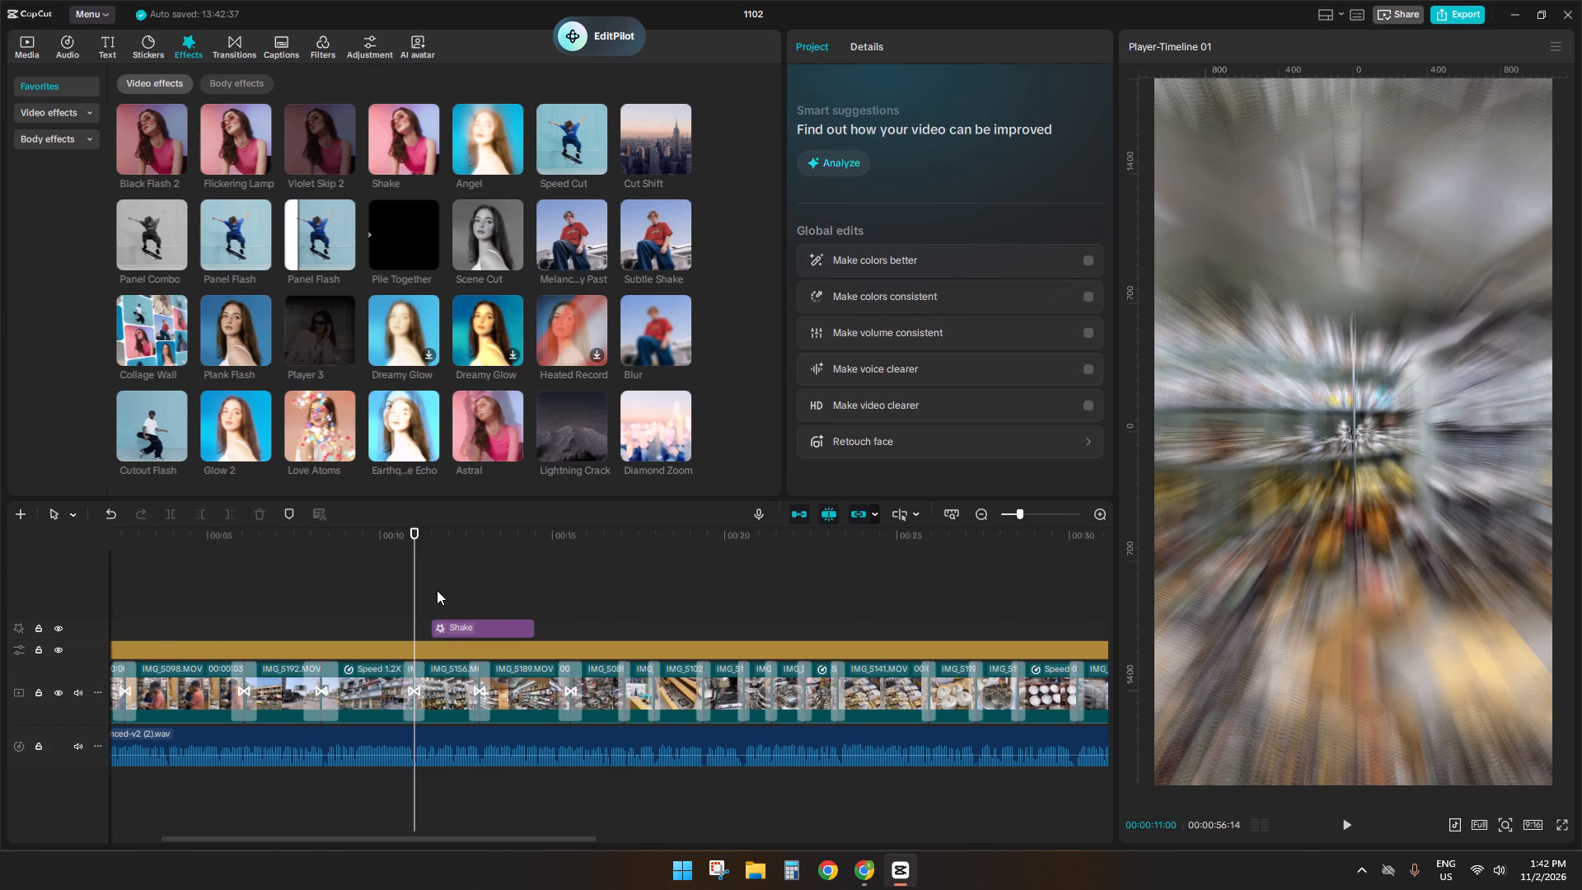
key(space)
ctrl+scroll(437, 590, up, 4)
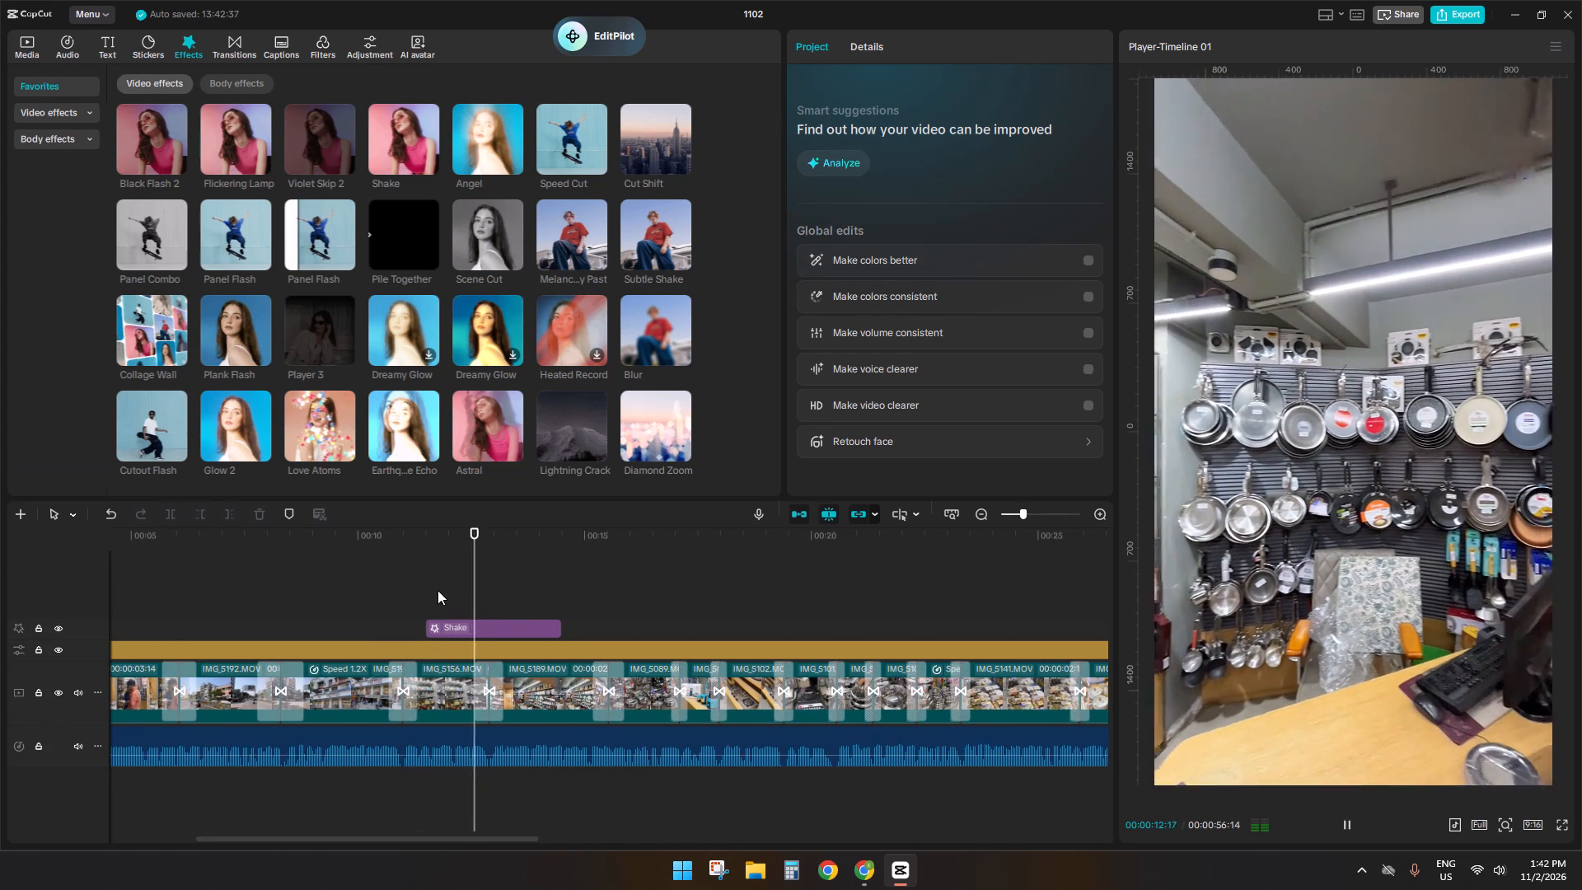
key(space)
click(420, 611)
key(space)
key(space)
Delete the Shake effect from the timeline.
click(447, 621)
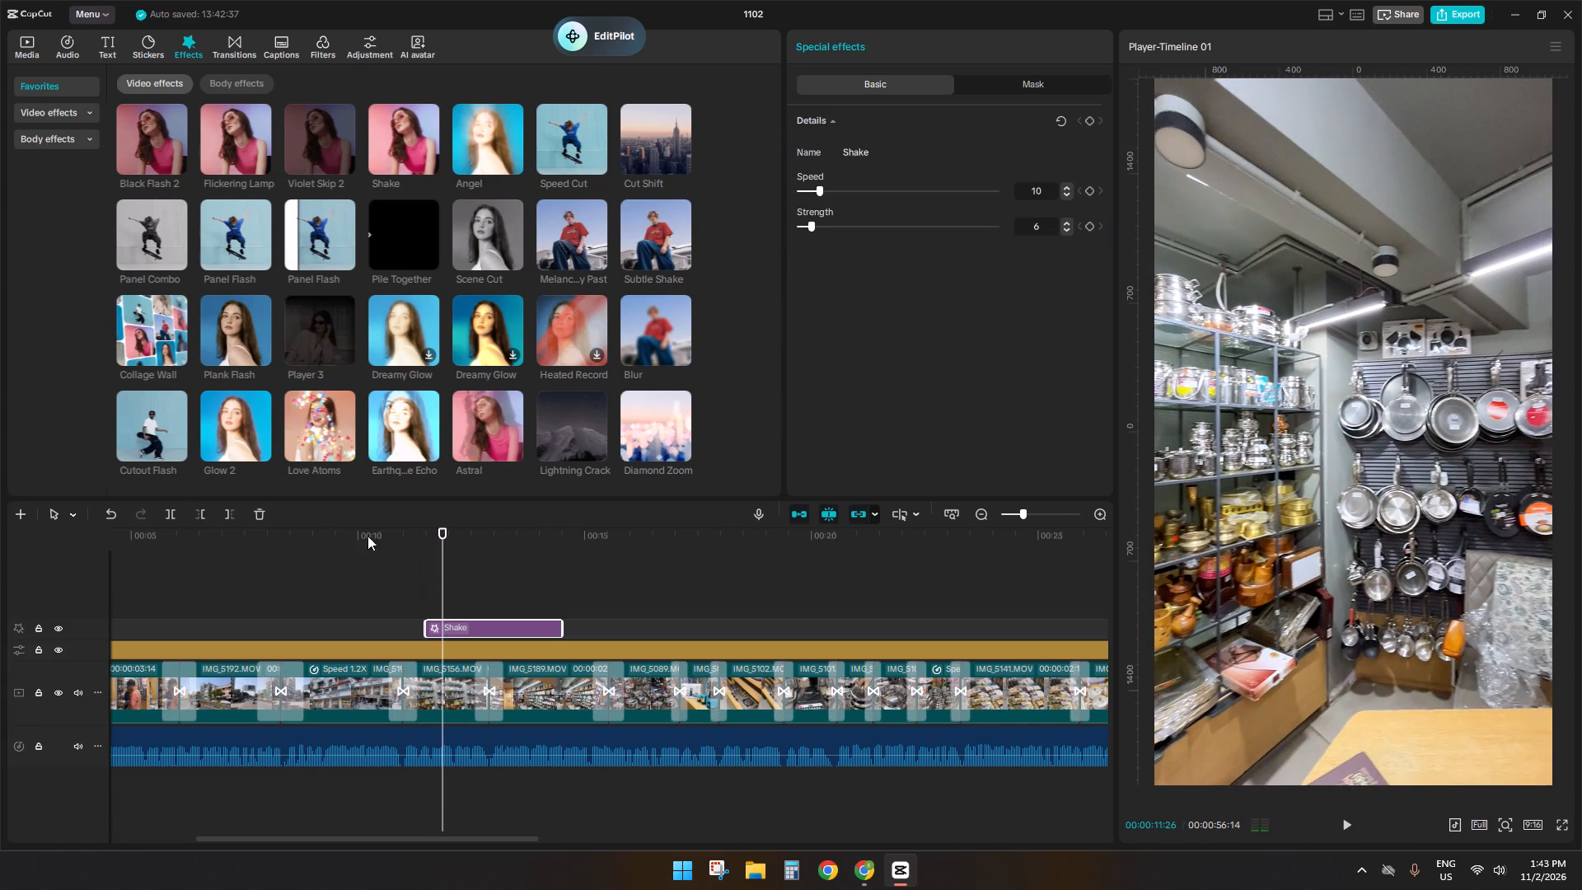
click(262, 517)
Replay the storefront clip and the start of clip IMG_5156, between about 9 and 12 seconds, to examine the camera movement.
key(space)
click(411, 594)
key(space)
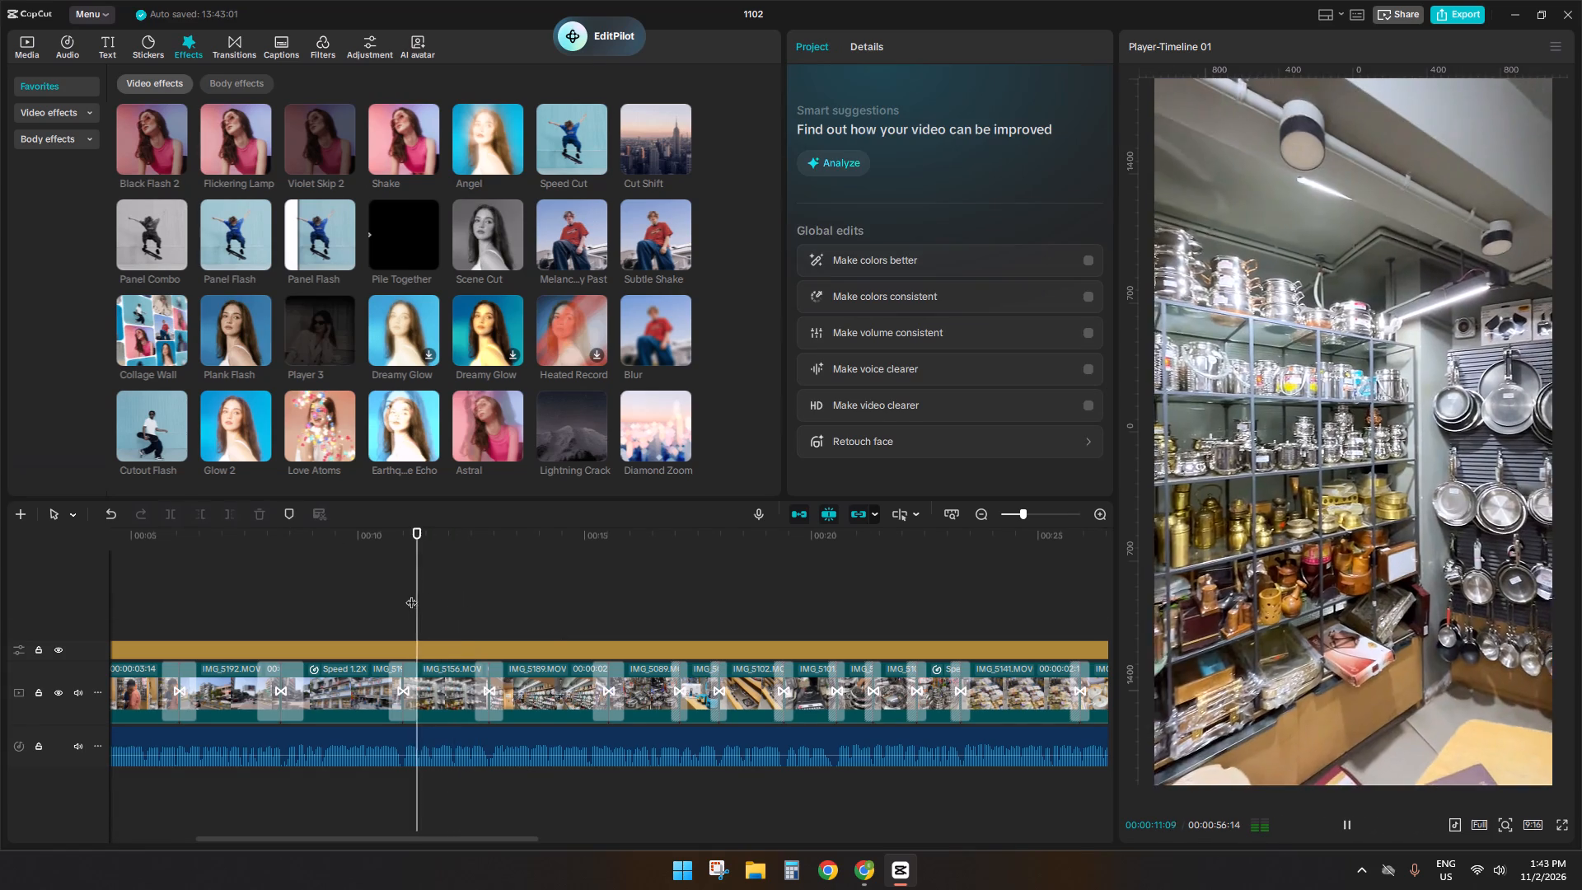
click(412, 597)
key(space)
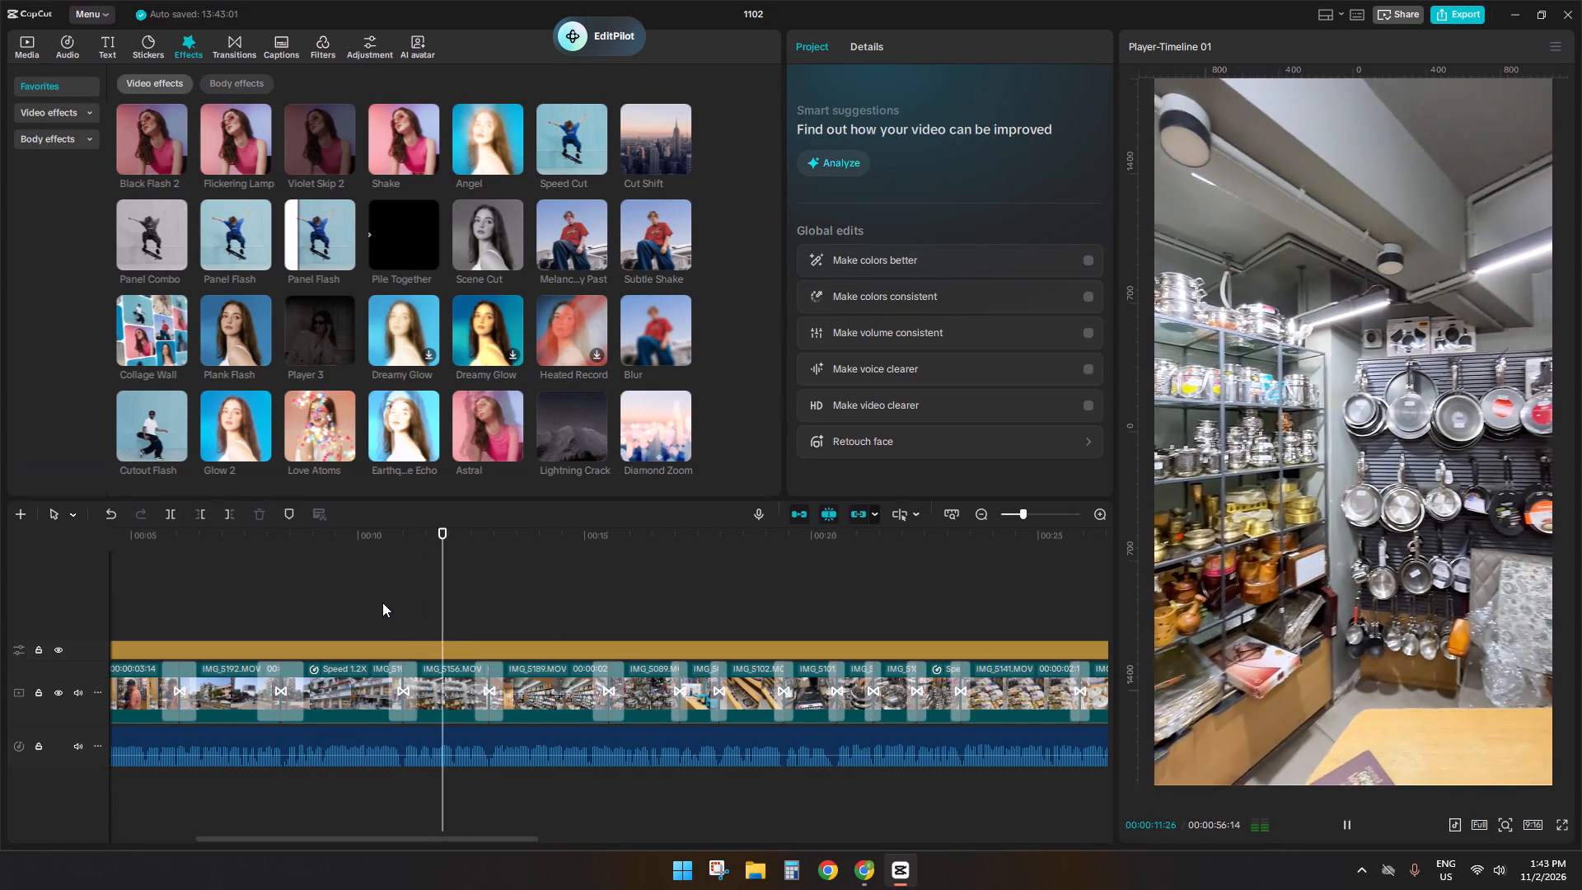
ctrl+scroll(419, 612, down, 3)
click(375, 565)
key(space)
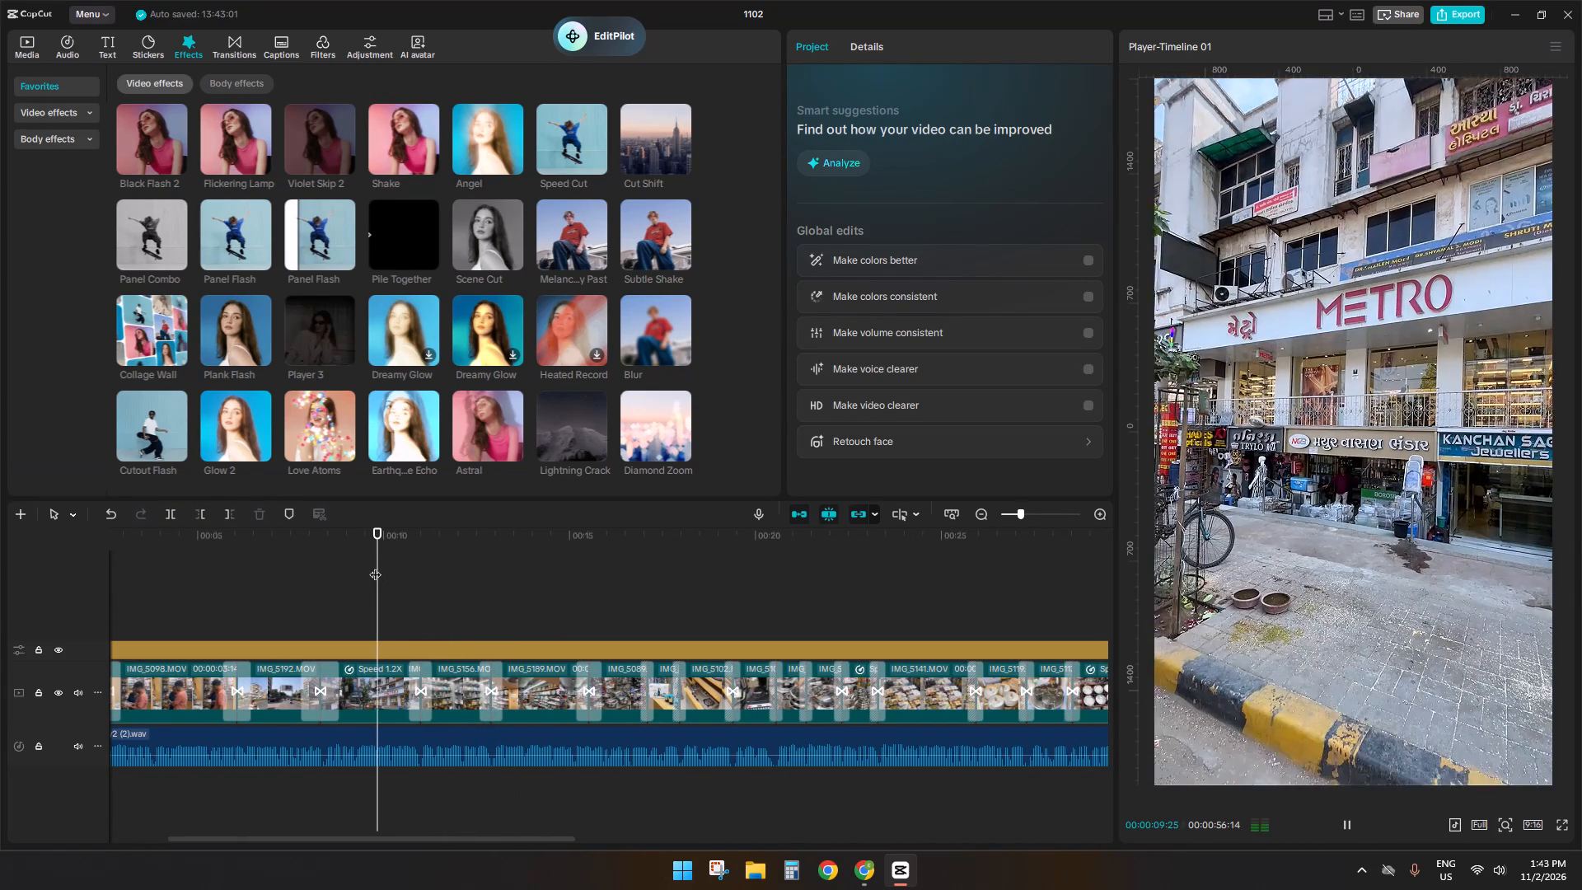
key(space)
Select all the video clips on the main track and turn on Stabilize for them.
ctrl+scroll(482, 686, down, 10)
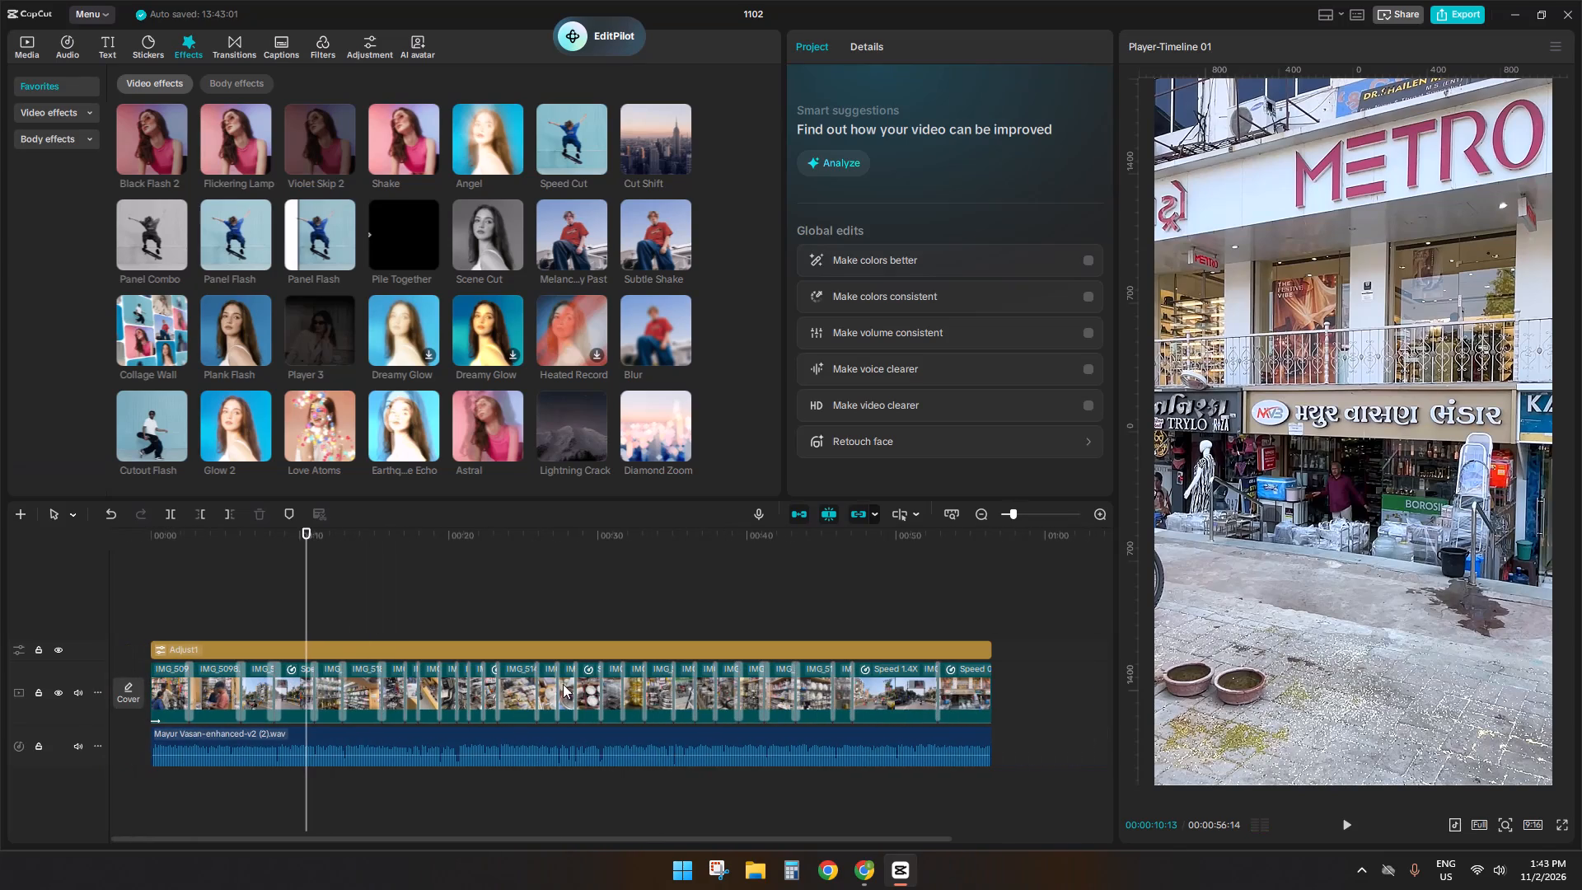
key(space)
drag(1029, 681, 143, 713)
key(space)
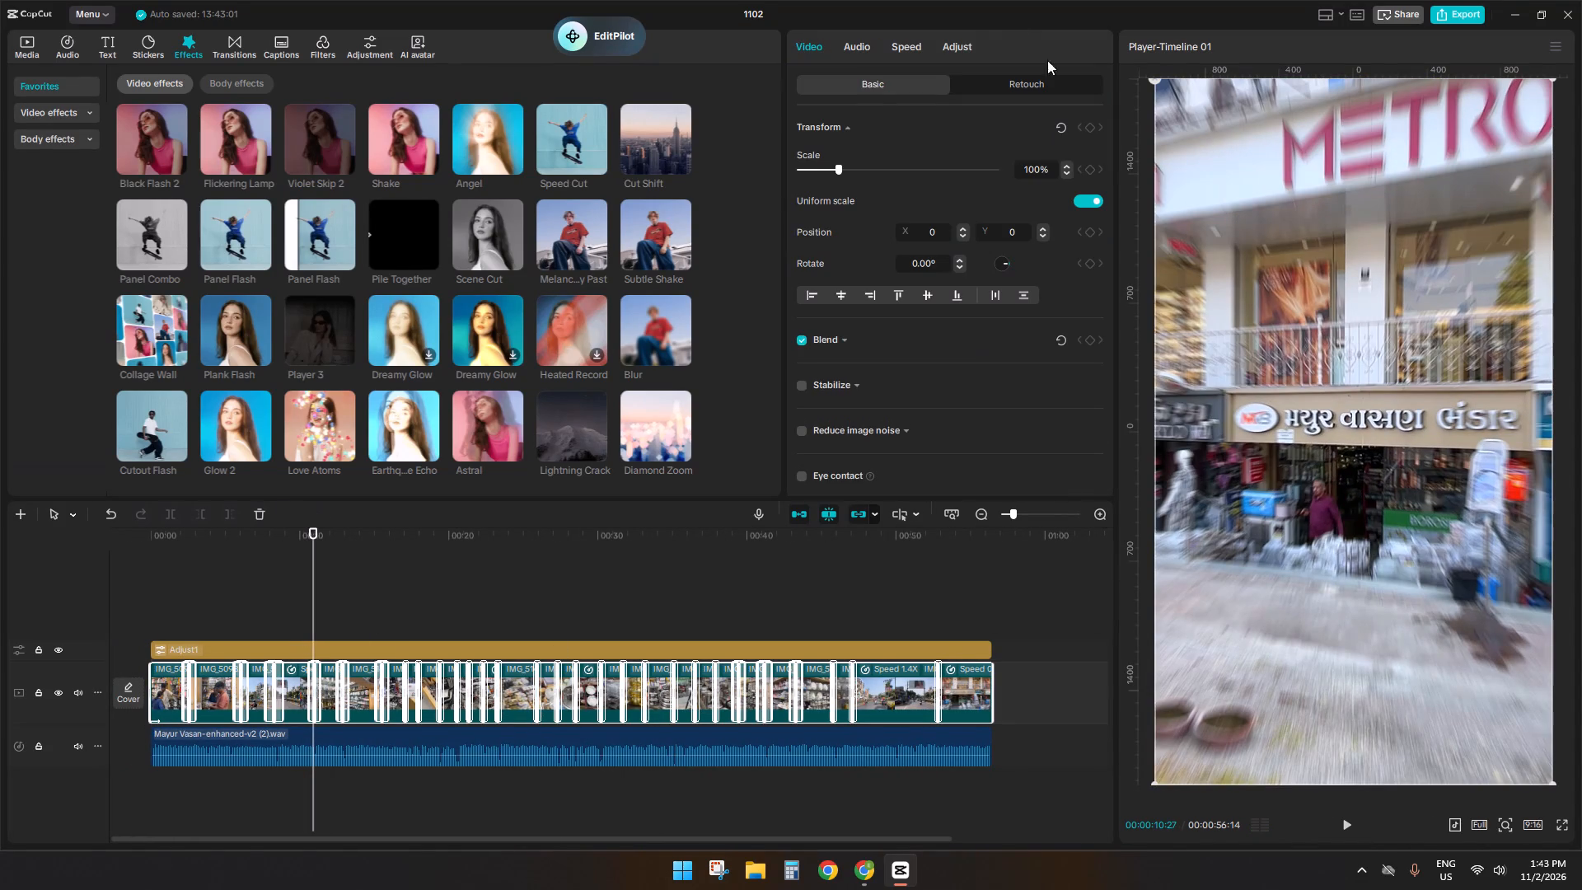
click(801, 390)
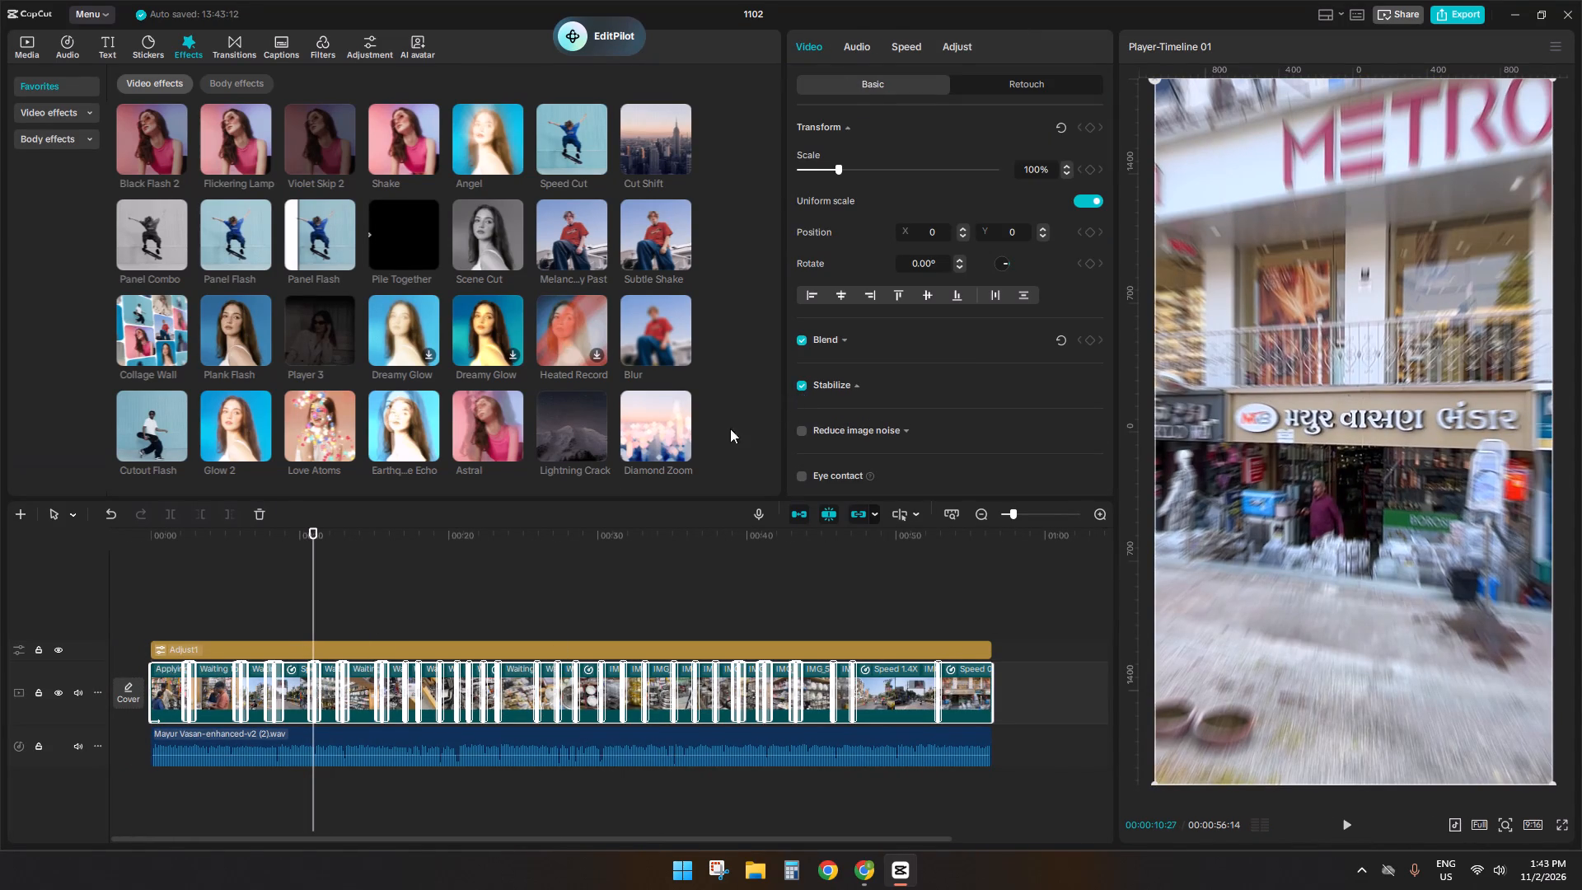
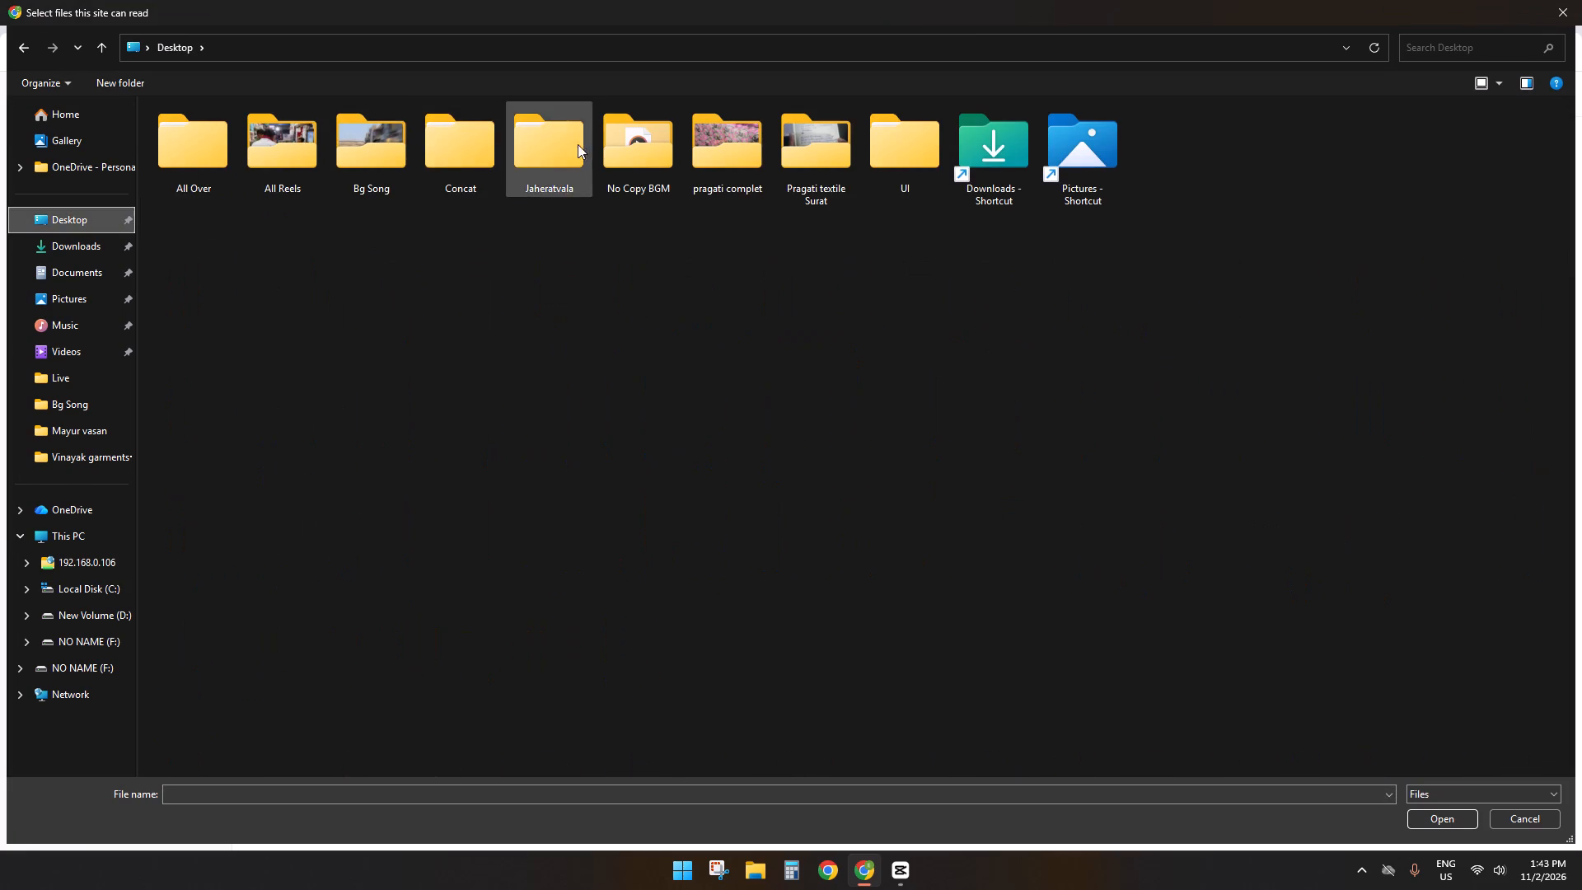
Open the Jaheratvala folder on the Desktop and look through its subfolders for the Mayur Vasan bhandar project folder.
double_click(537, 153)
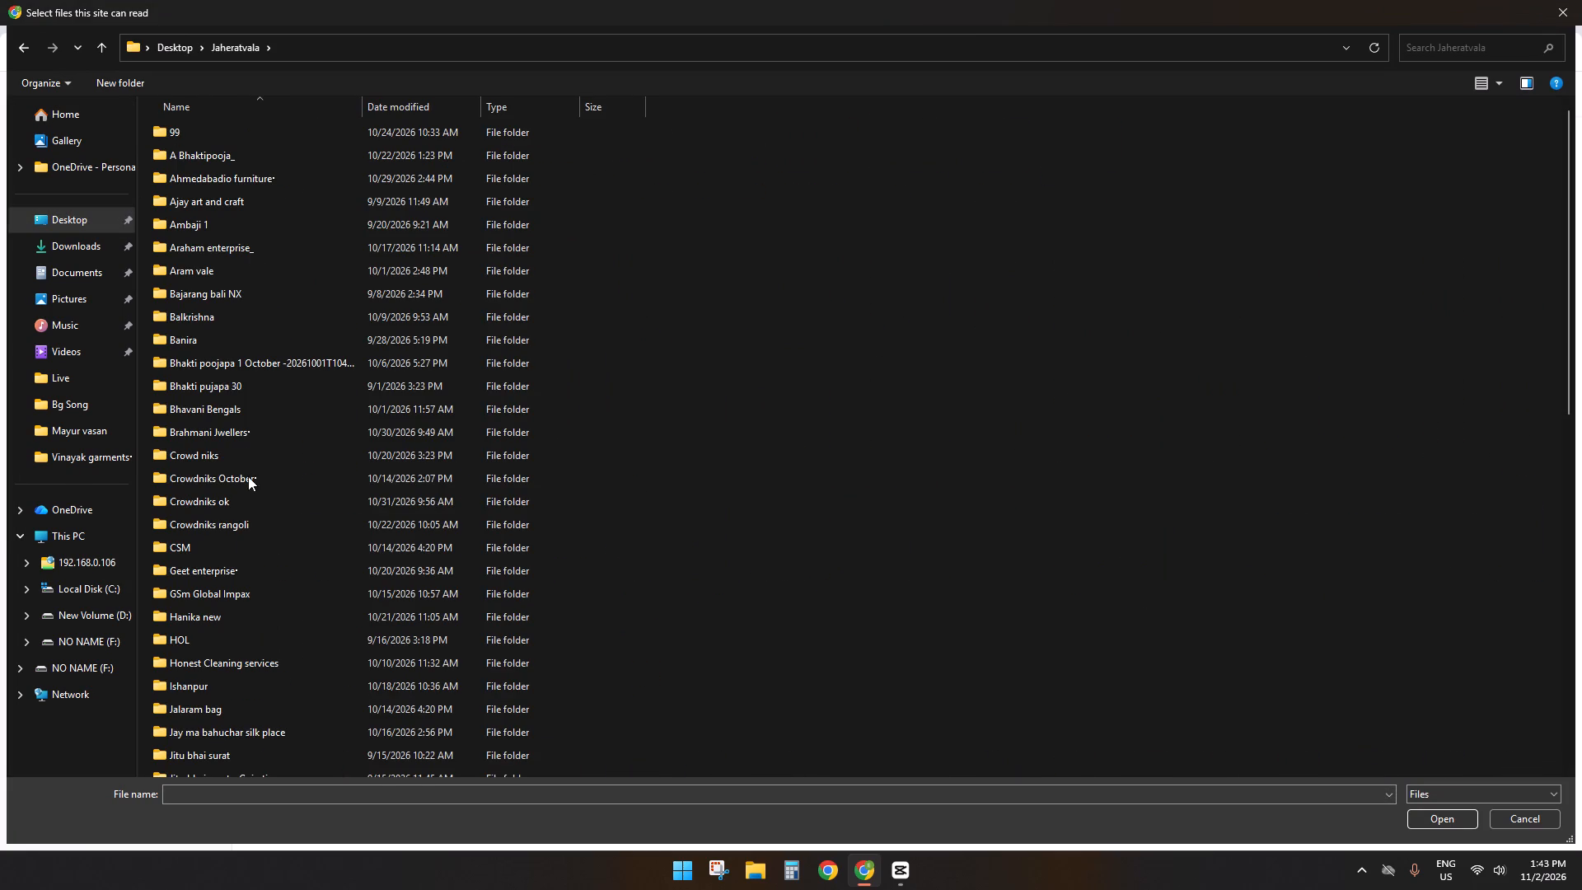
scroll(278, 657, down, 1)
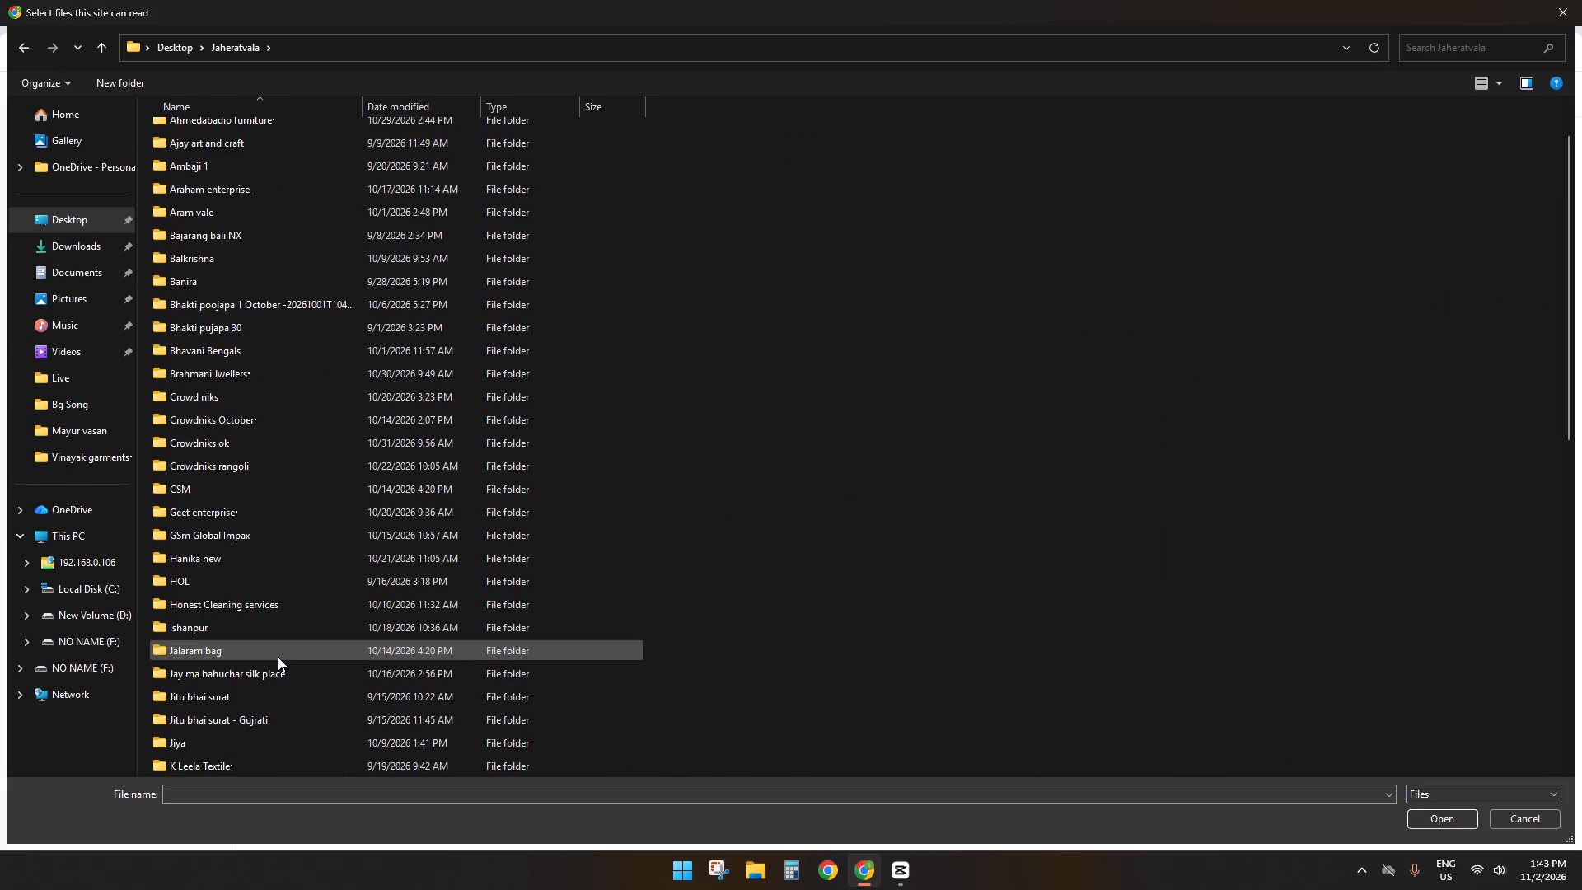
scroll(273, 659, down, 2)
scroll(236, 675, up, 2)
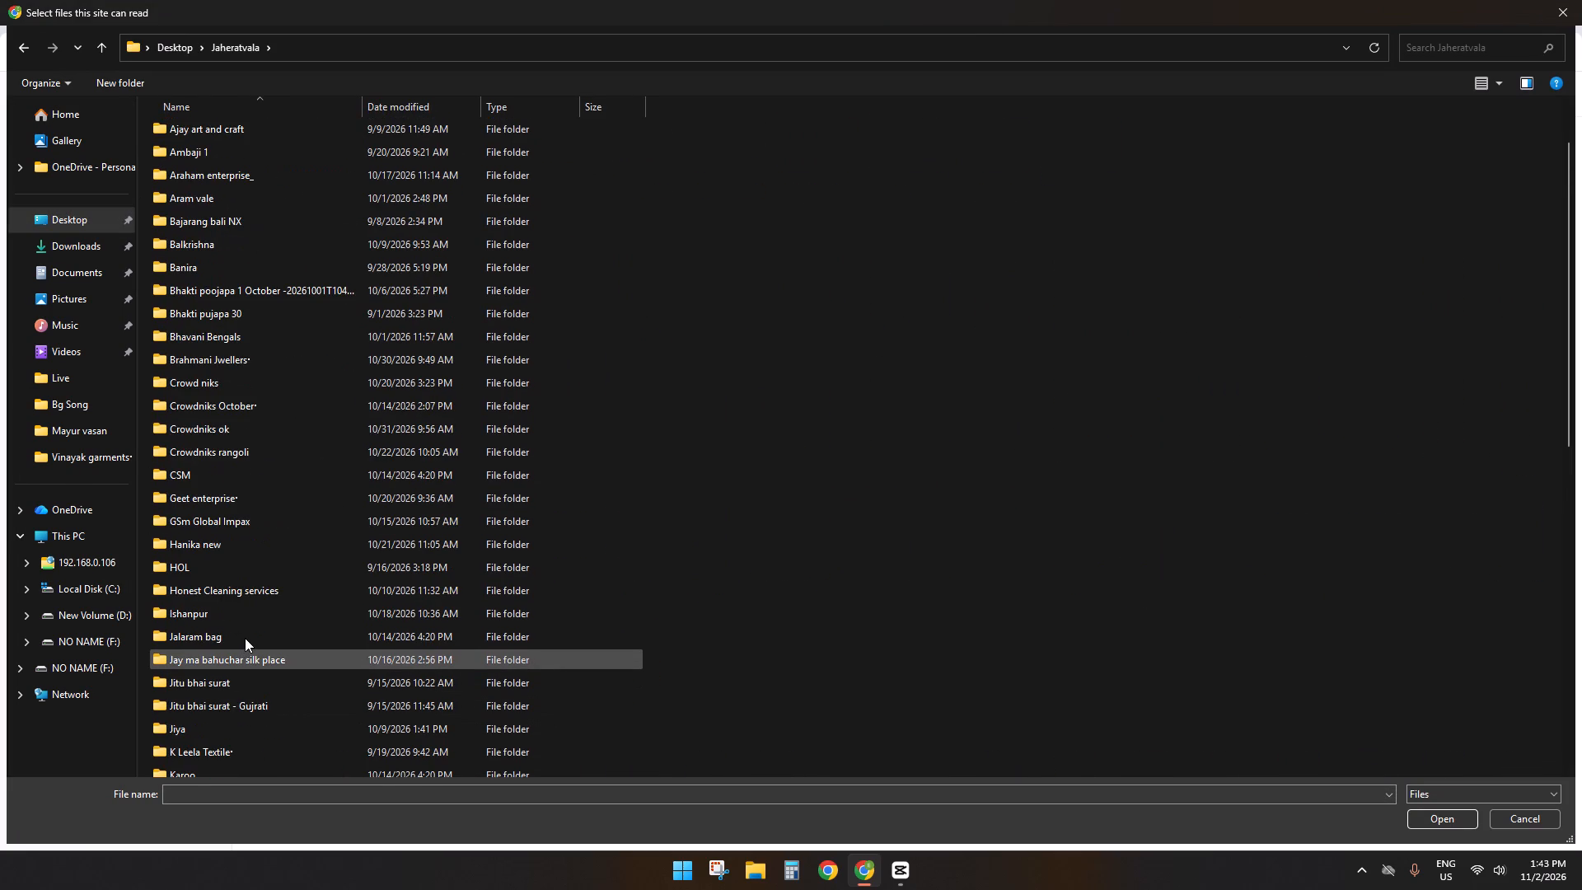
scroll(244, 639, down, 1)
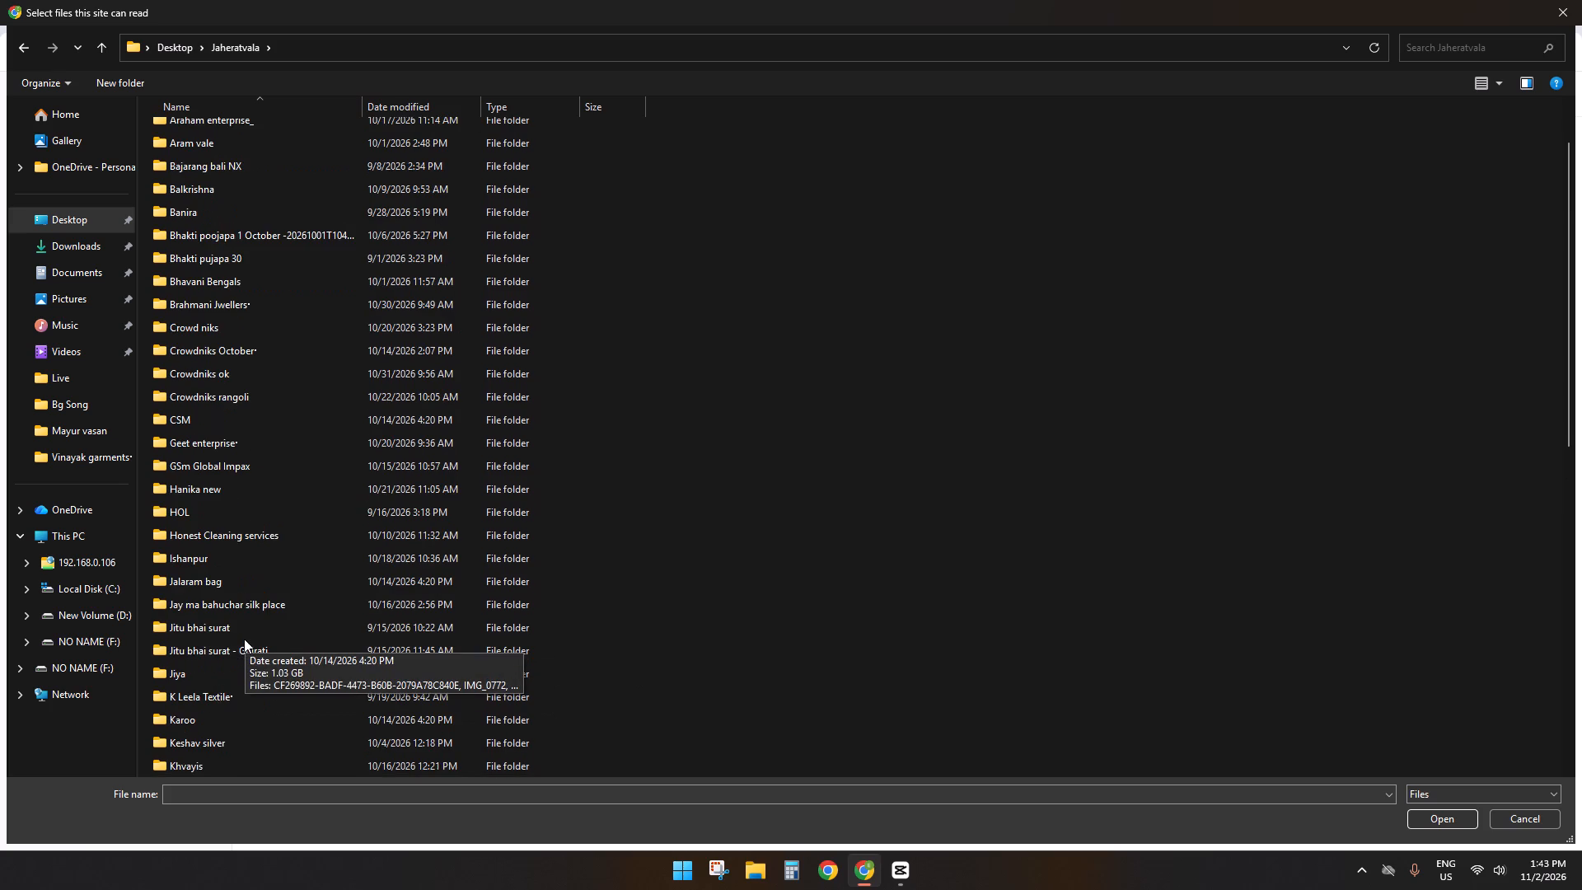
scroll(244, 639, down, 5)
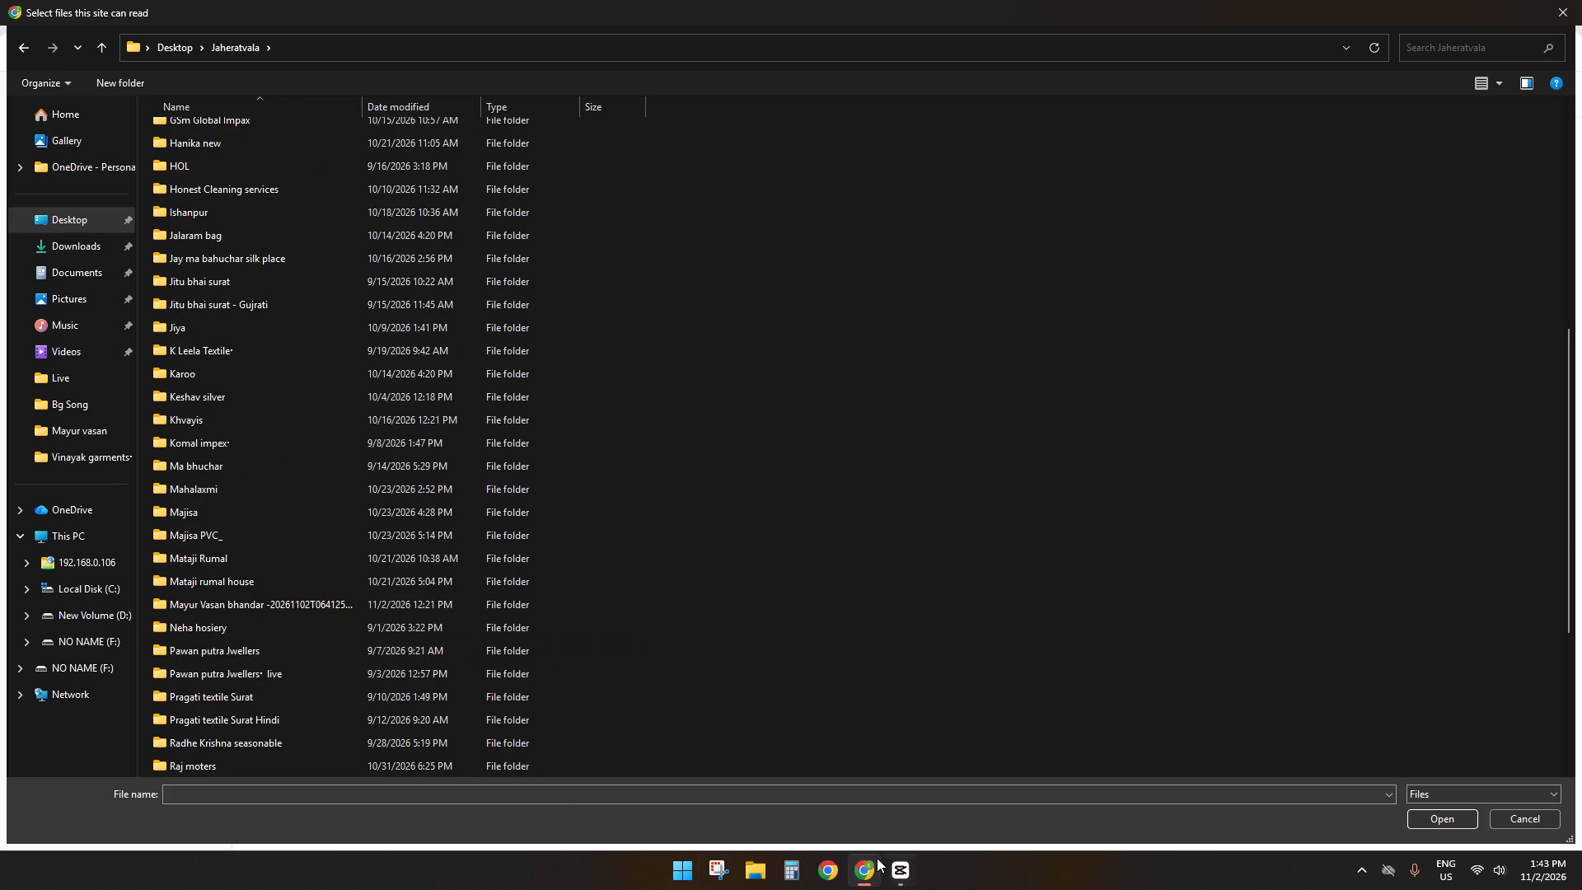
Switch to CapCut and replay the storefront and following shop clip, between about 9 and 12 seconds, to examine the stabilization.
click(883, 871)
click(257, 614)
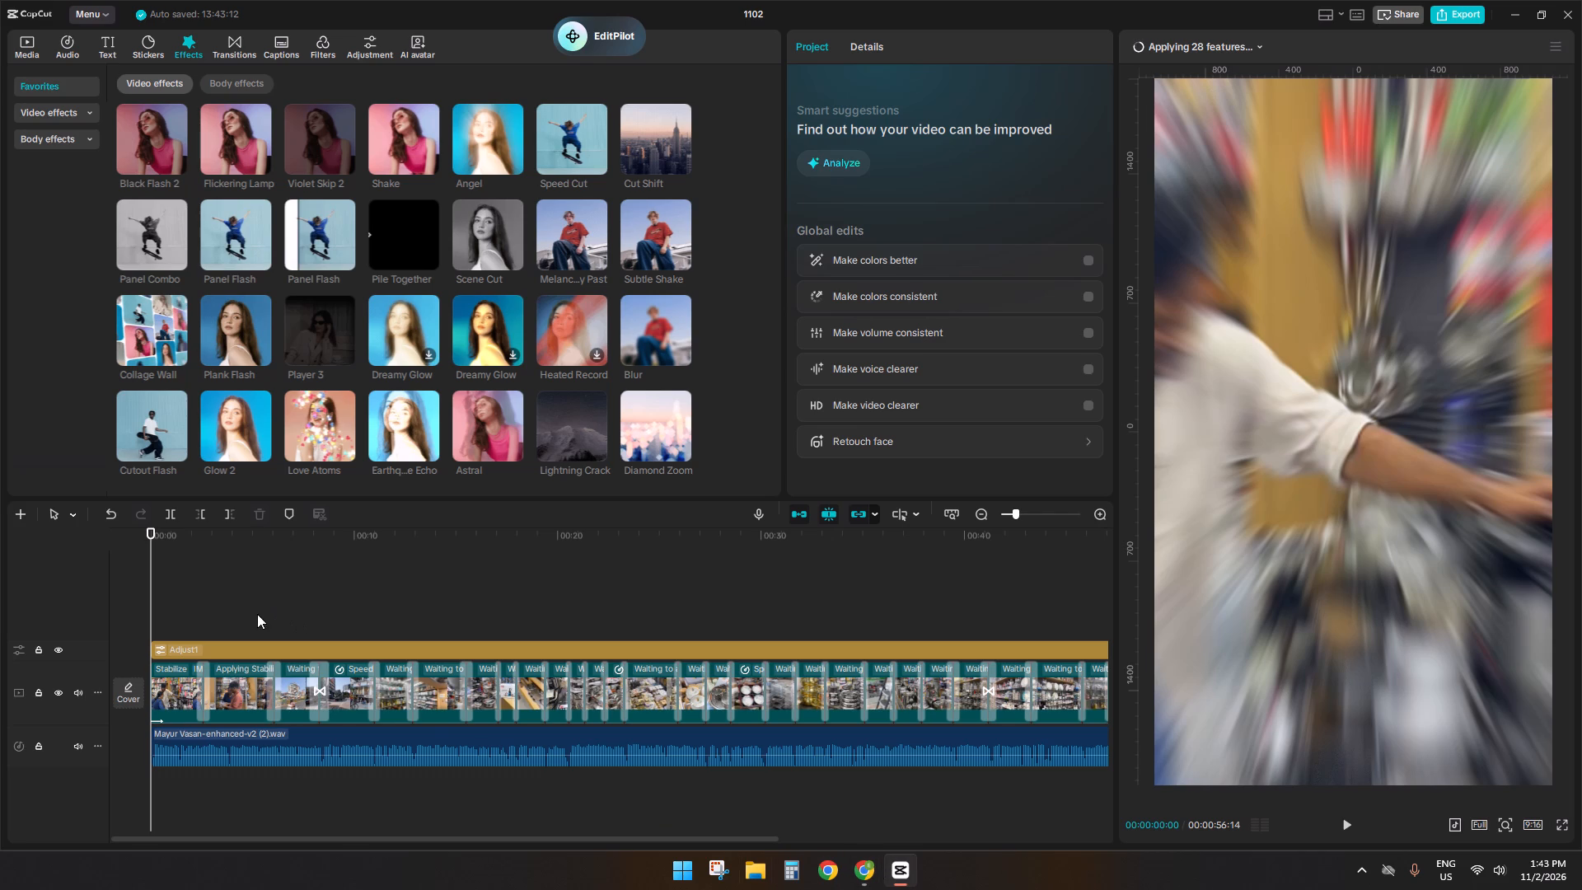
key(space)
click(383, 616)
key(space)
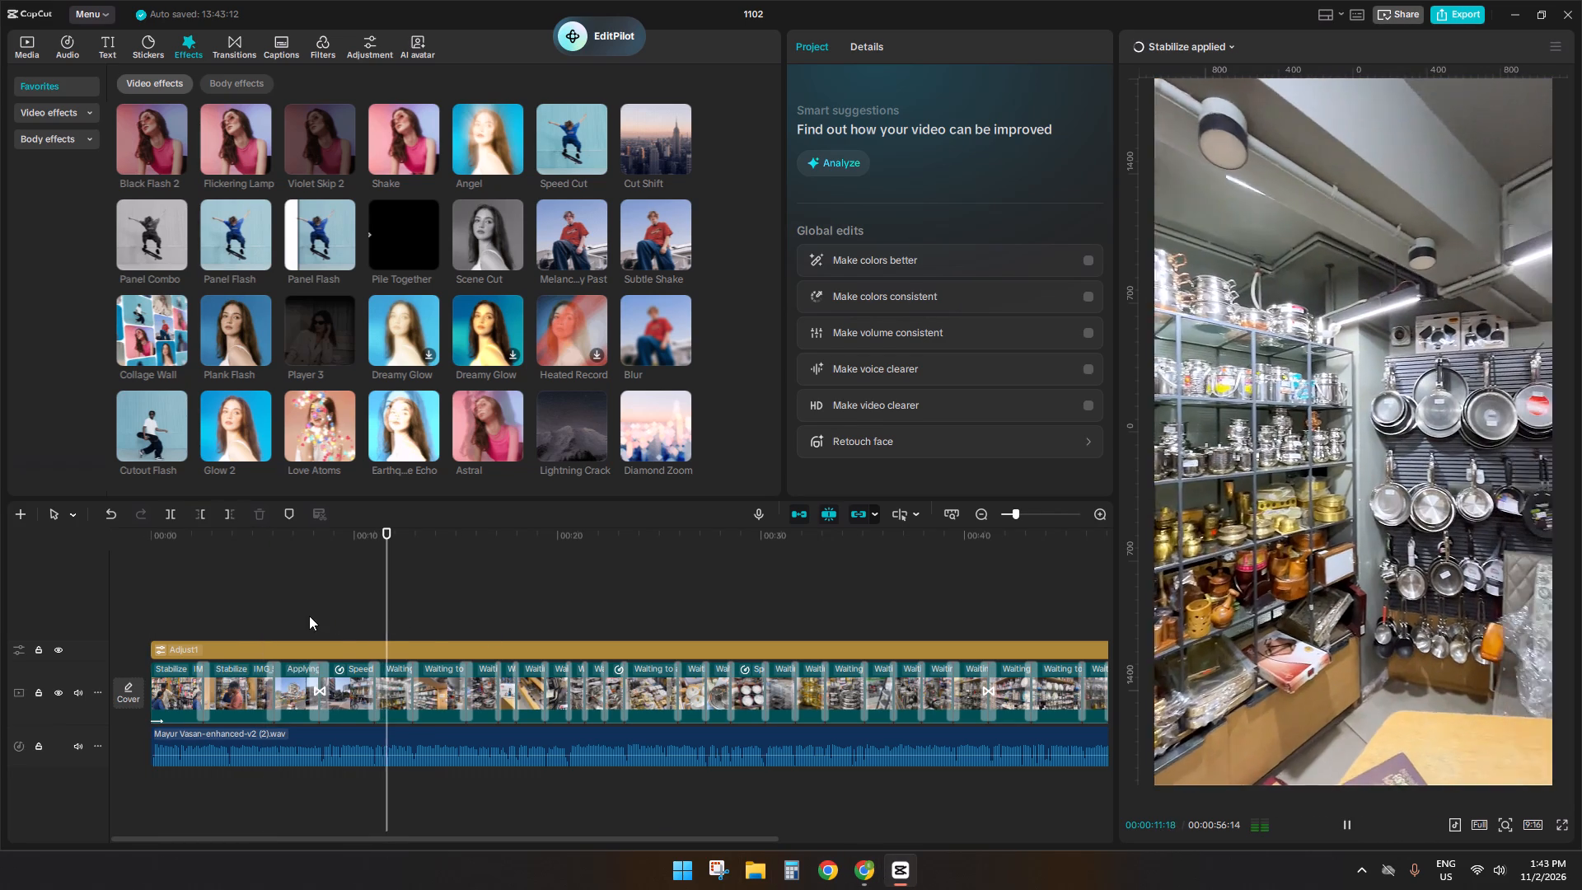
click(340, 616)
key(space)
key(space)
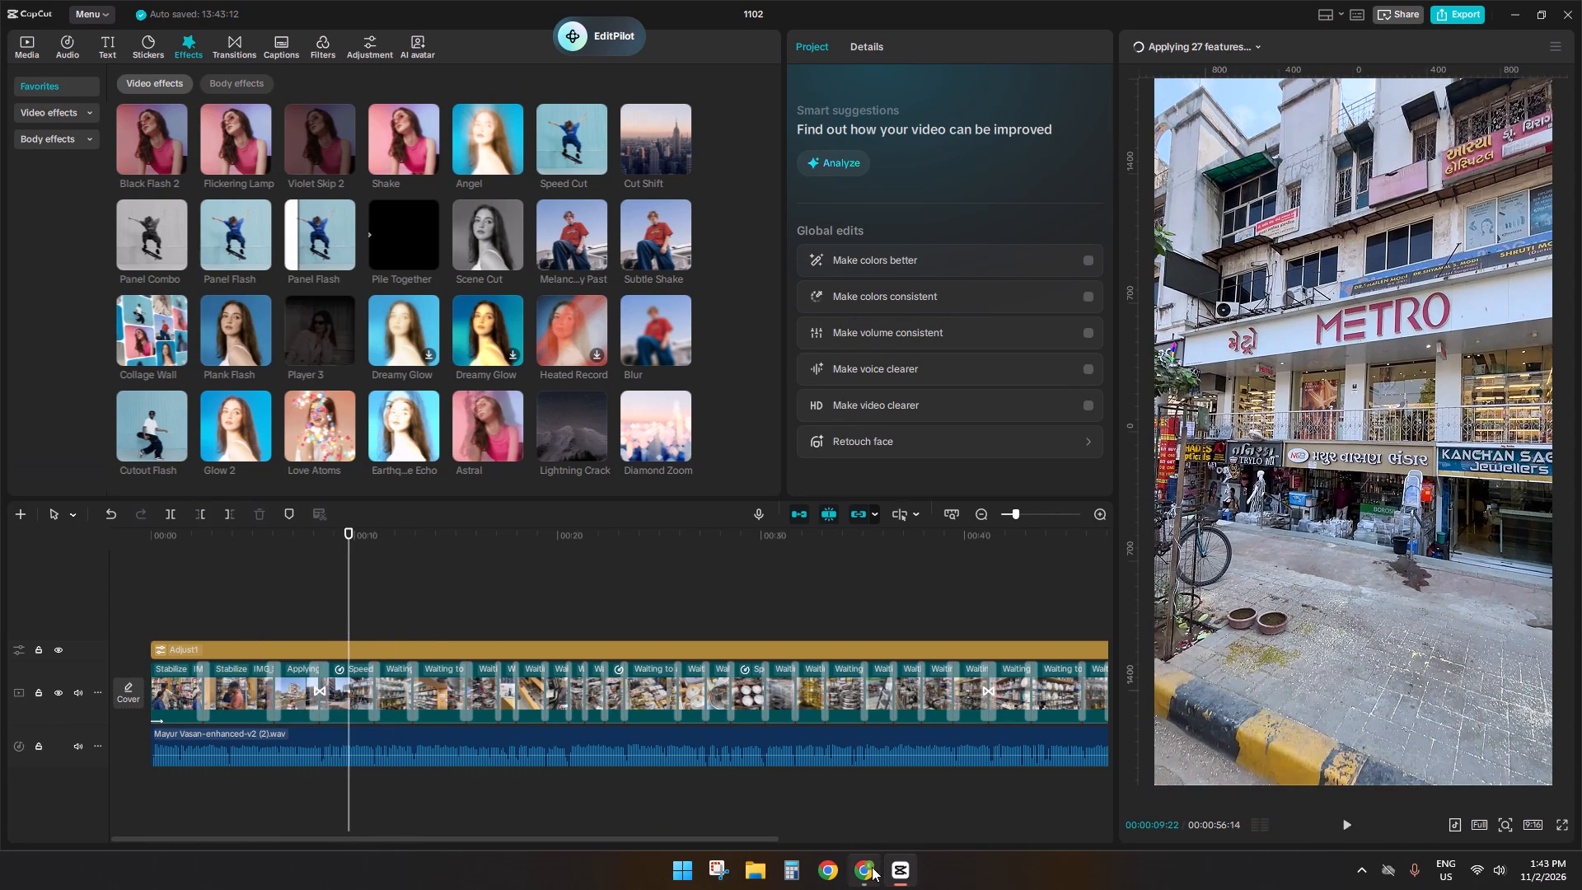
click(872, 867)
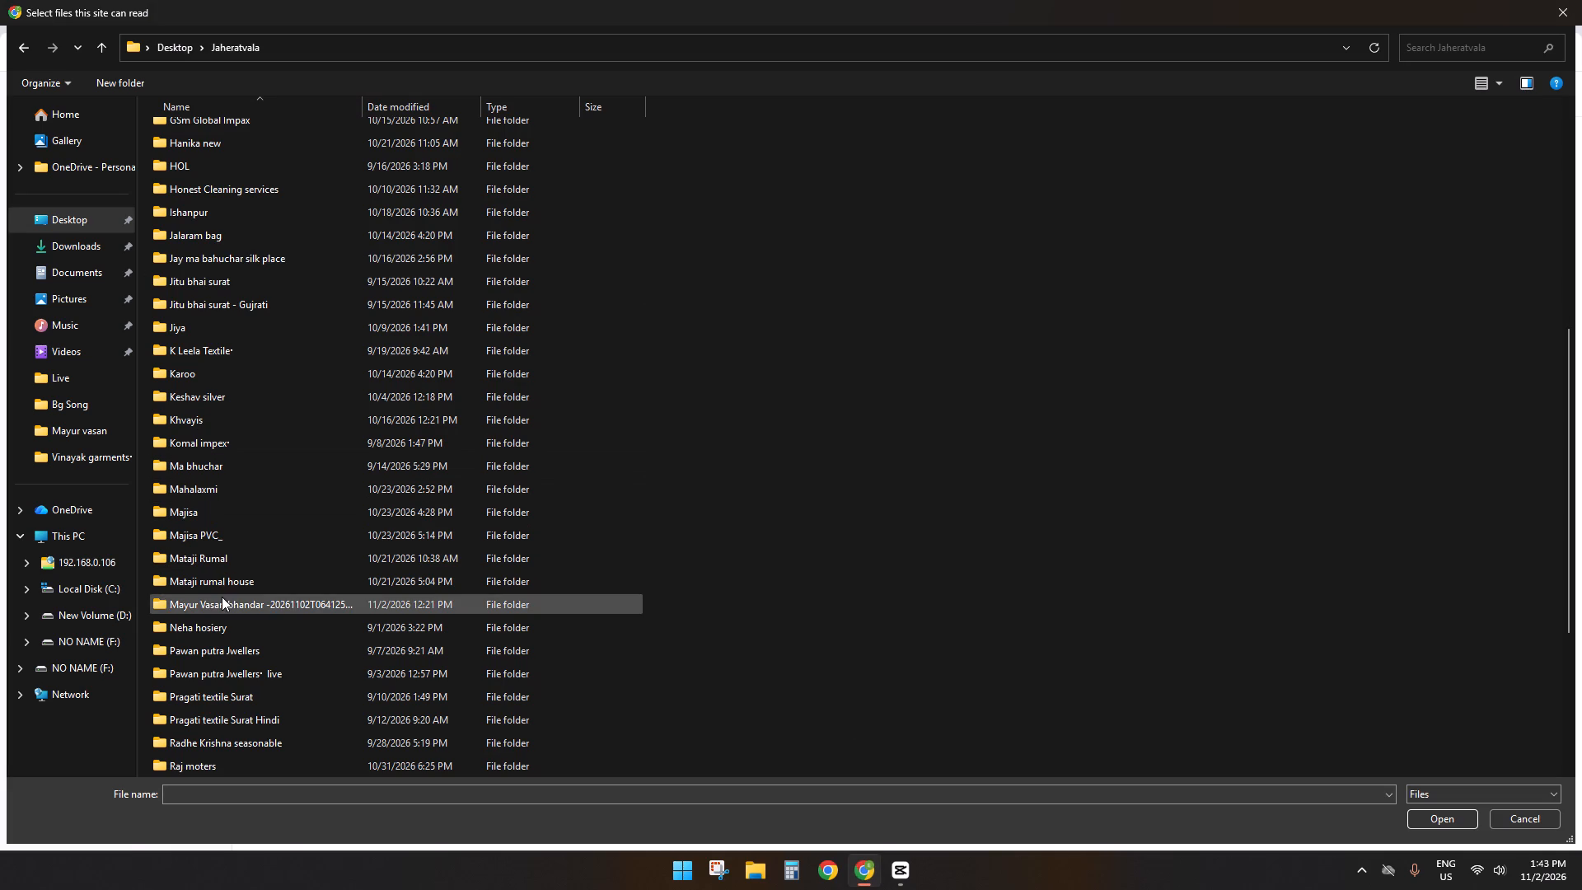
double_click(218, 603)
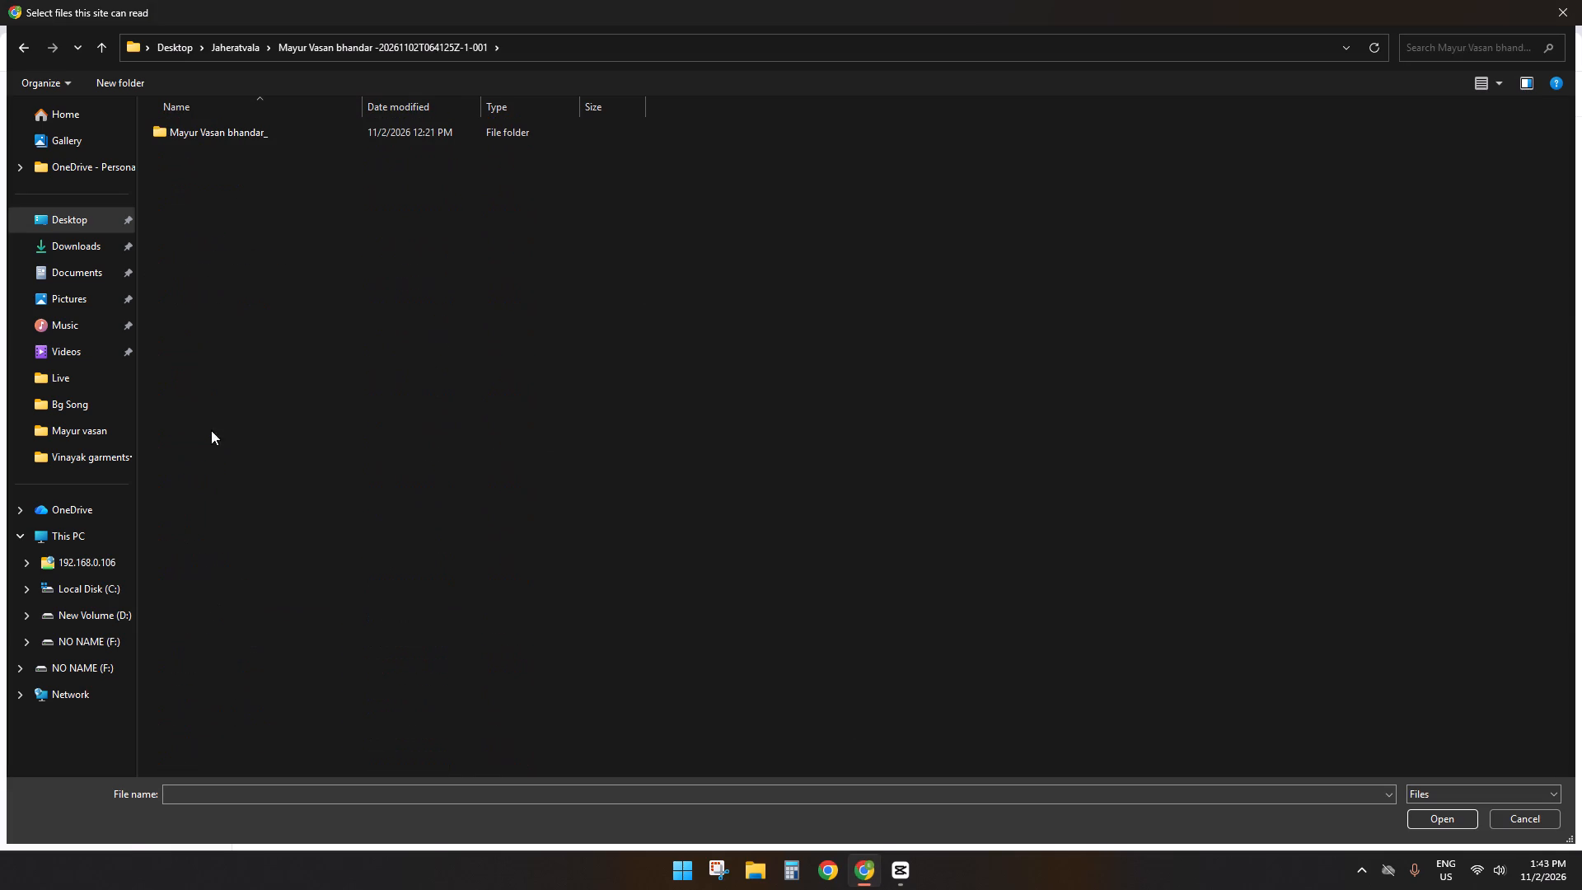
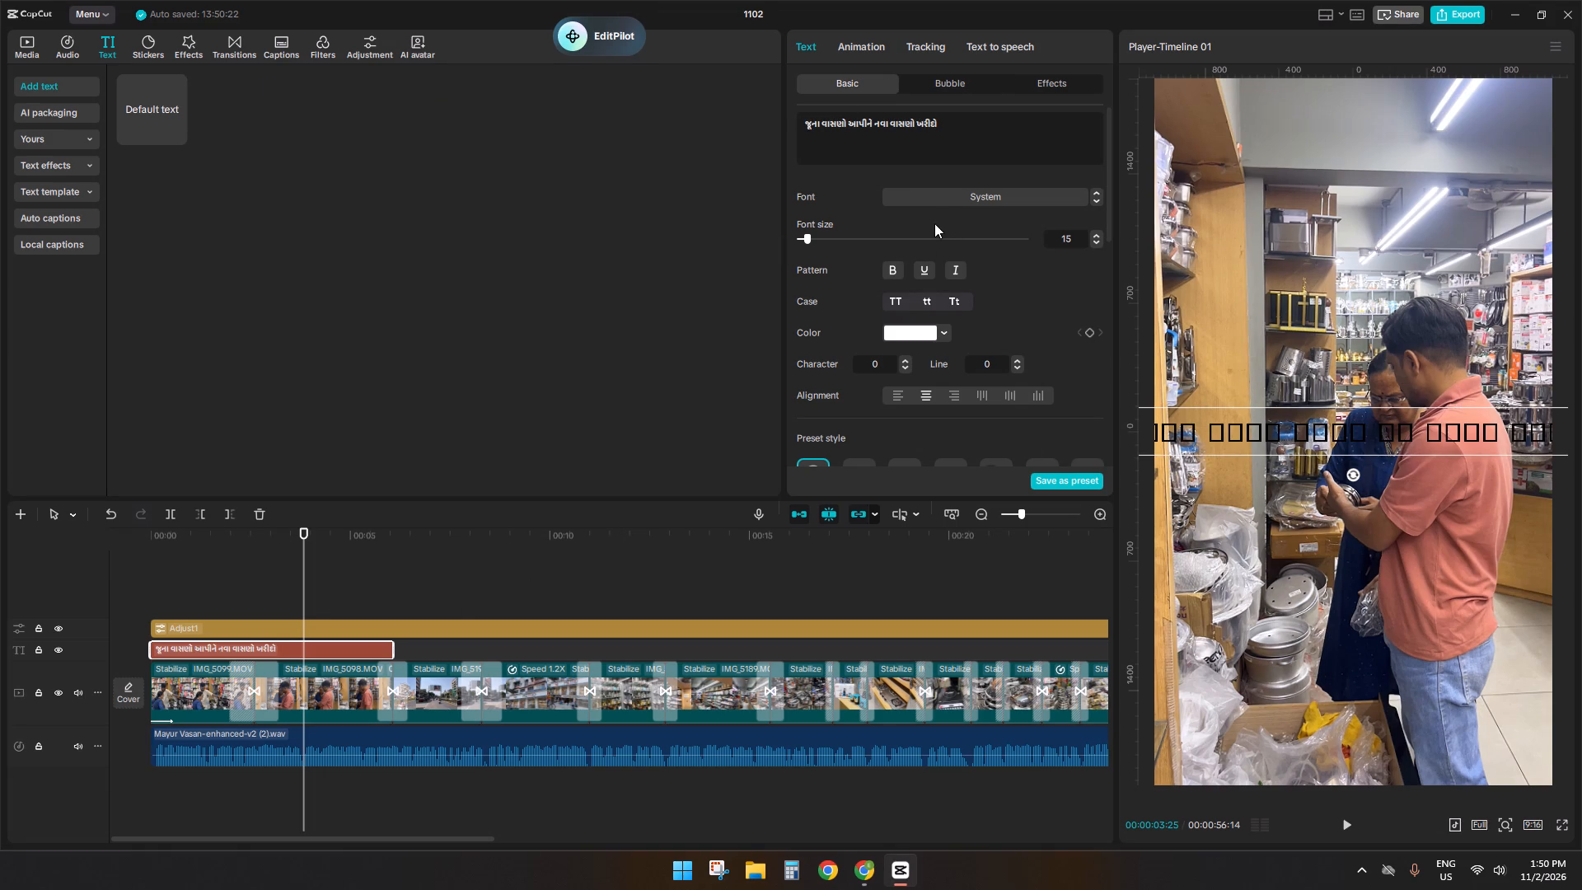
click(931, 204)
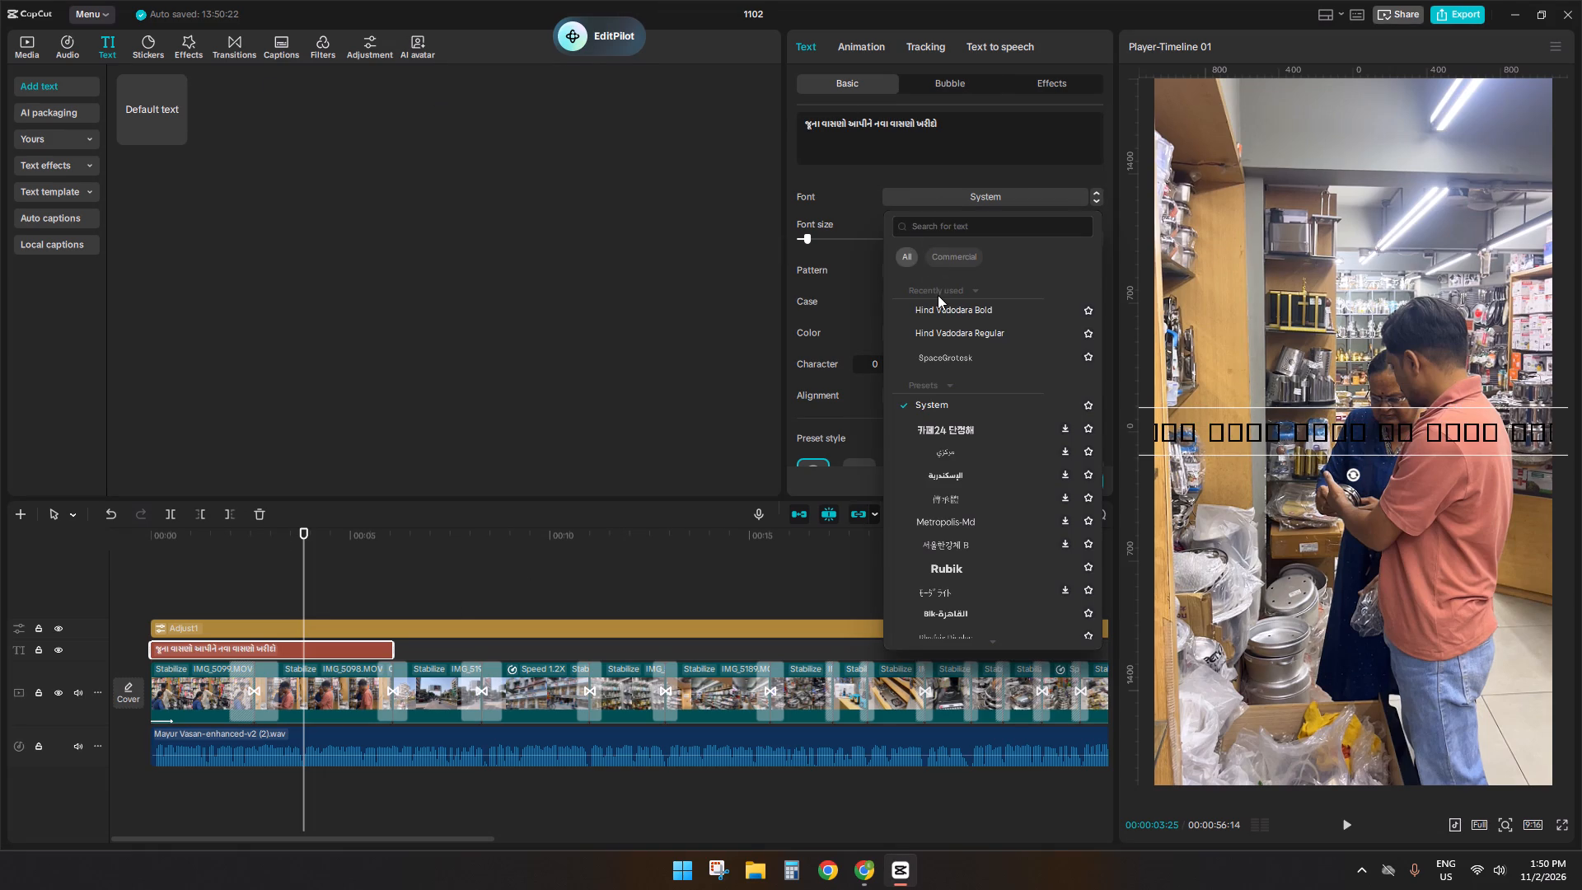
scroll(942, 296, up, 3)
click(943, 309)
Move the Gujarati text near the top of the video frame, horizontally centred at about X 0, Y 1372.
drag(1343, 438, 1323, 251)
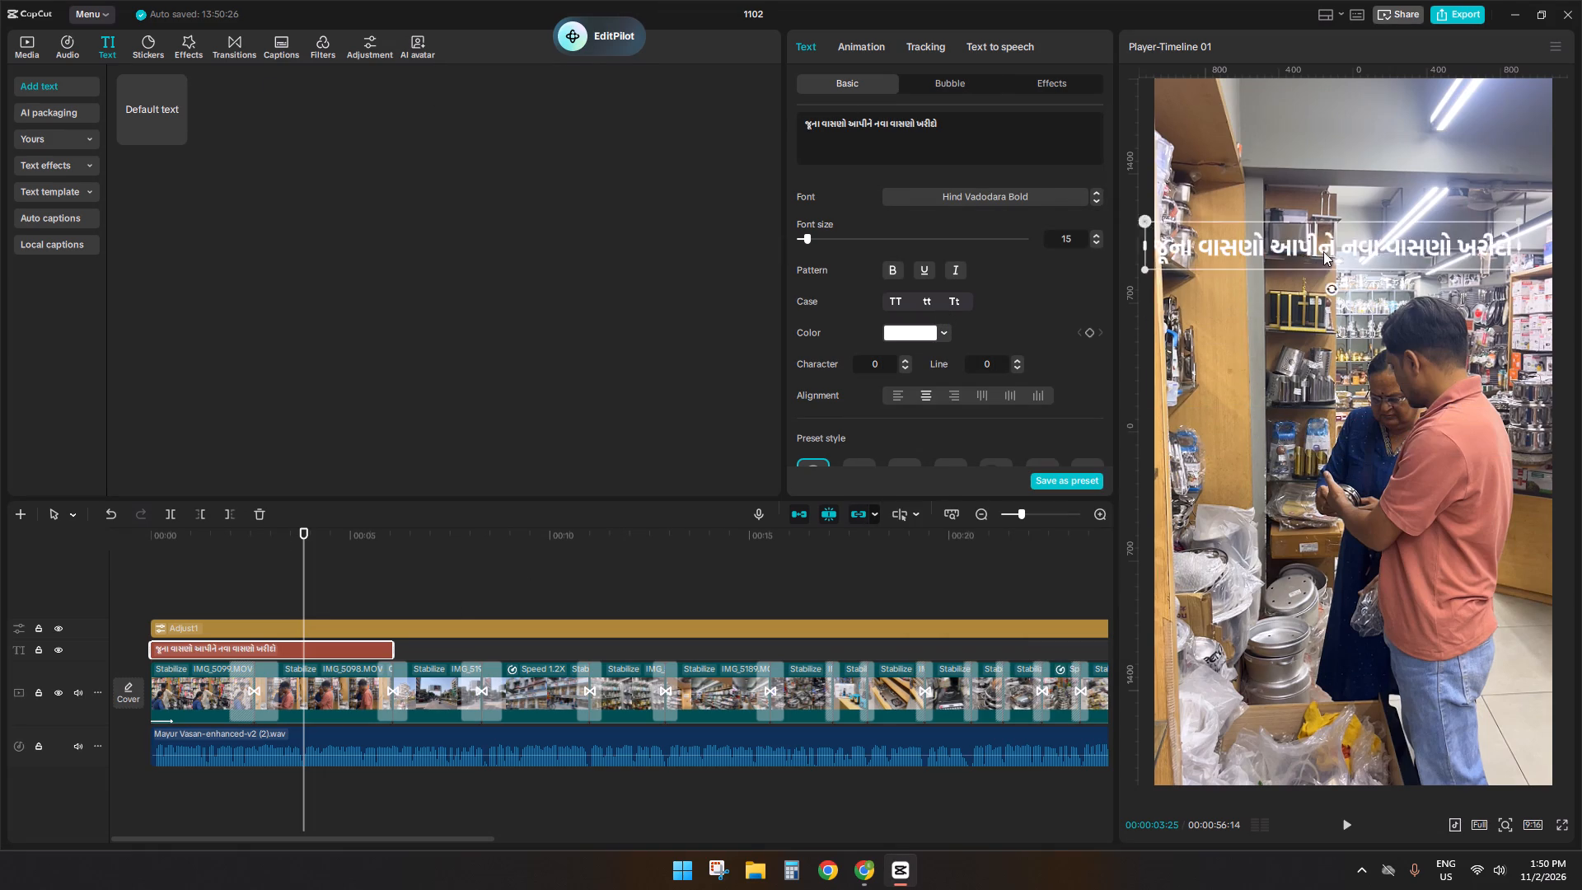
drag(1323, 251, 1351, 170)
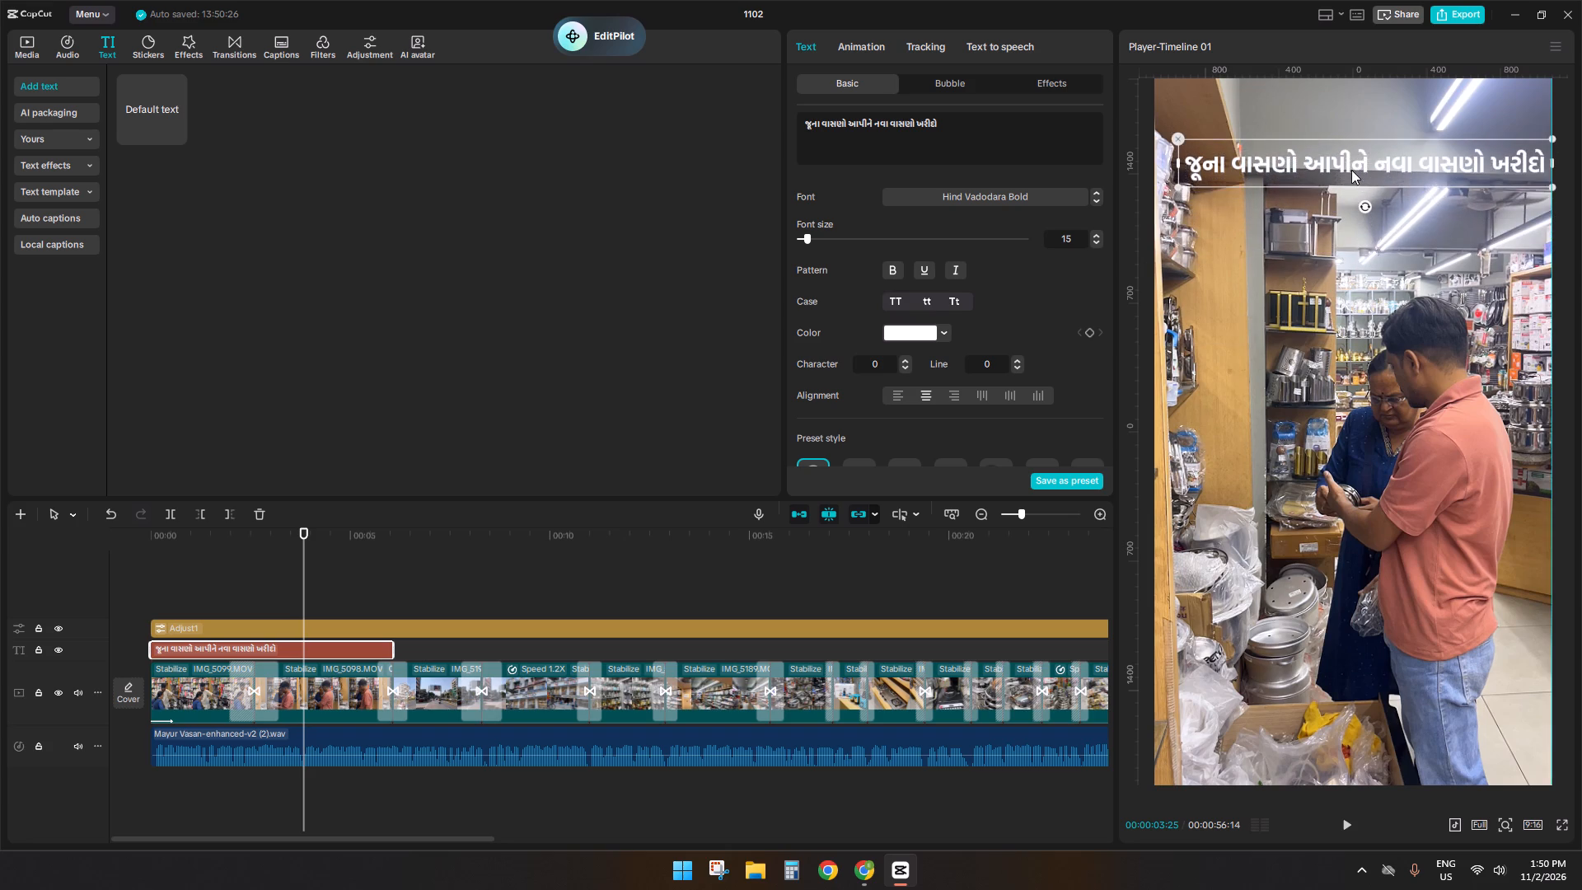
drag(1351, 170, 1352, 163)
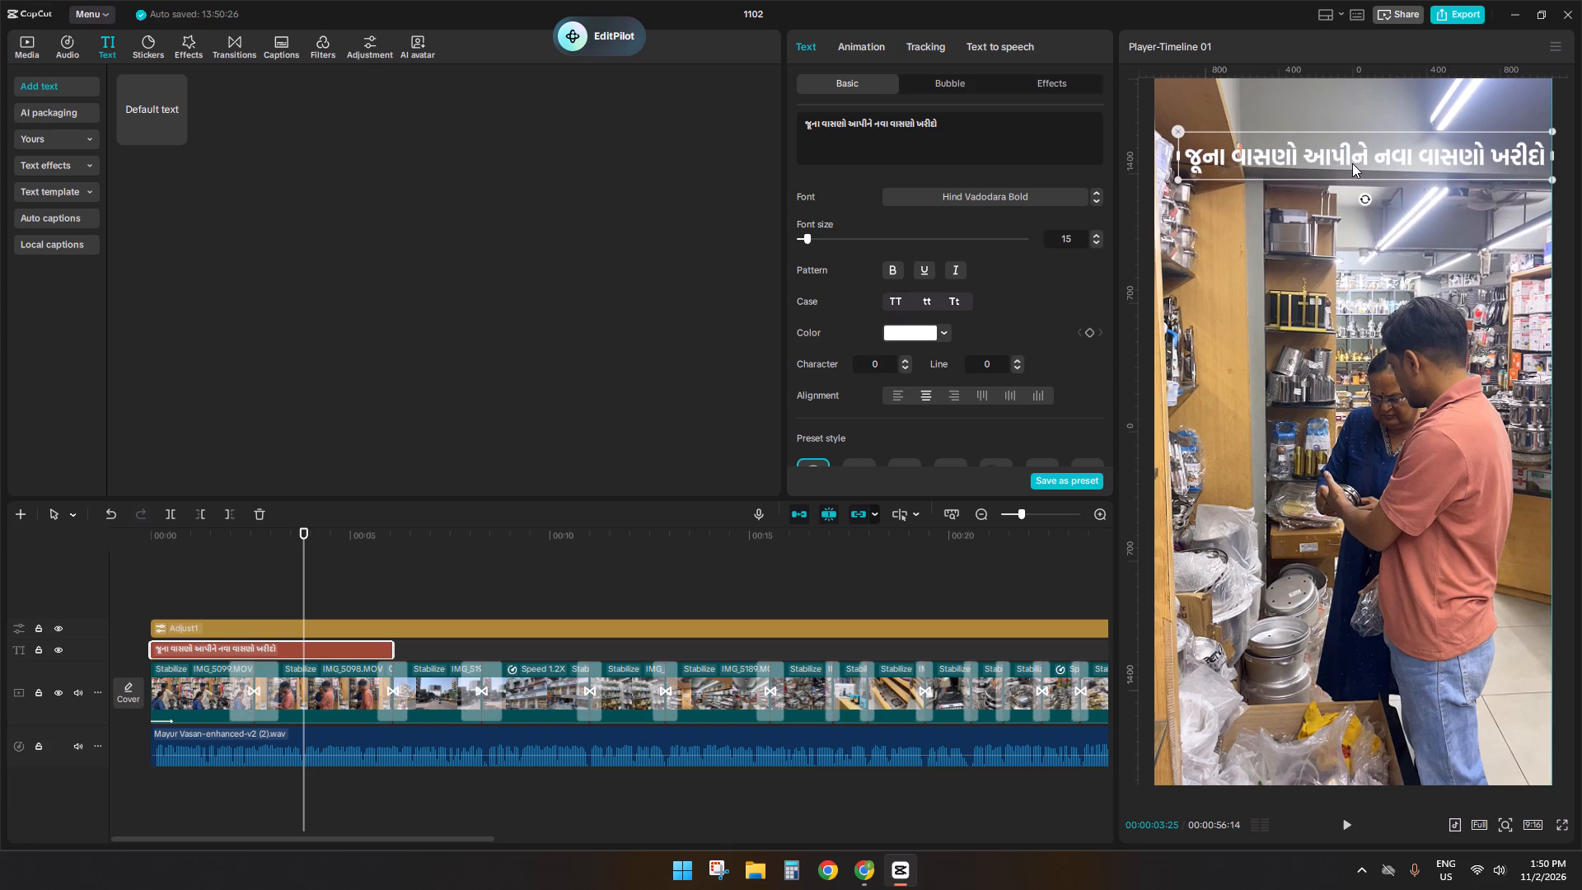
drag(1352, 163, 1352, 148)
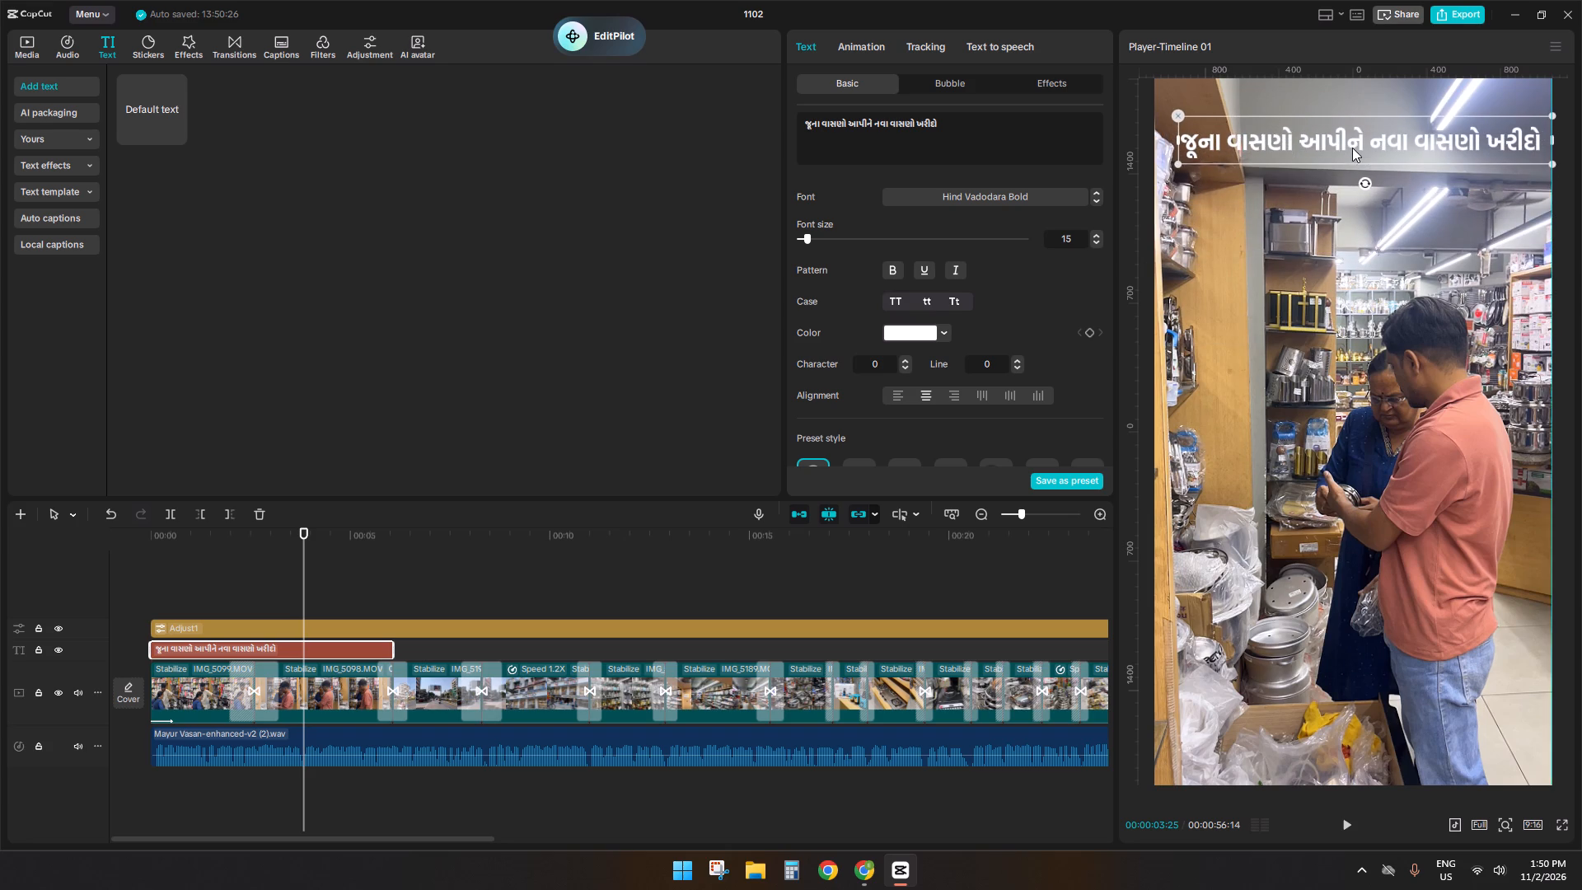
drag(1352, 148, 1345, 157)
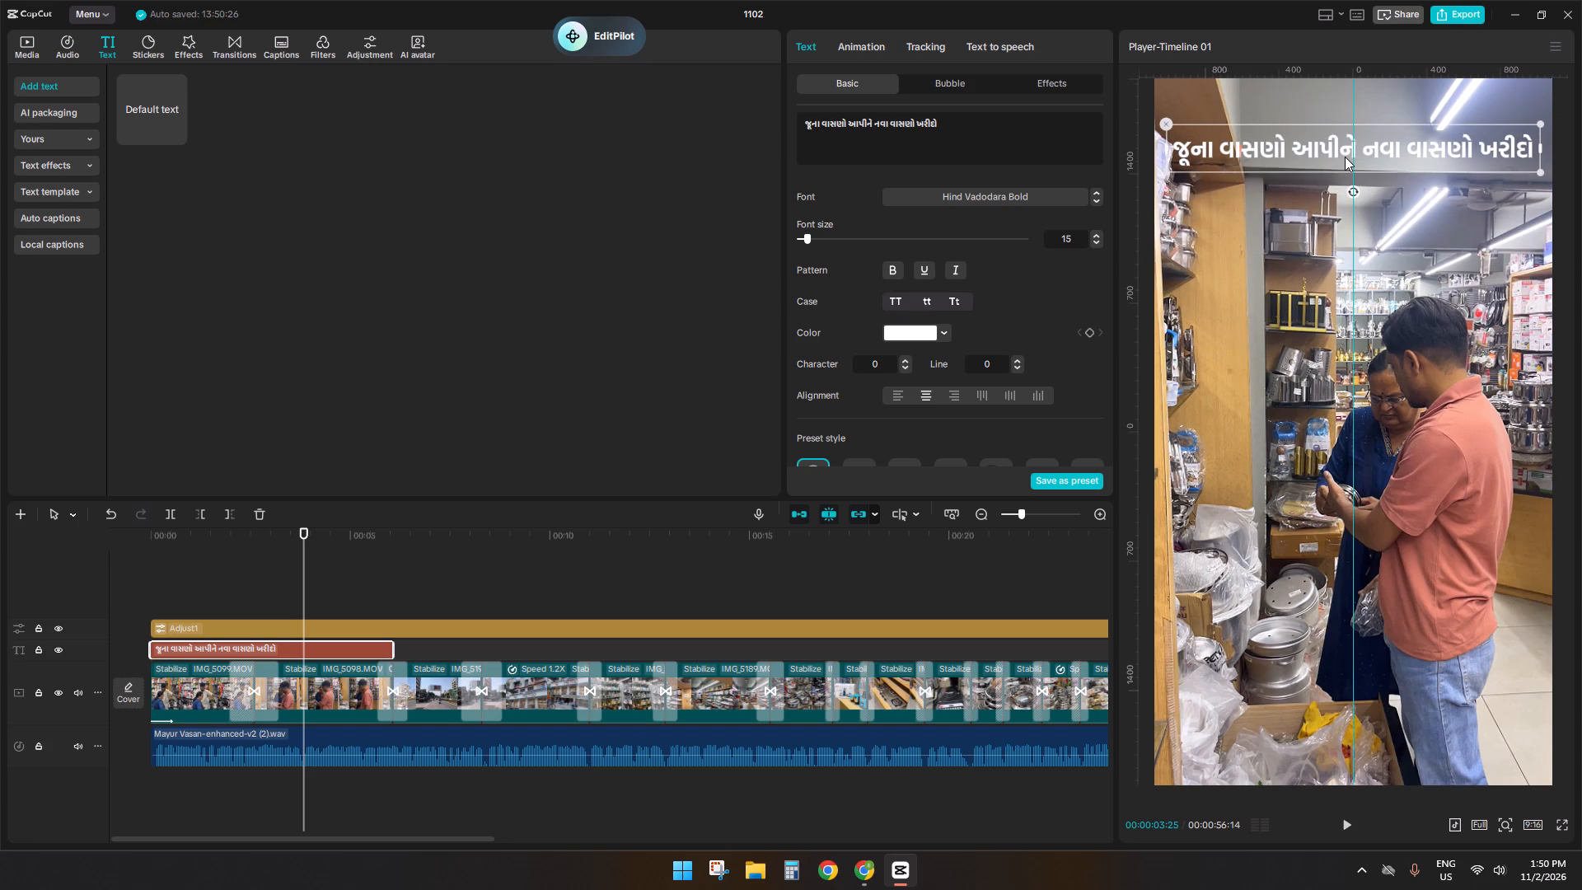
drag(1345, 157, 1346, 186)
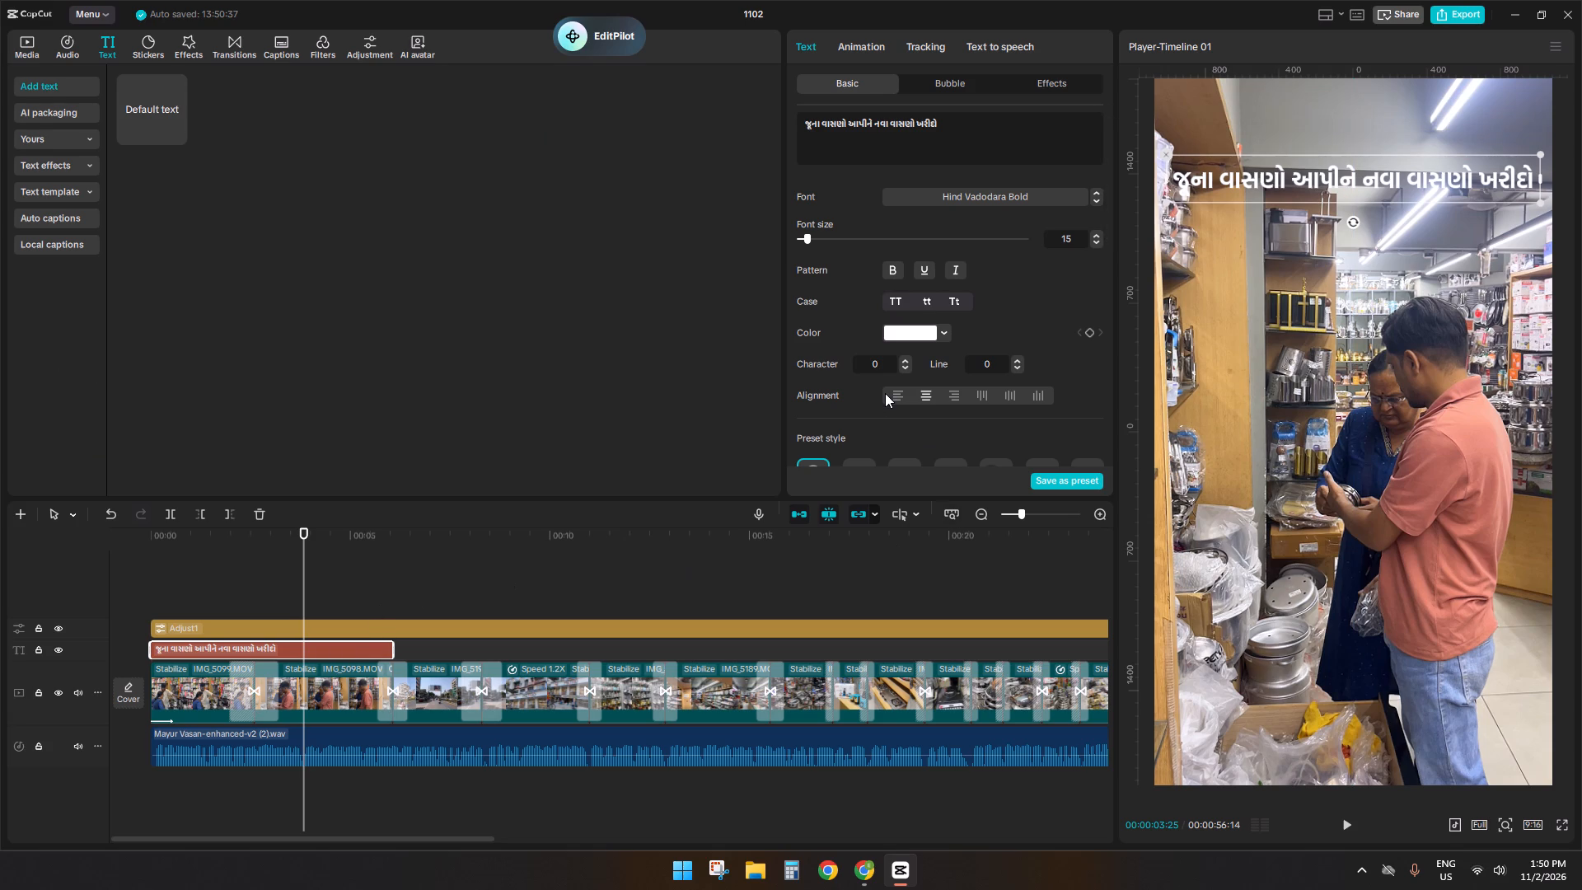
Apply the bold pattern to the Gujarati text.
scroll(885, 393, down, 1)
click(894, 198)
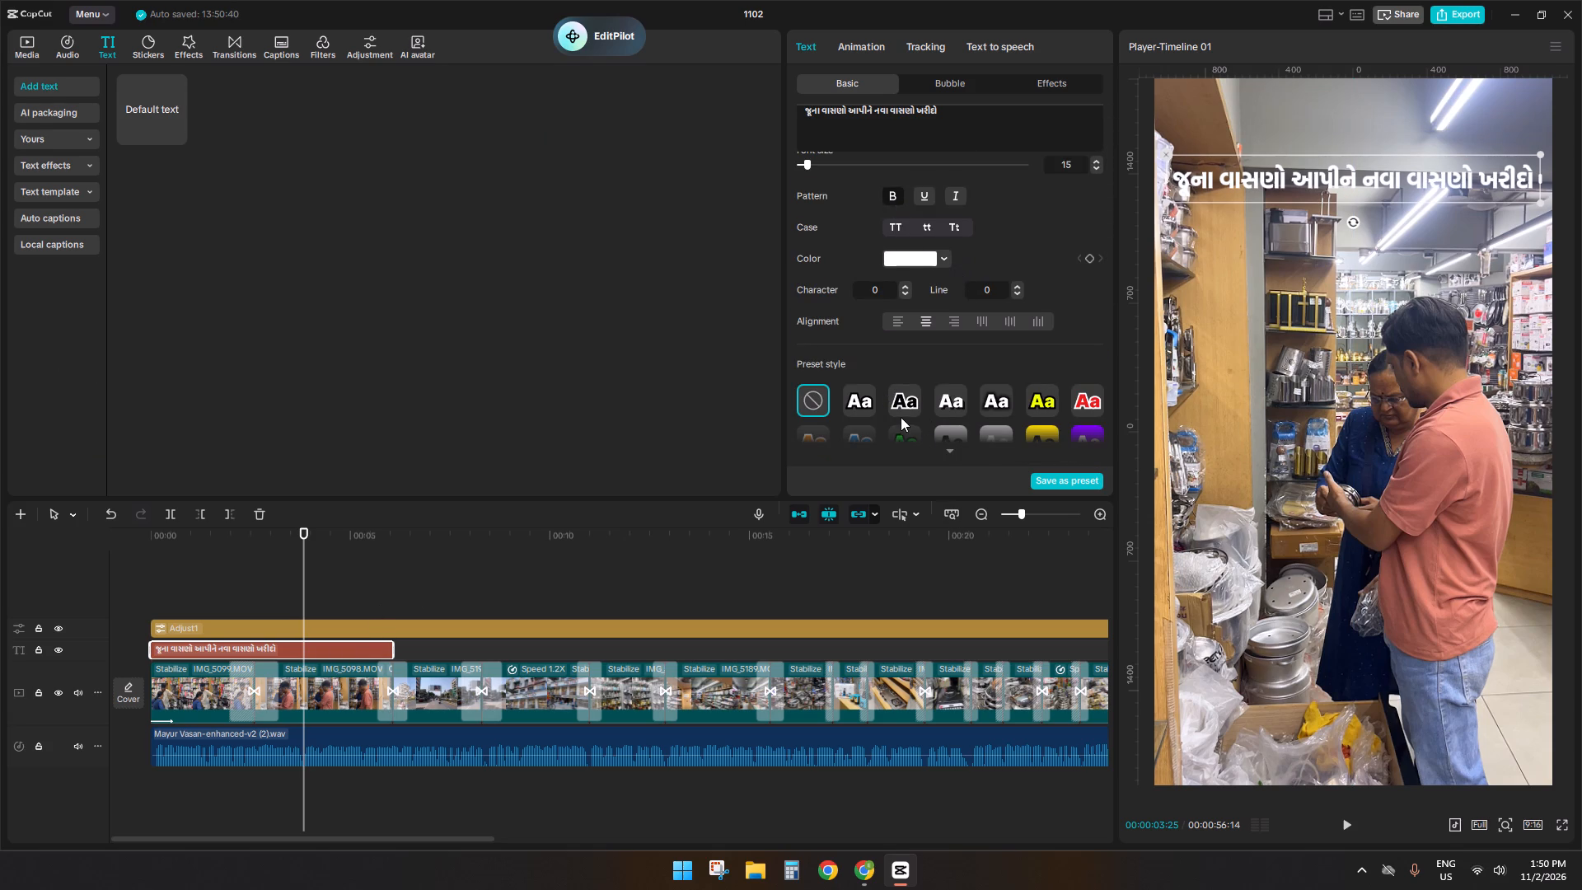
Examine the preset styles, animations and favourite text effects available for the Gujarati text.
scroll(901, 417, down, 2)
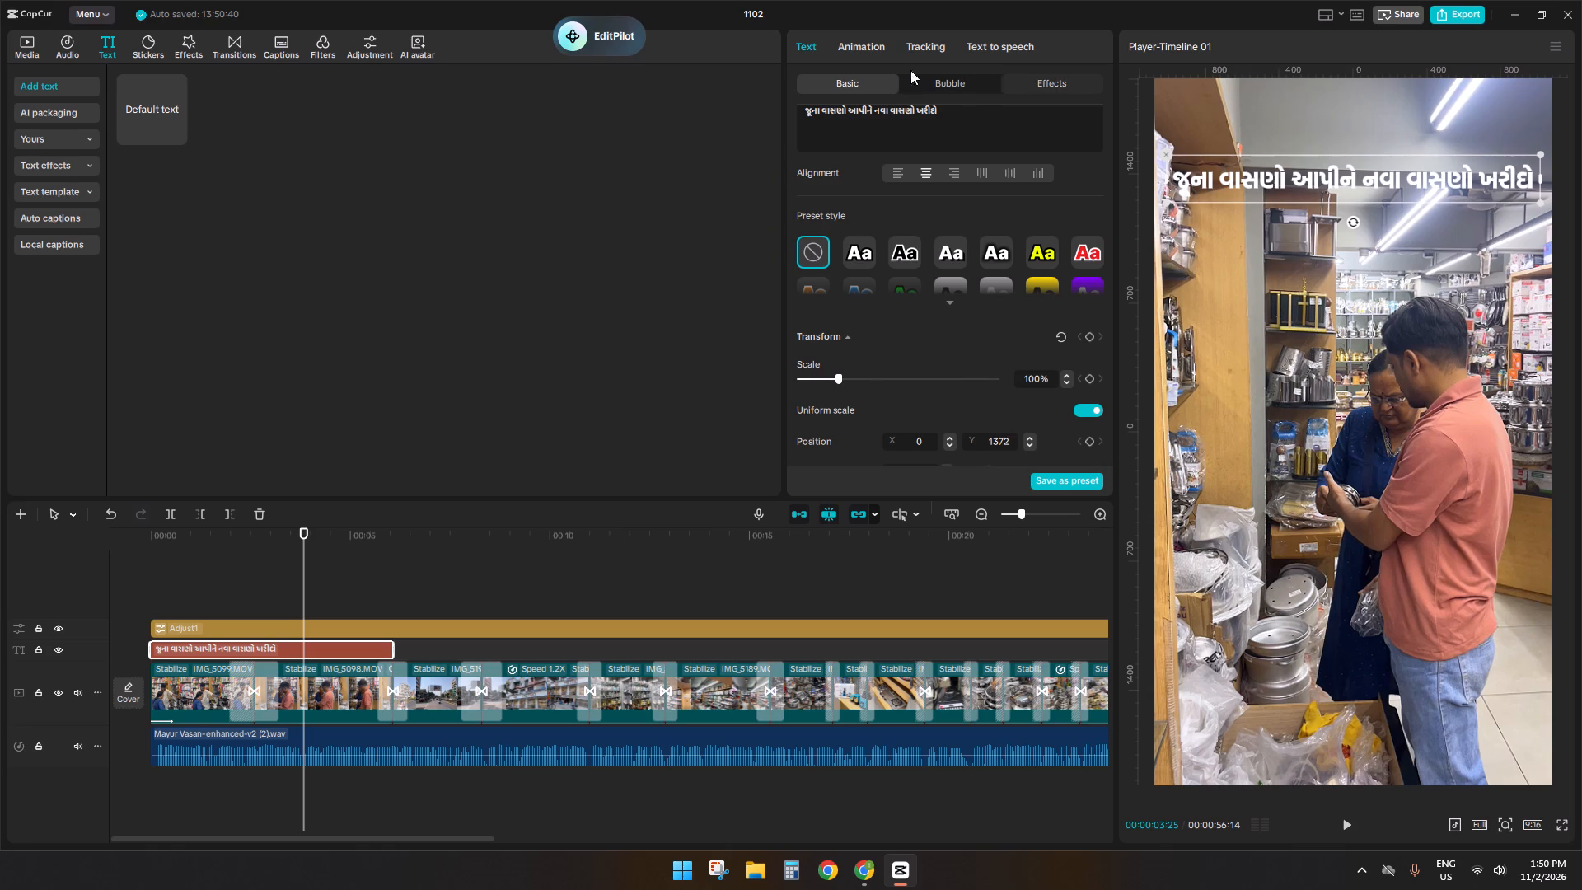
click(854, 49)
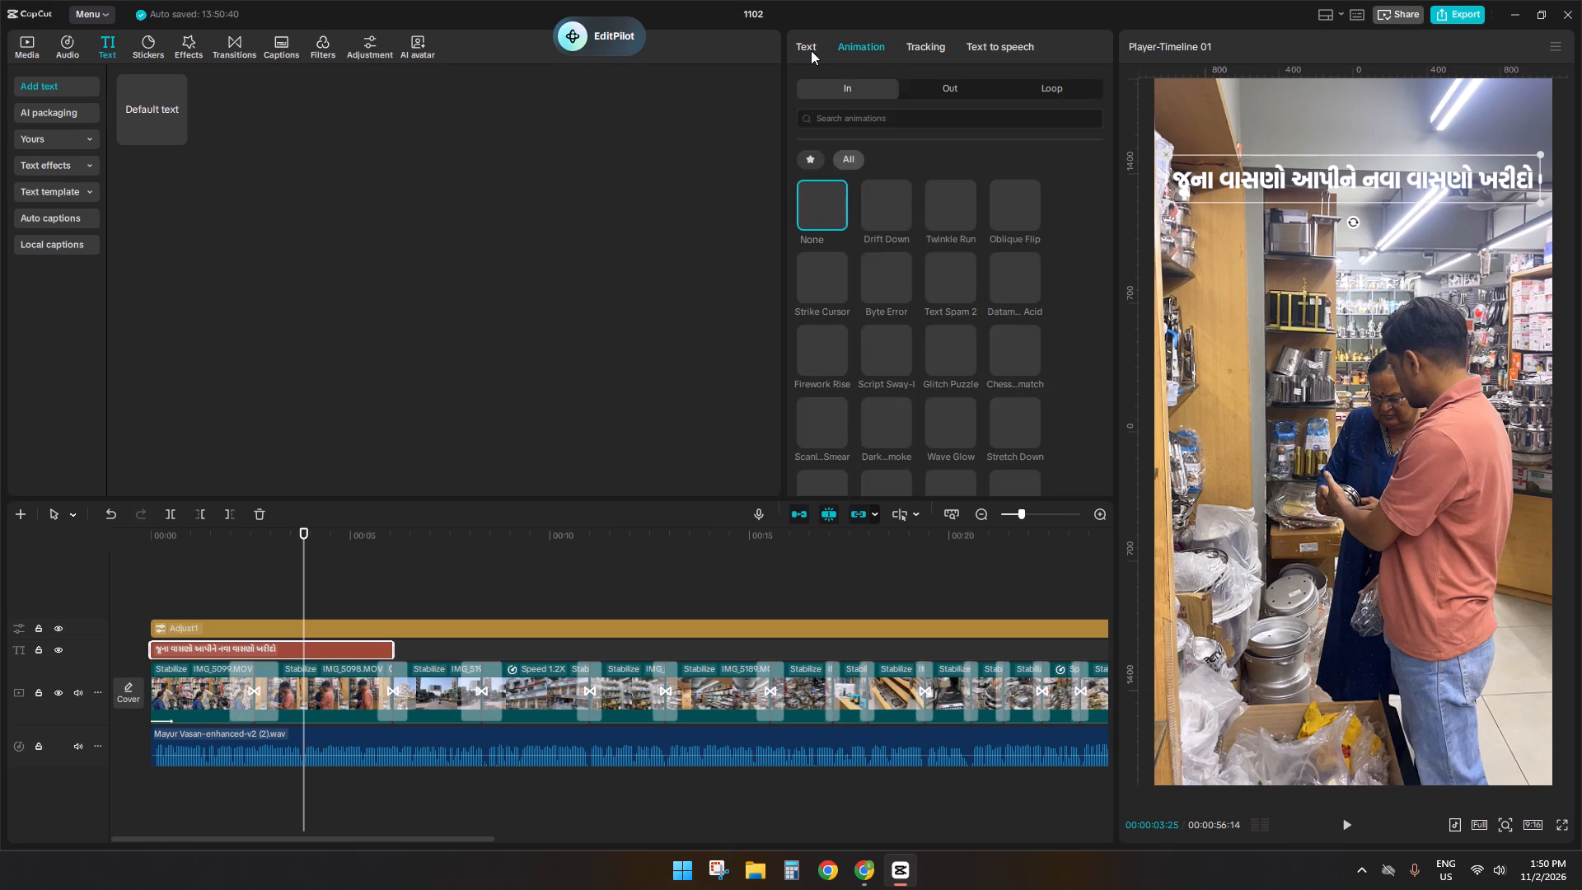
click(811, 50)
click(1064, 85)
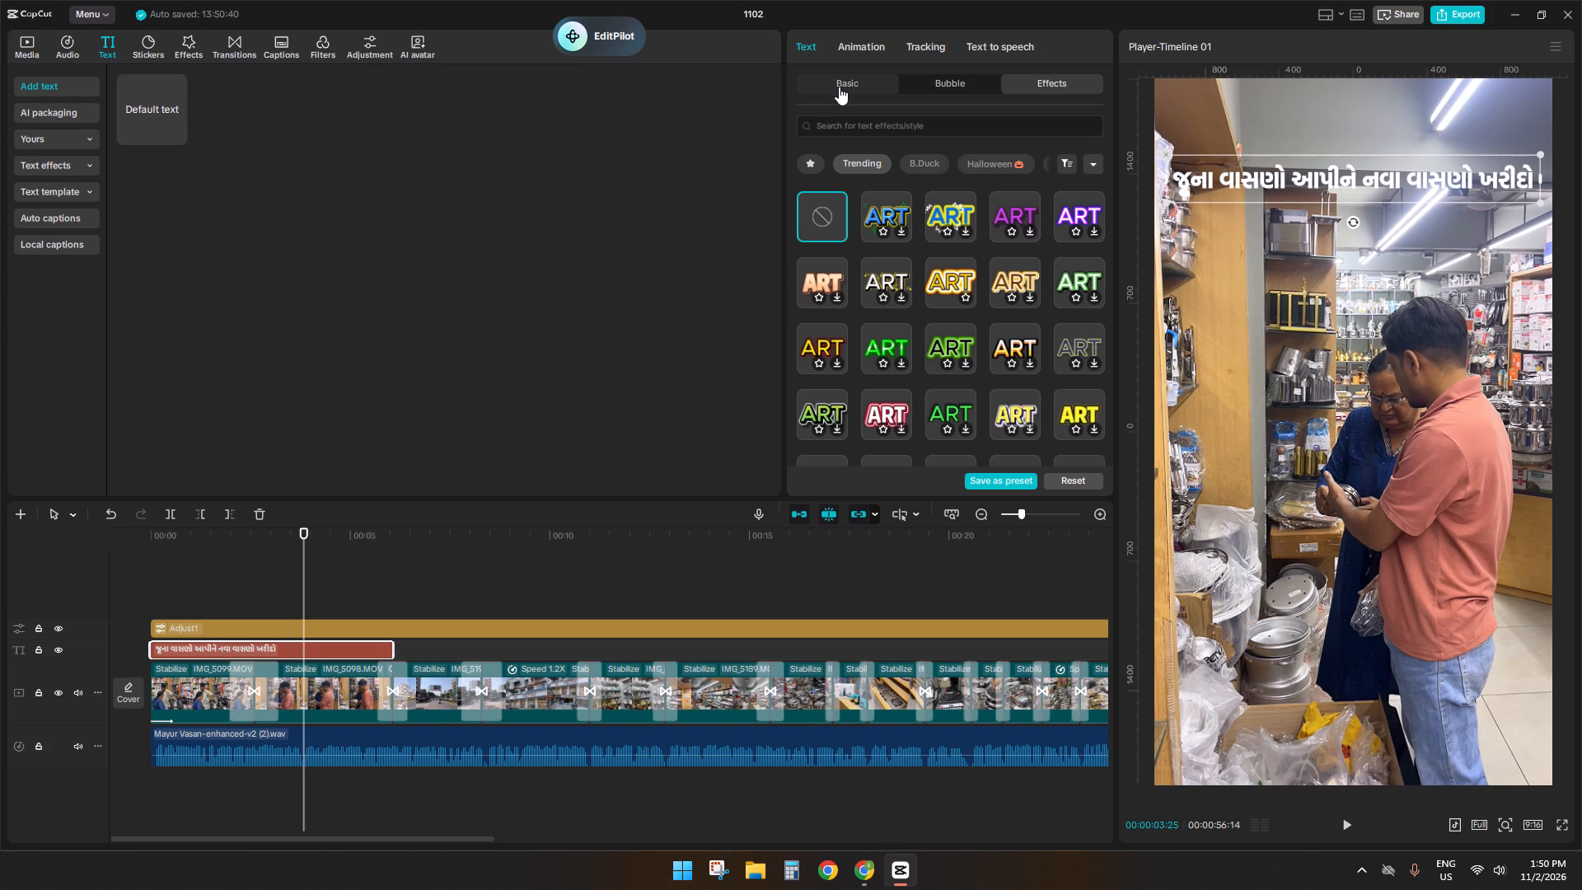
click(813, 164)
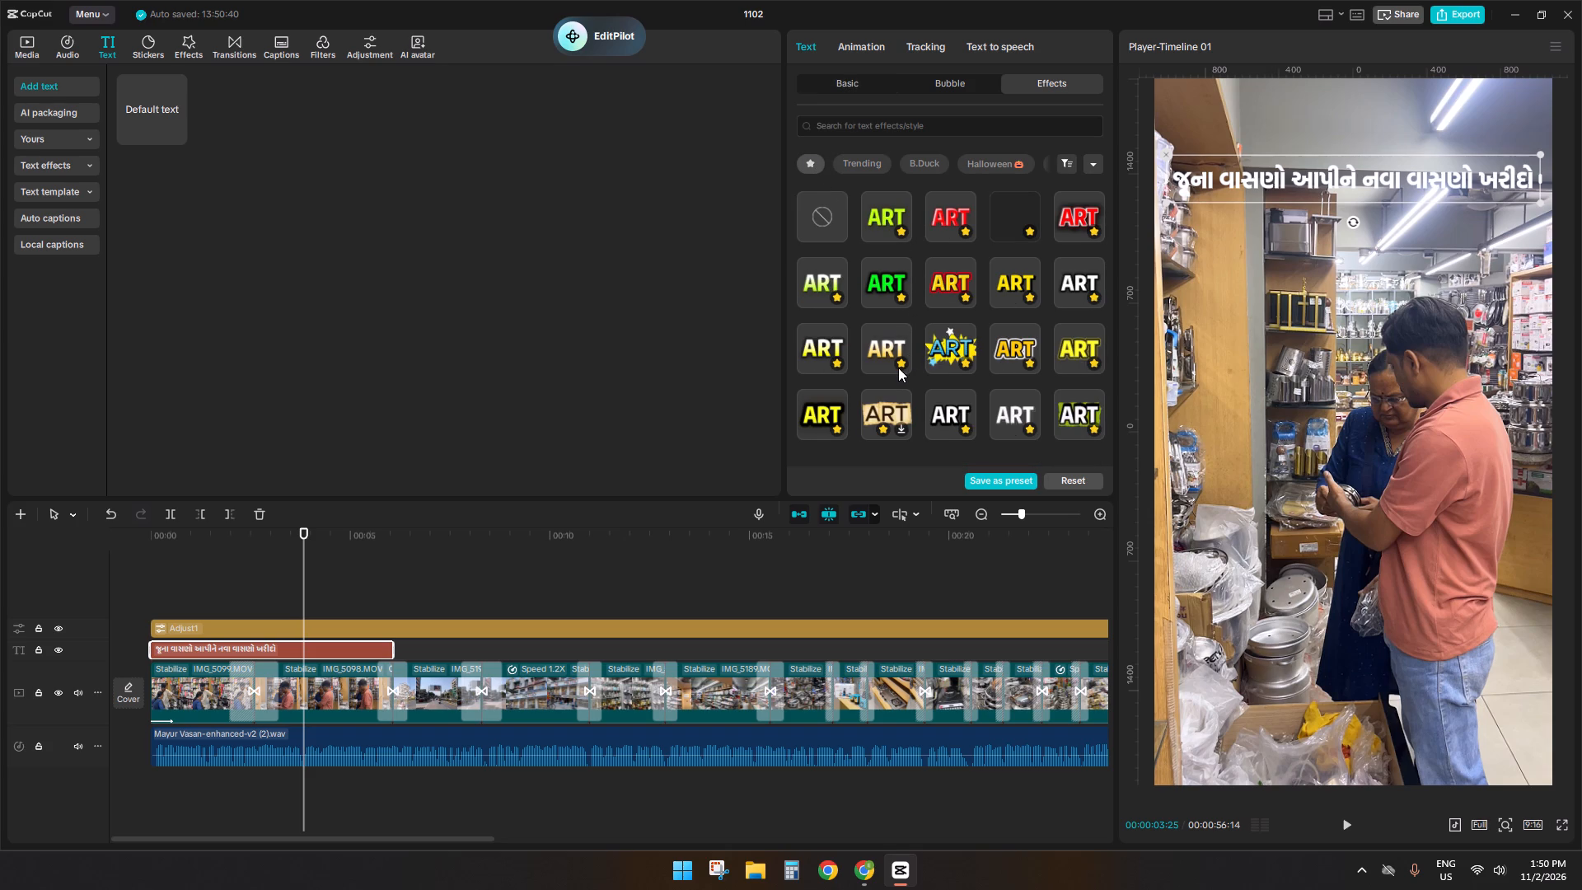
scroll(898, 368, down, 2)
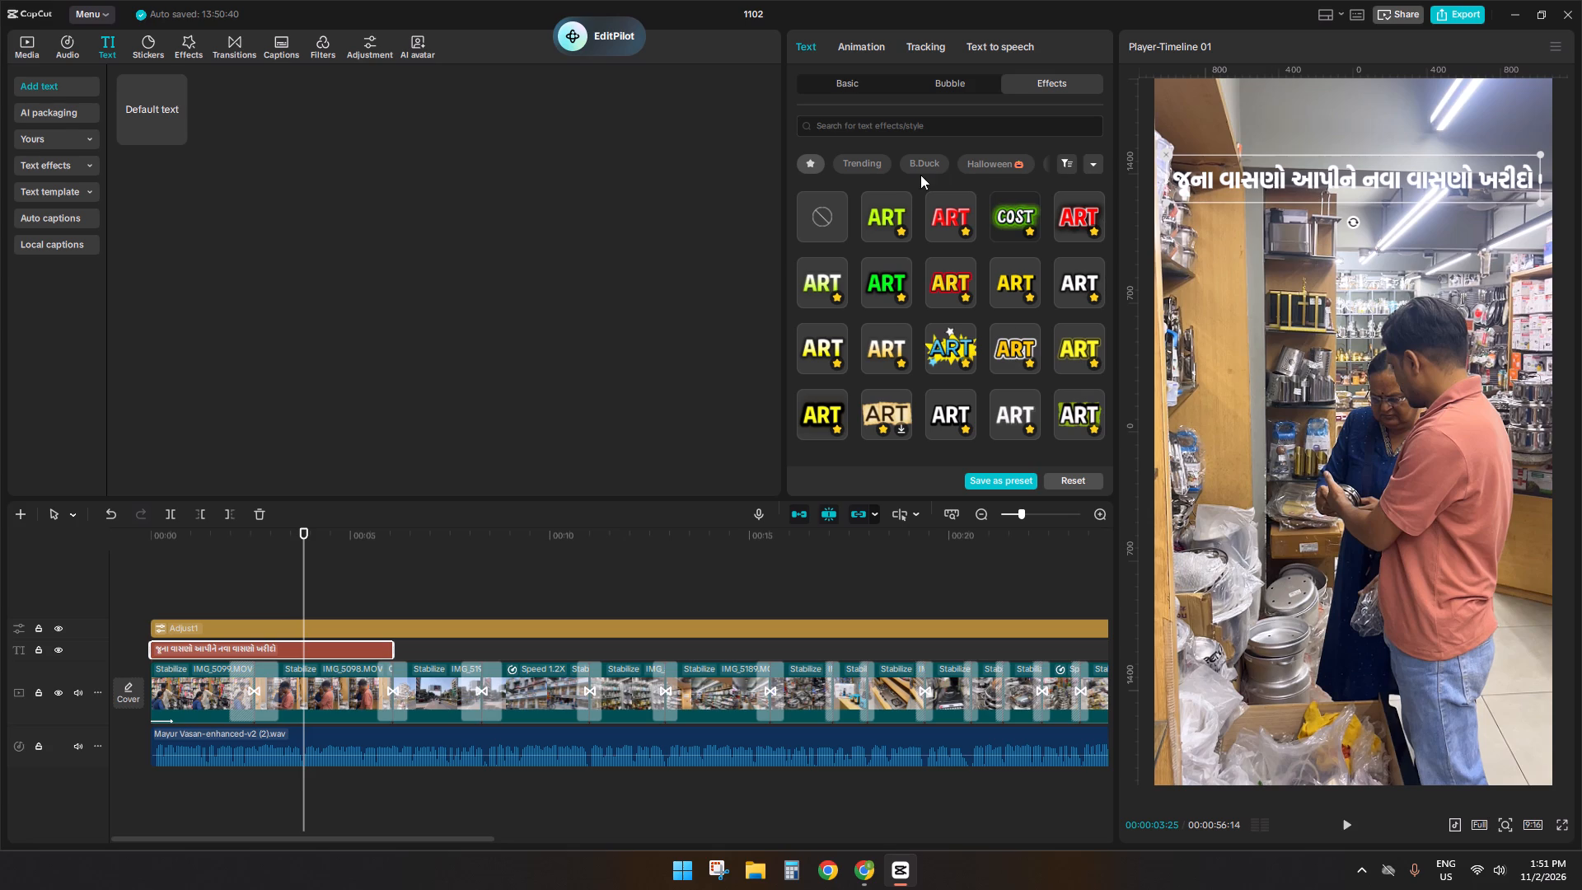
Add a square shape on a track beneath the text clip from the video's start, extended to the text clip's end.
click(133, 52)
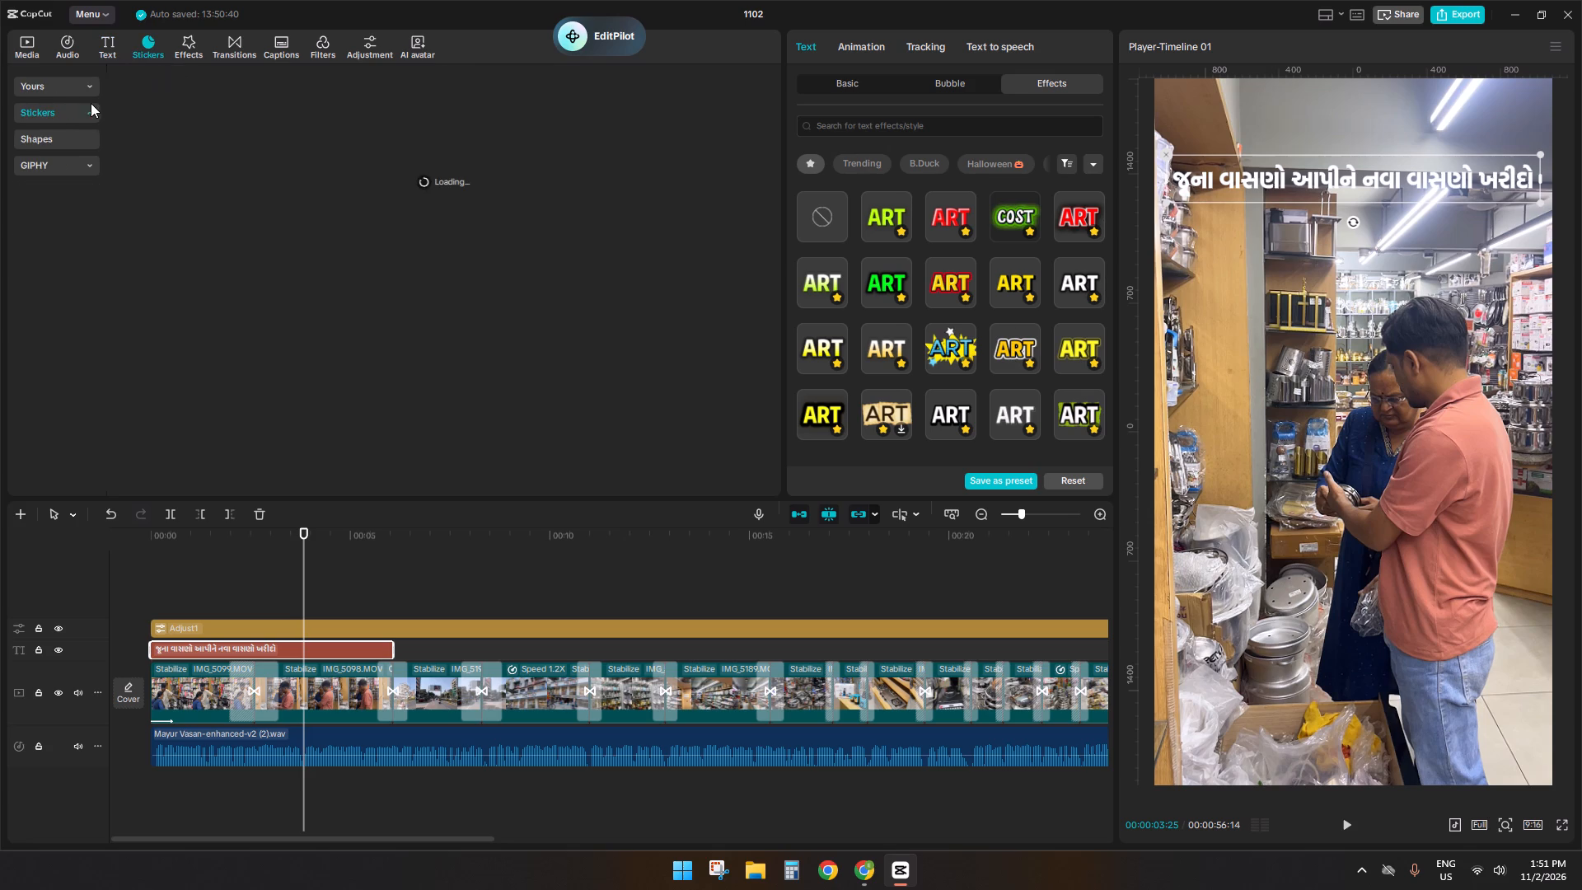
click(48, 112)
click(49, 137)
drag(141, 110, 159, 661)
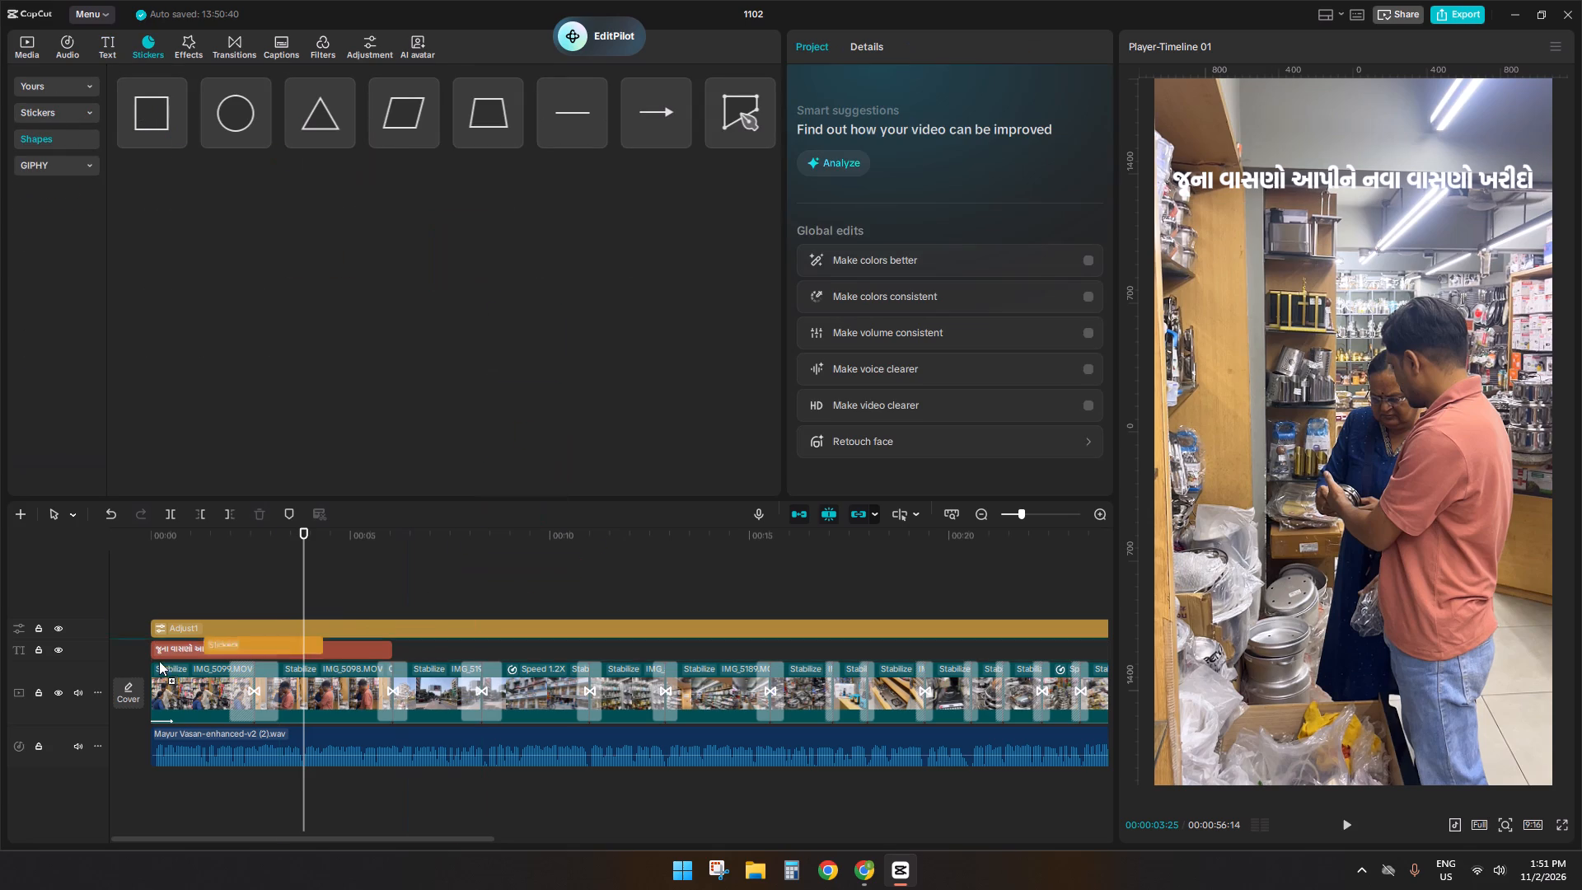
drag(159, 661, 153, 663)
drag(269, 649, 391, 630)
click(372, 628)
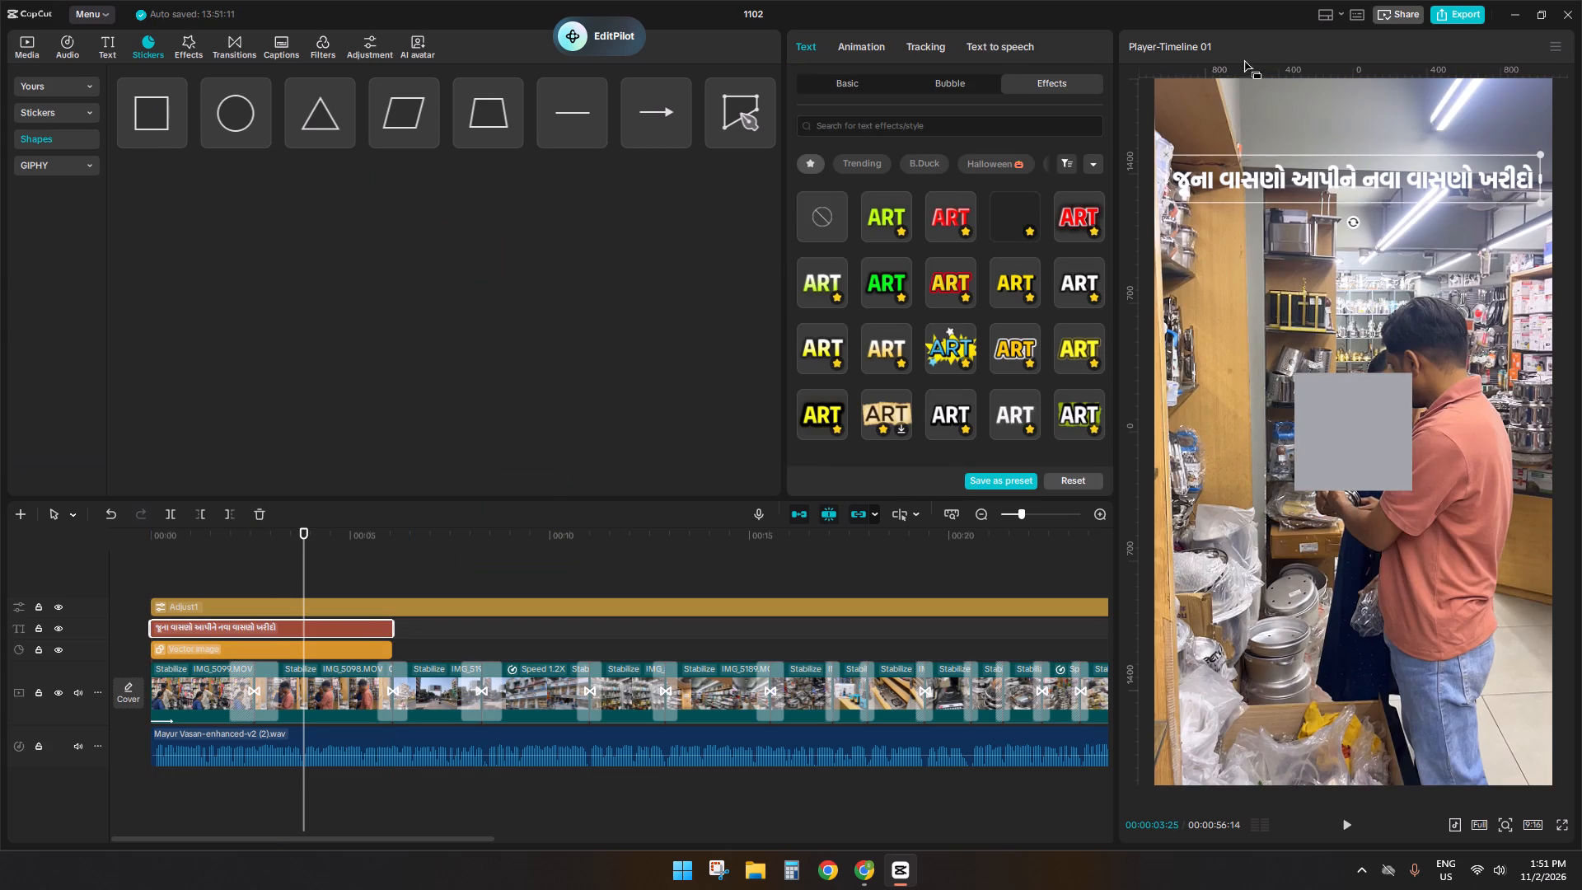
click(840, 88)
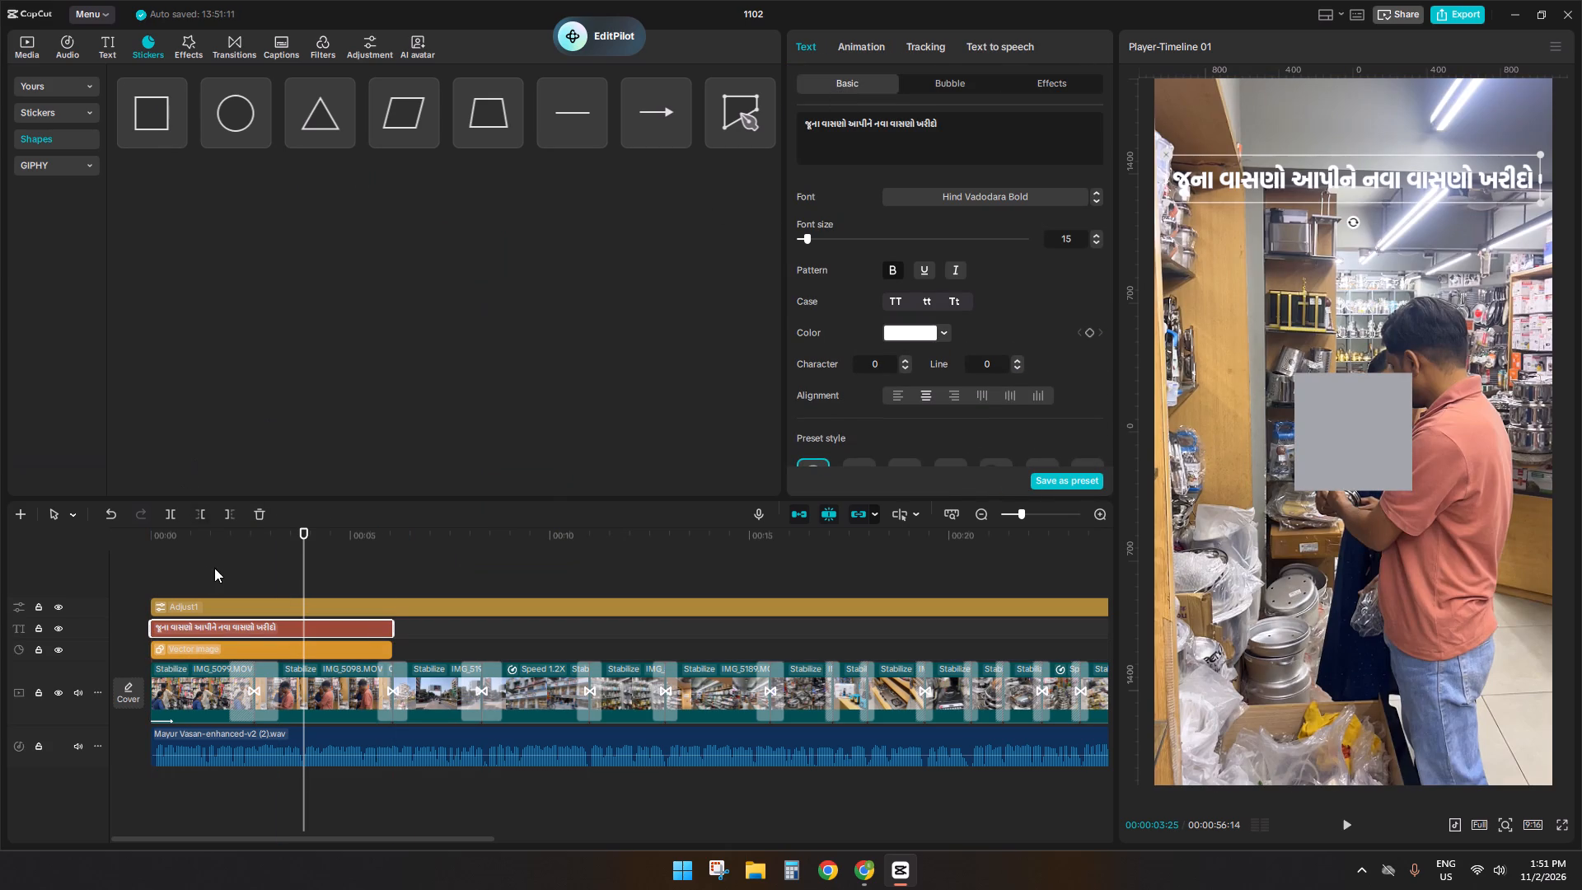
Move the grey square up behind the Gujarati text, centred at about X 0, Y 1361.
click(214, 568)
click(315, 649)
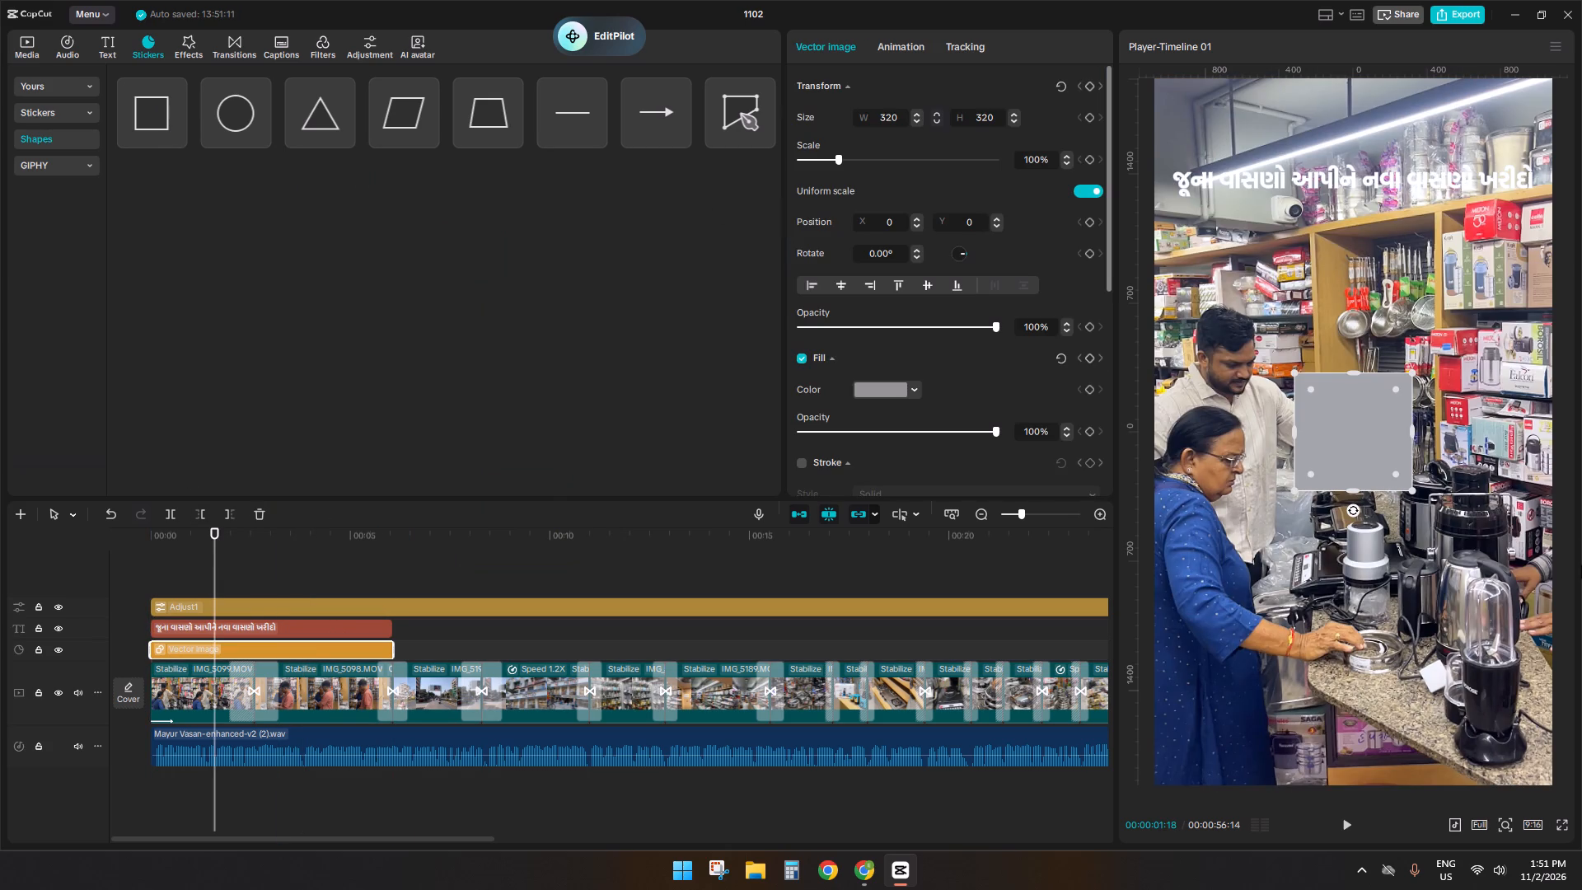
drag(1369, 456, 1365, 205)
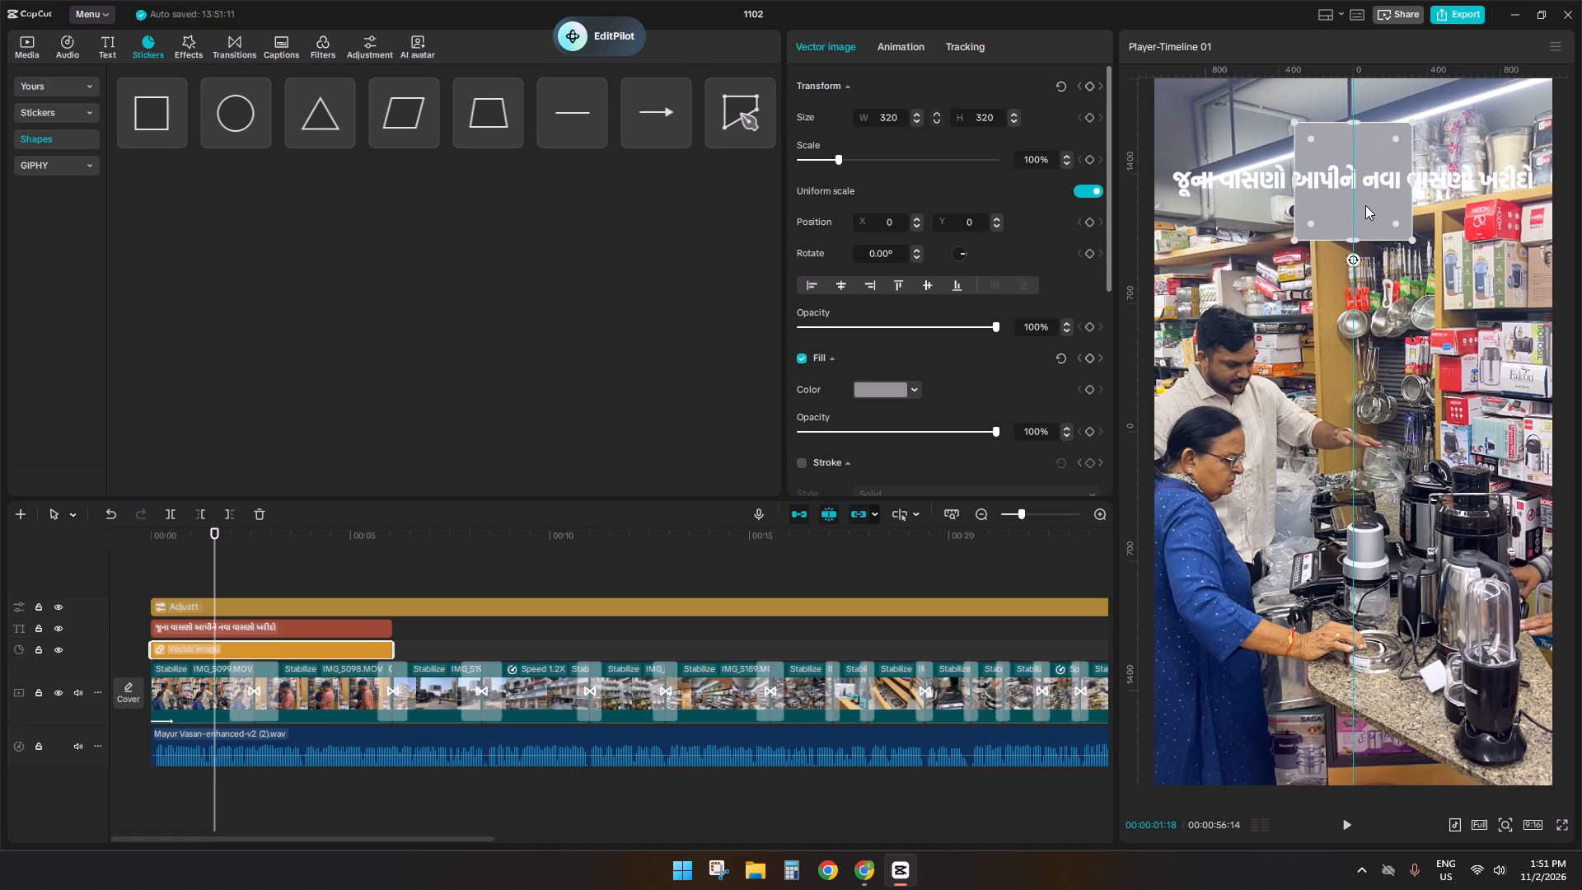
drag(1365, 205, 1370, 205)
Resize the grey square into a bar behind the text, about 1023 wide and 119 high.
drag(1410, 184, 1542, 173)
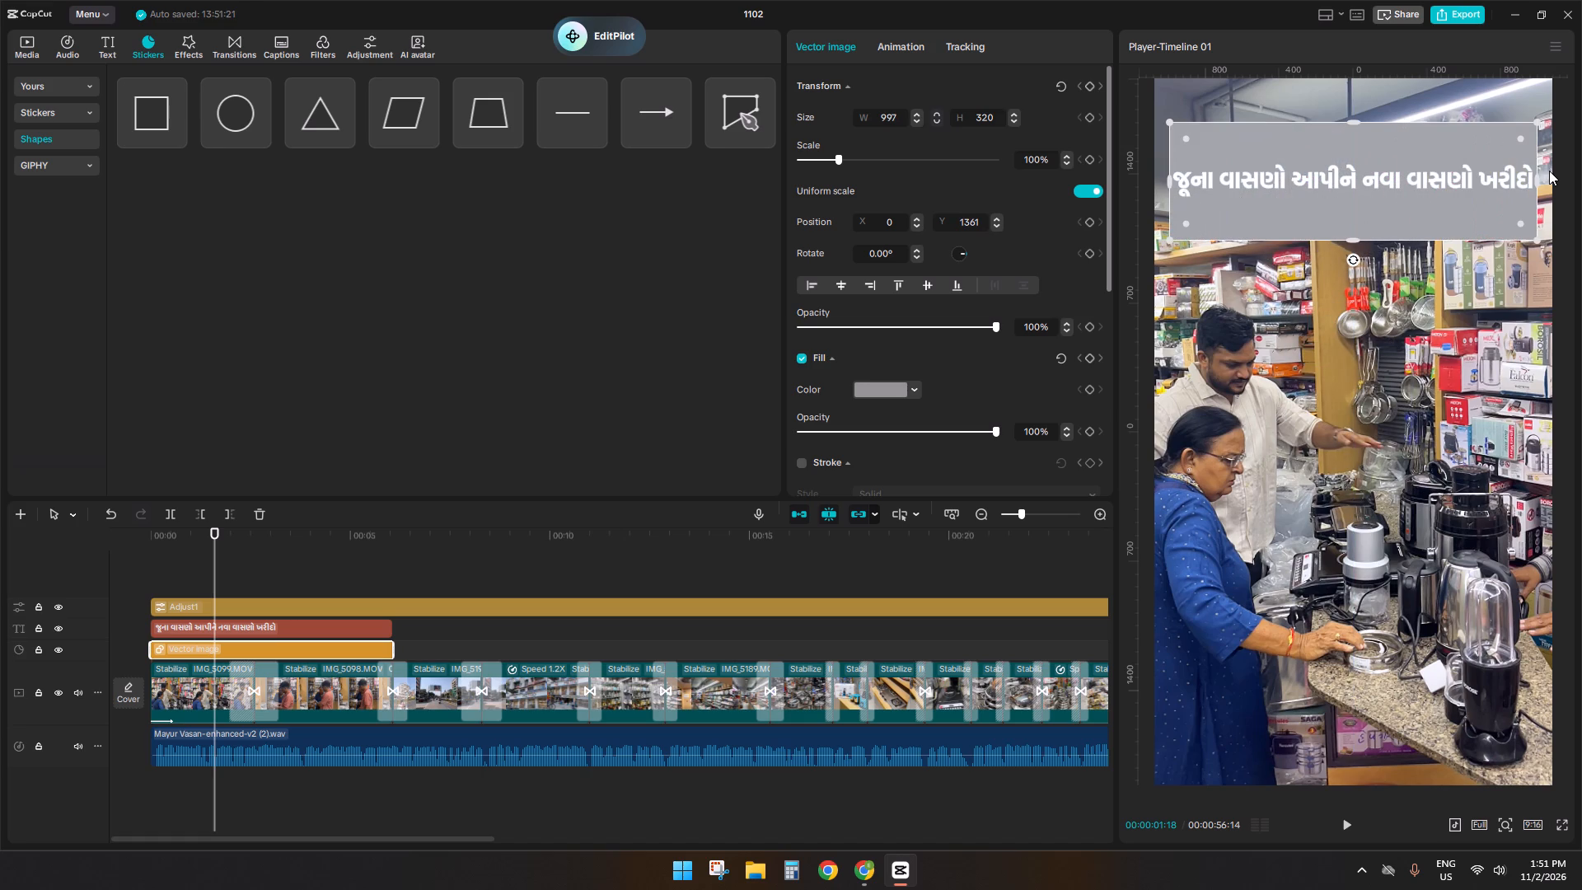
drag(1533, 177, 1538, 177)
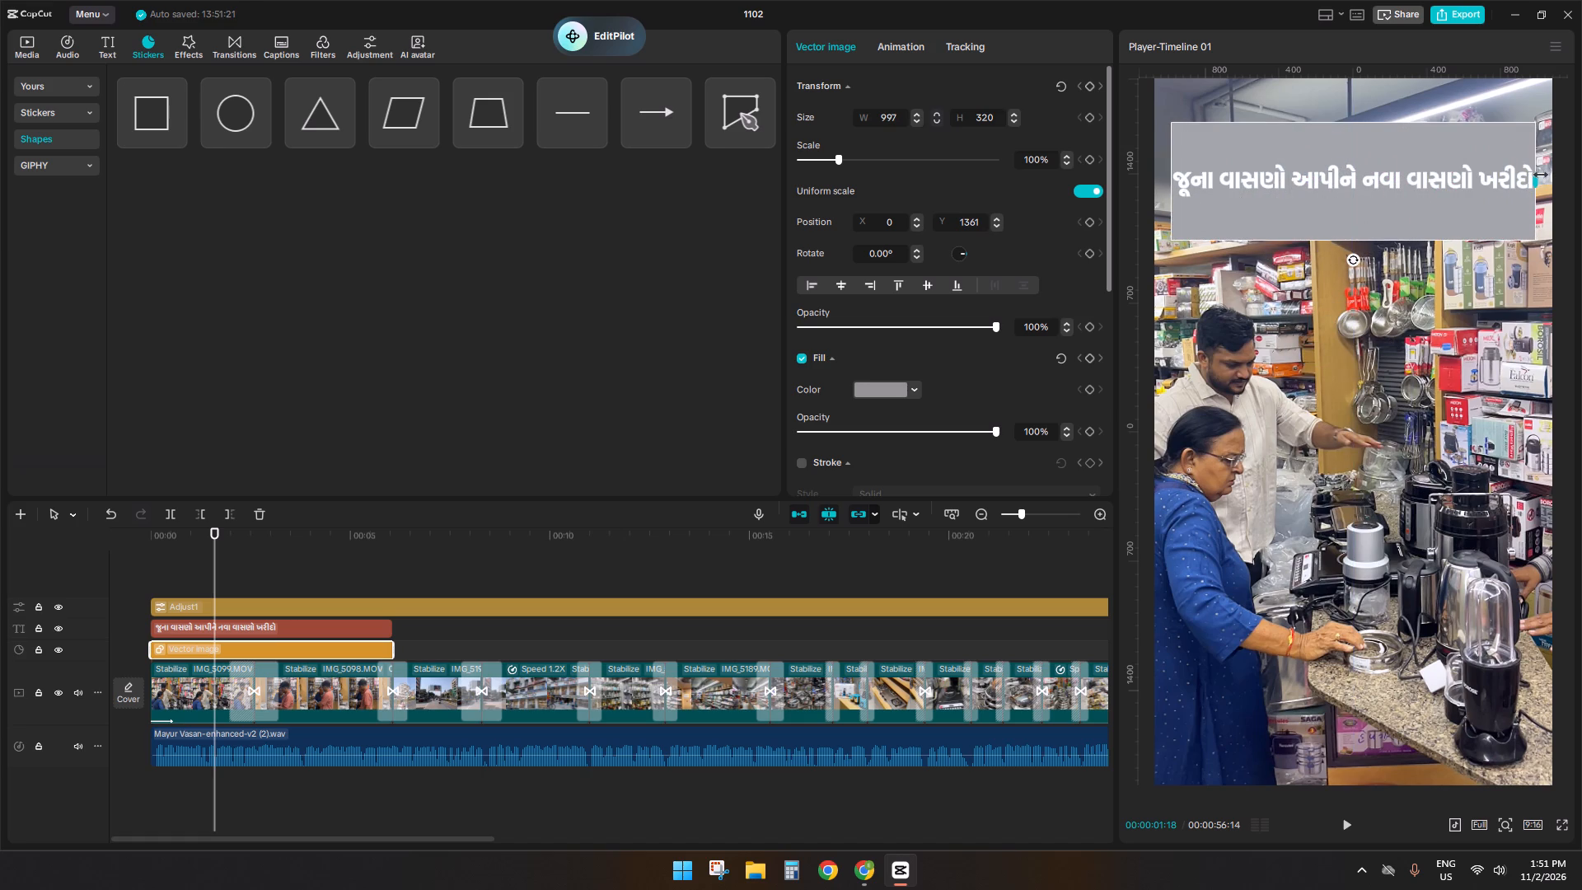
drag(1538, 177, 1543, 177)
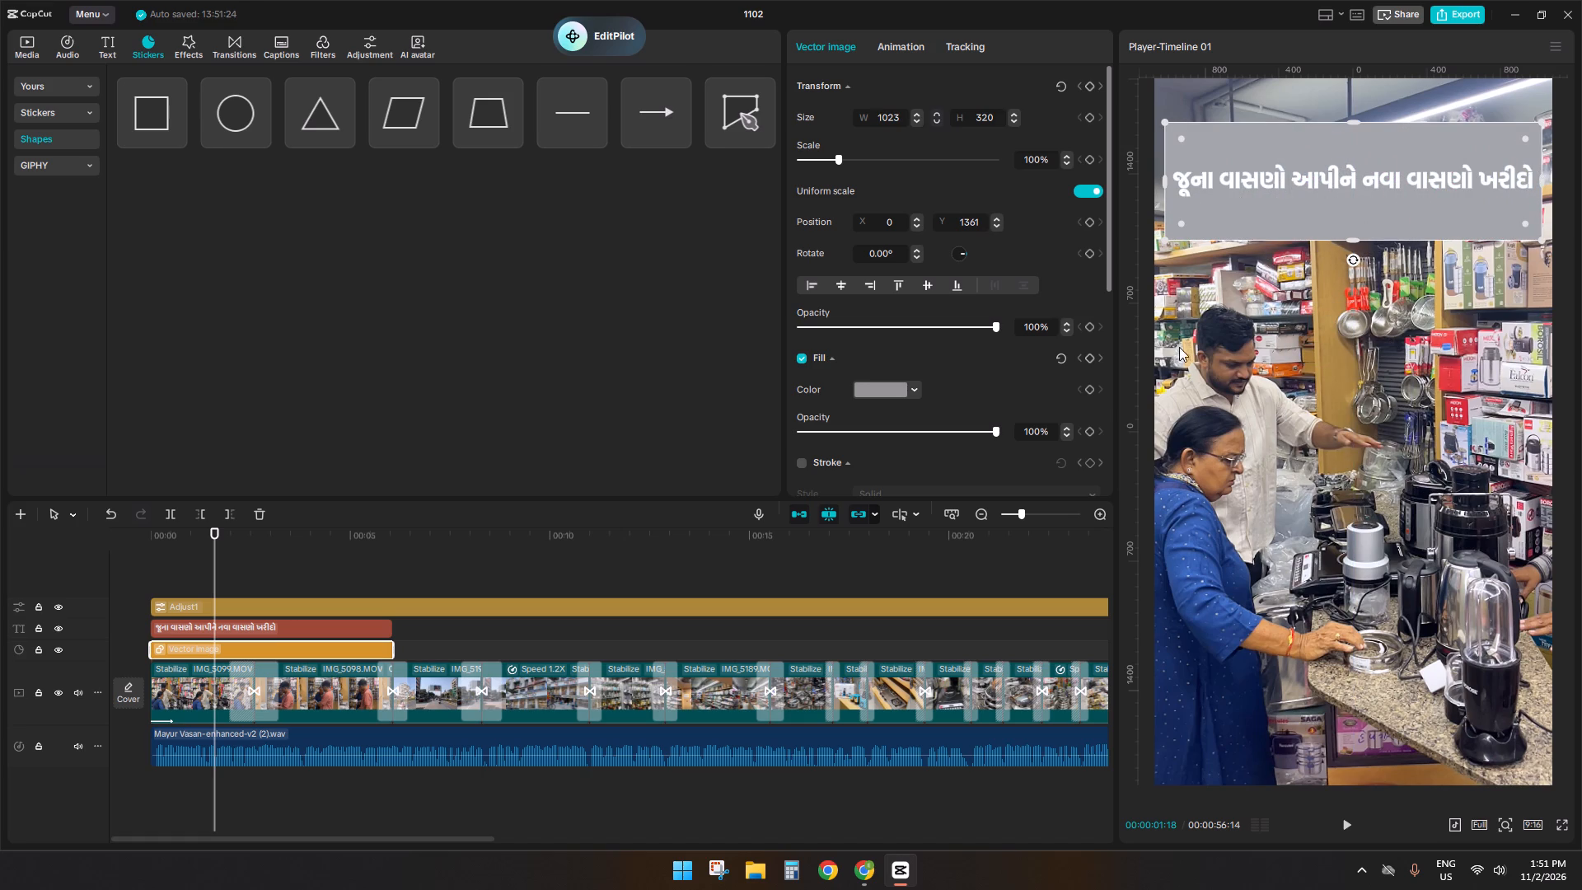
drag(1358, 125, 1355, 148)
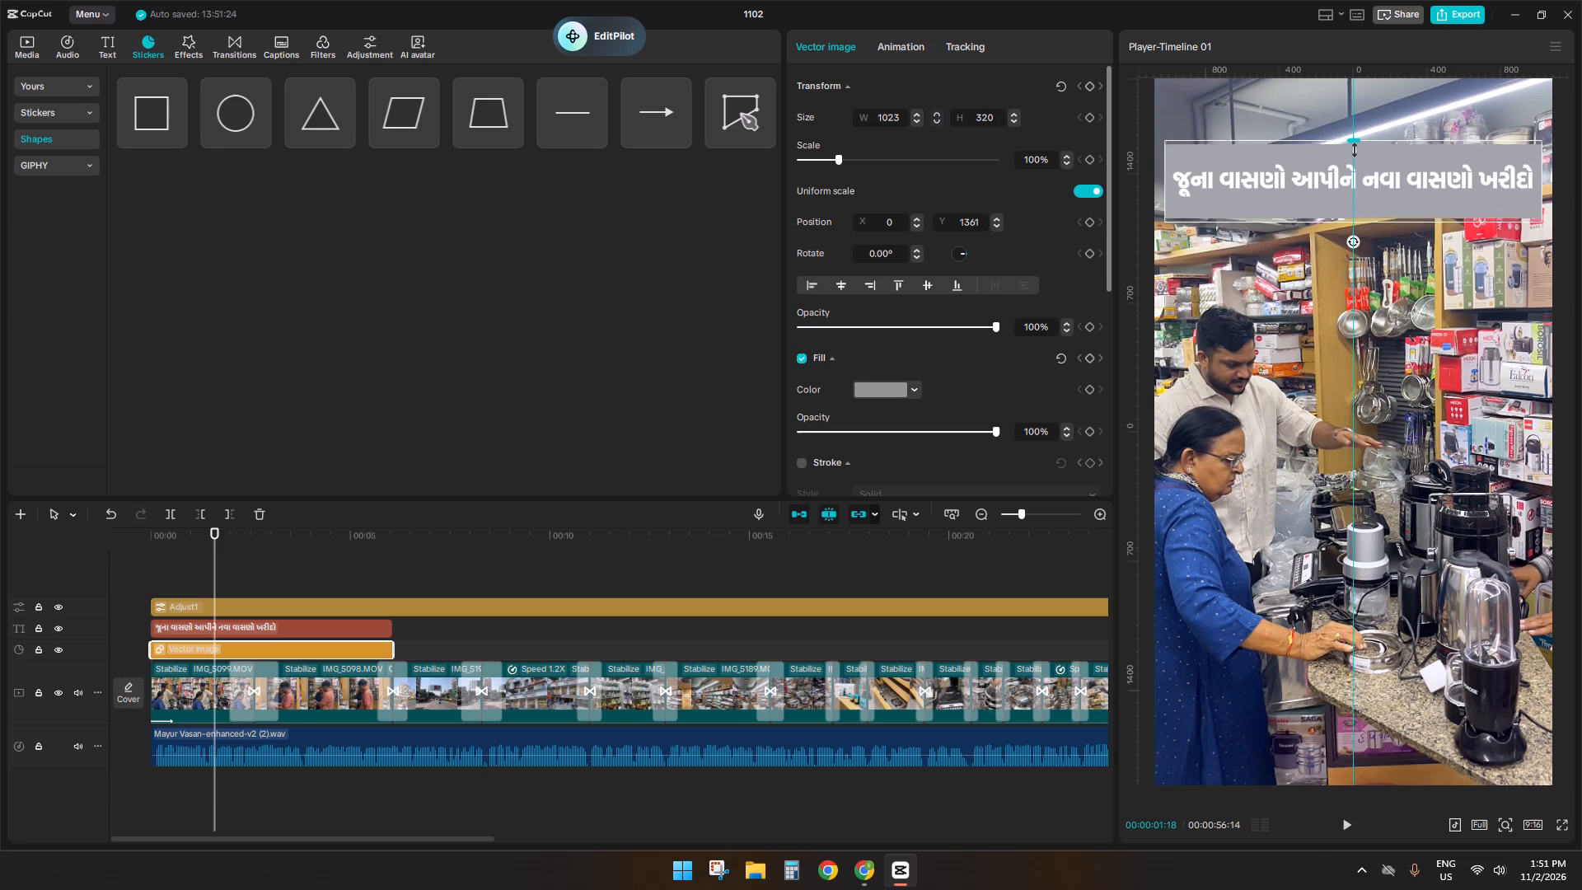
drag(1355, 148, 1355, 161)
click(1355, 187)
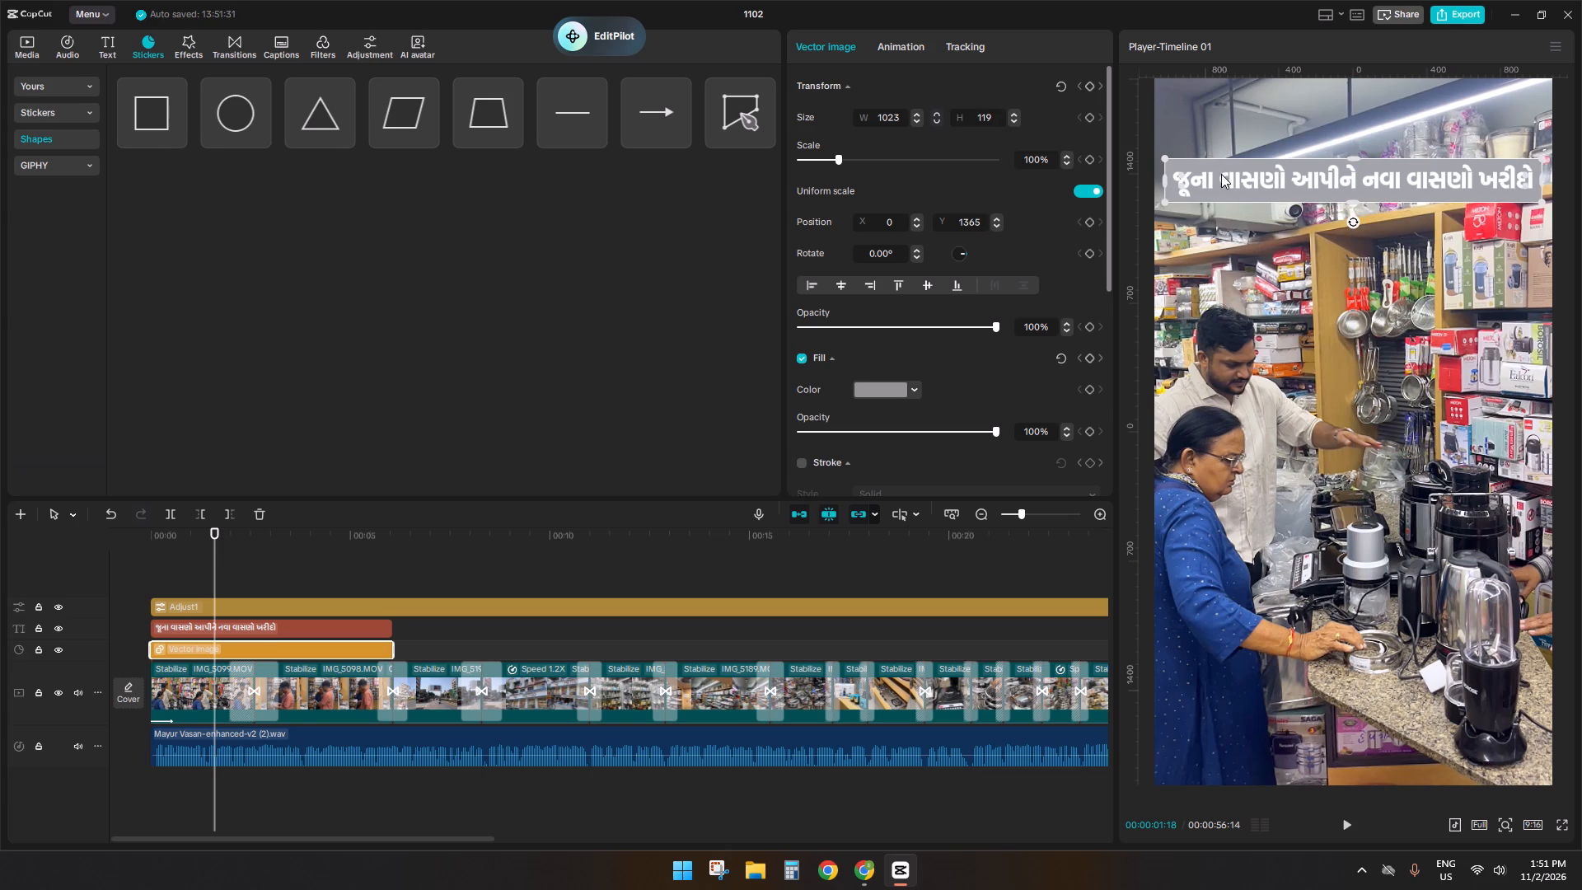
drag(1186, 174, 1213, 178)
Enable a stroke on the grey bar behind the Gujarati text and make it solid black.
click(803, 462)
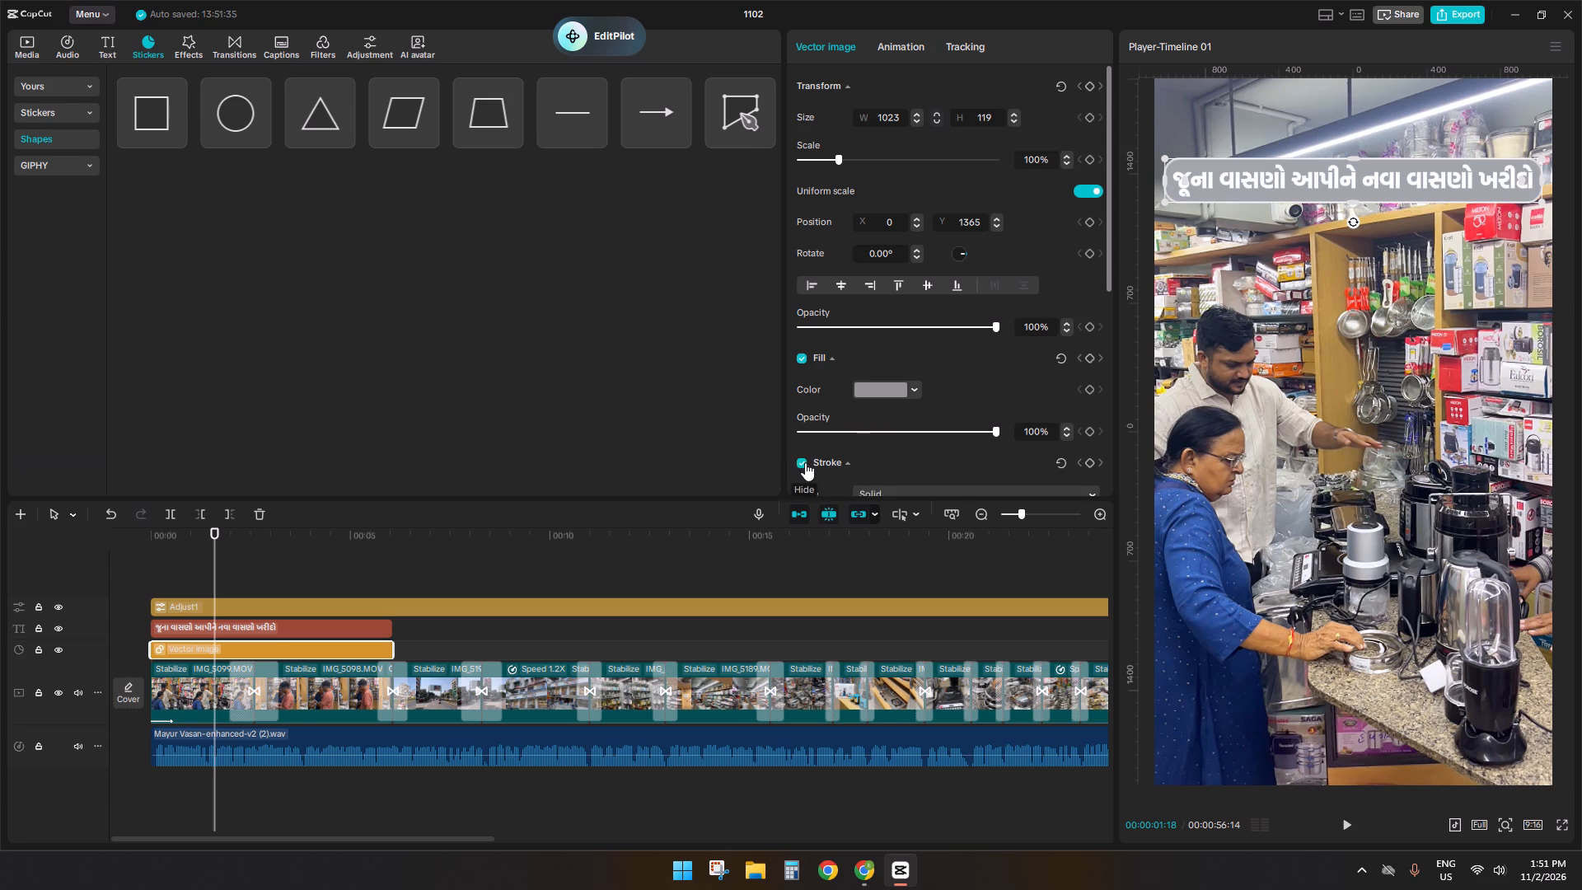
scroll(891, 438, down, 1)
click(892, 453)
drag(893, 493, 953, 475)
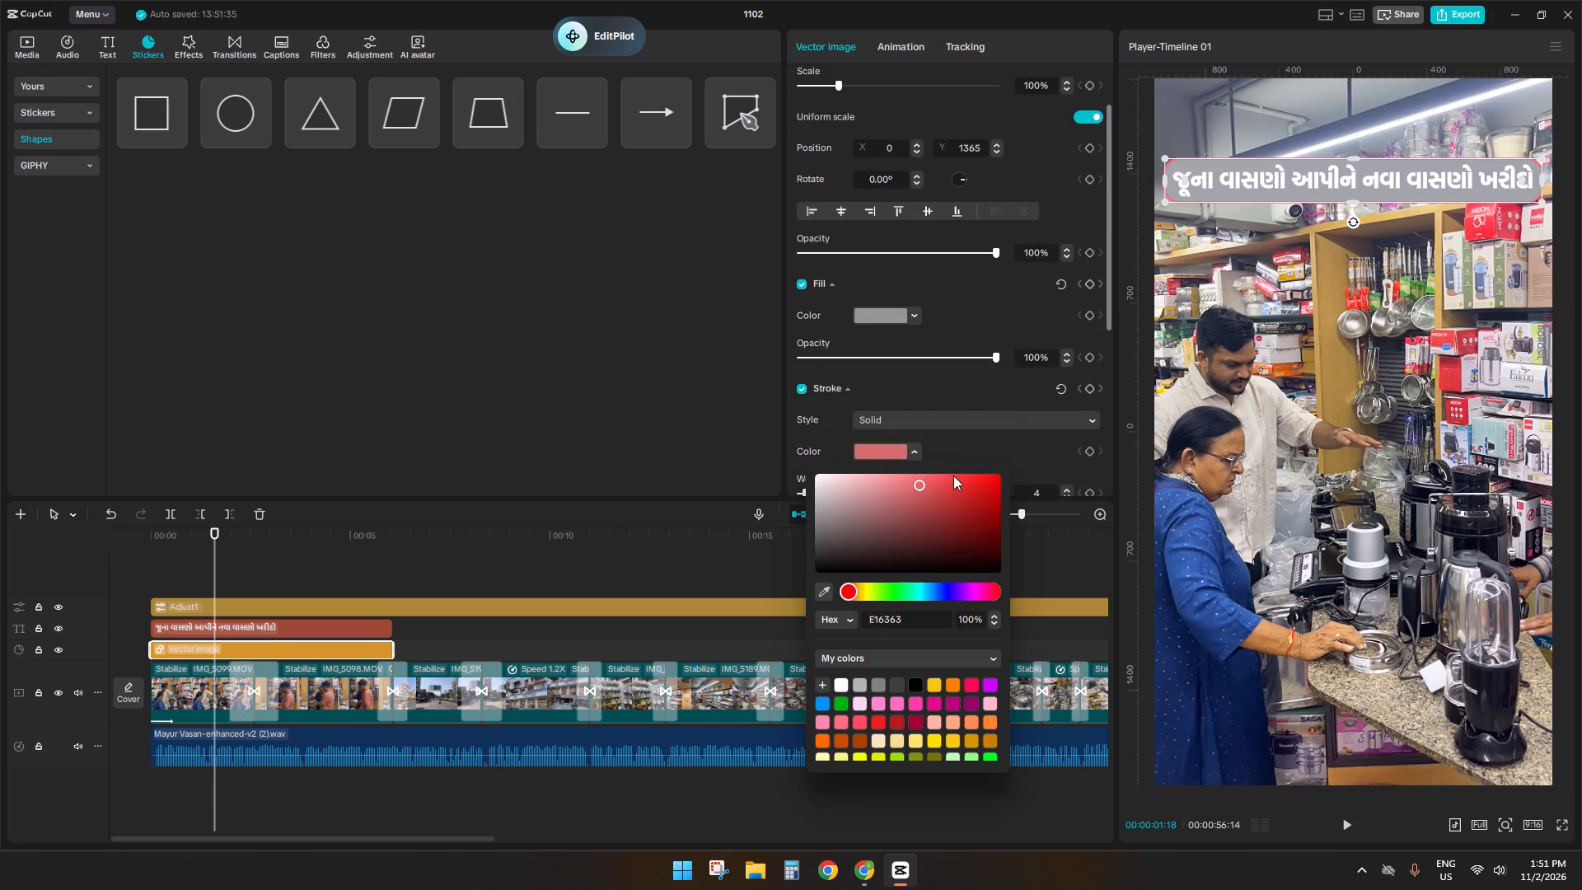
drag(953, 475, 1051, 442)
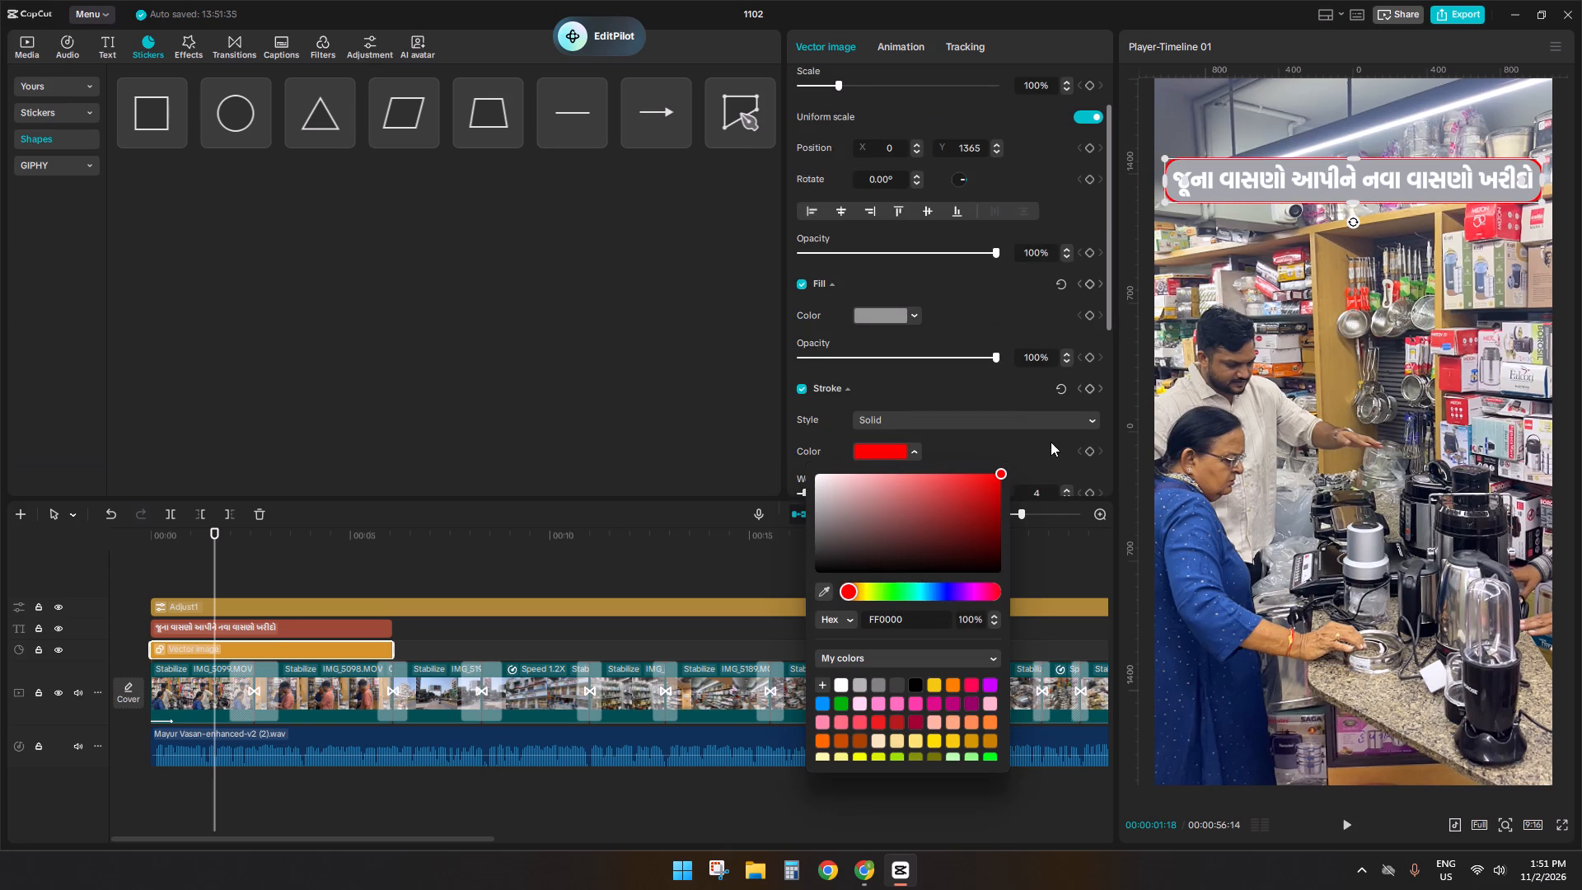
drag(934, 503, 802, 603)
click(868, 454)
Change the bar's solid fill colour to bright red.
scroll(868, 454, down, 1)
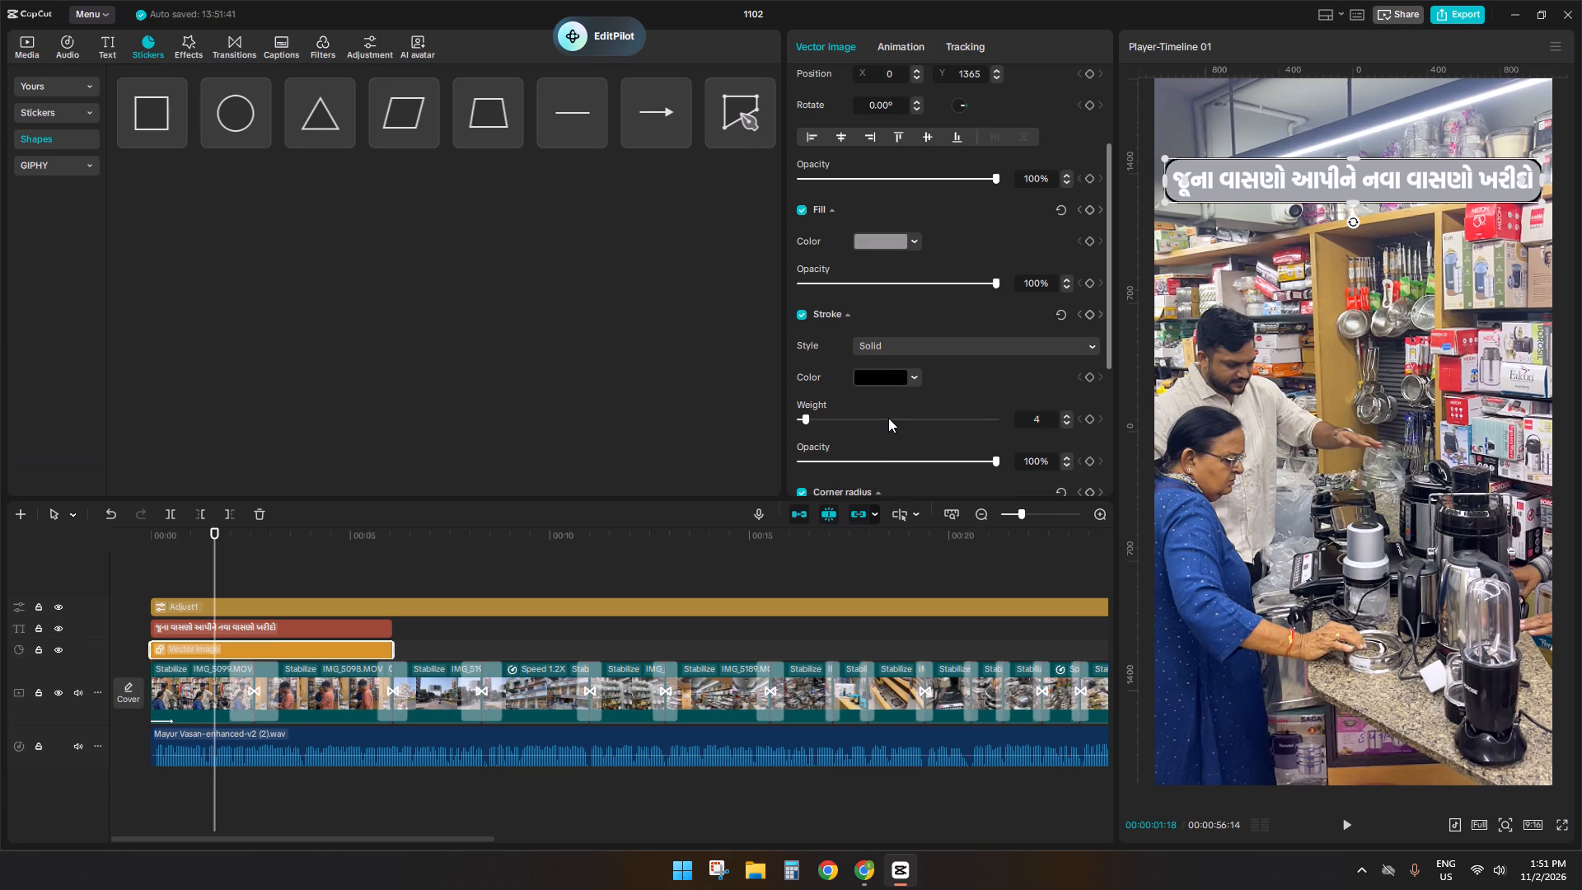
click(899, 235)
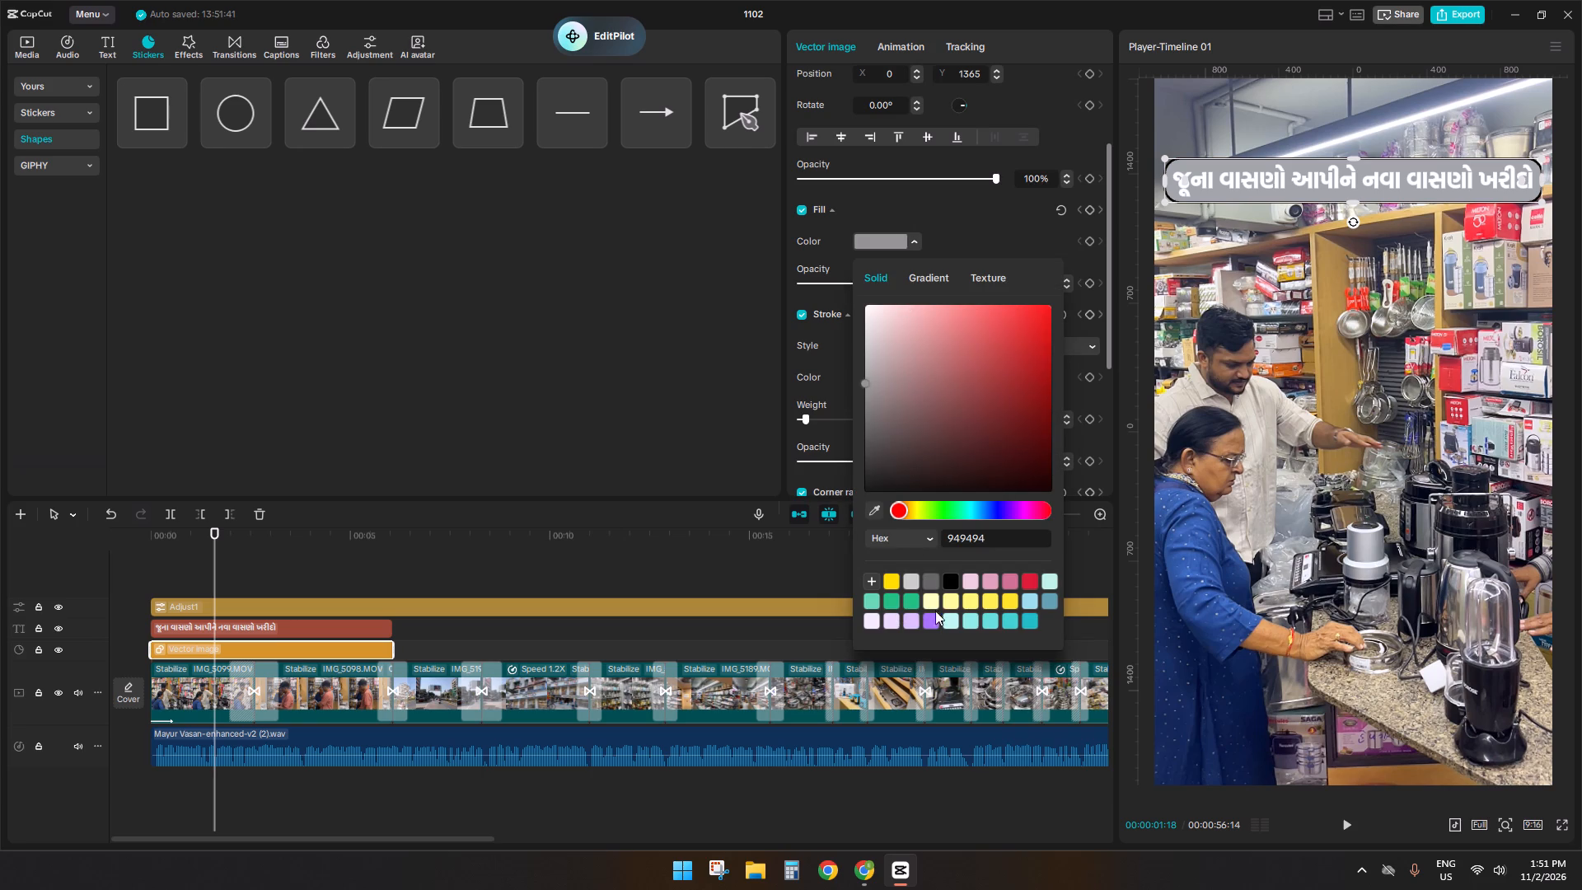
click(1008, 607)
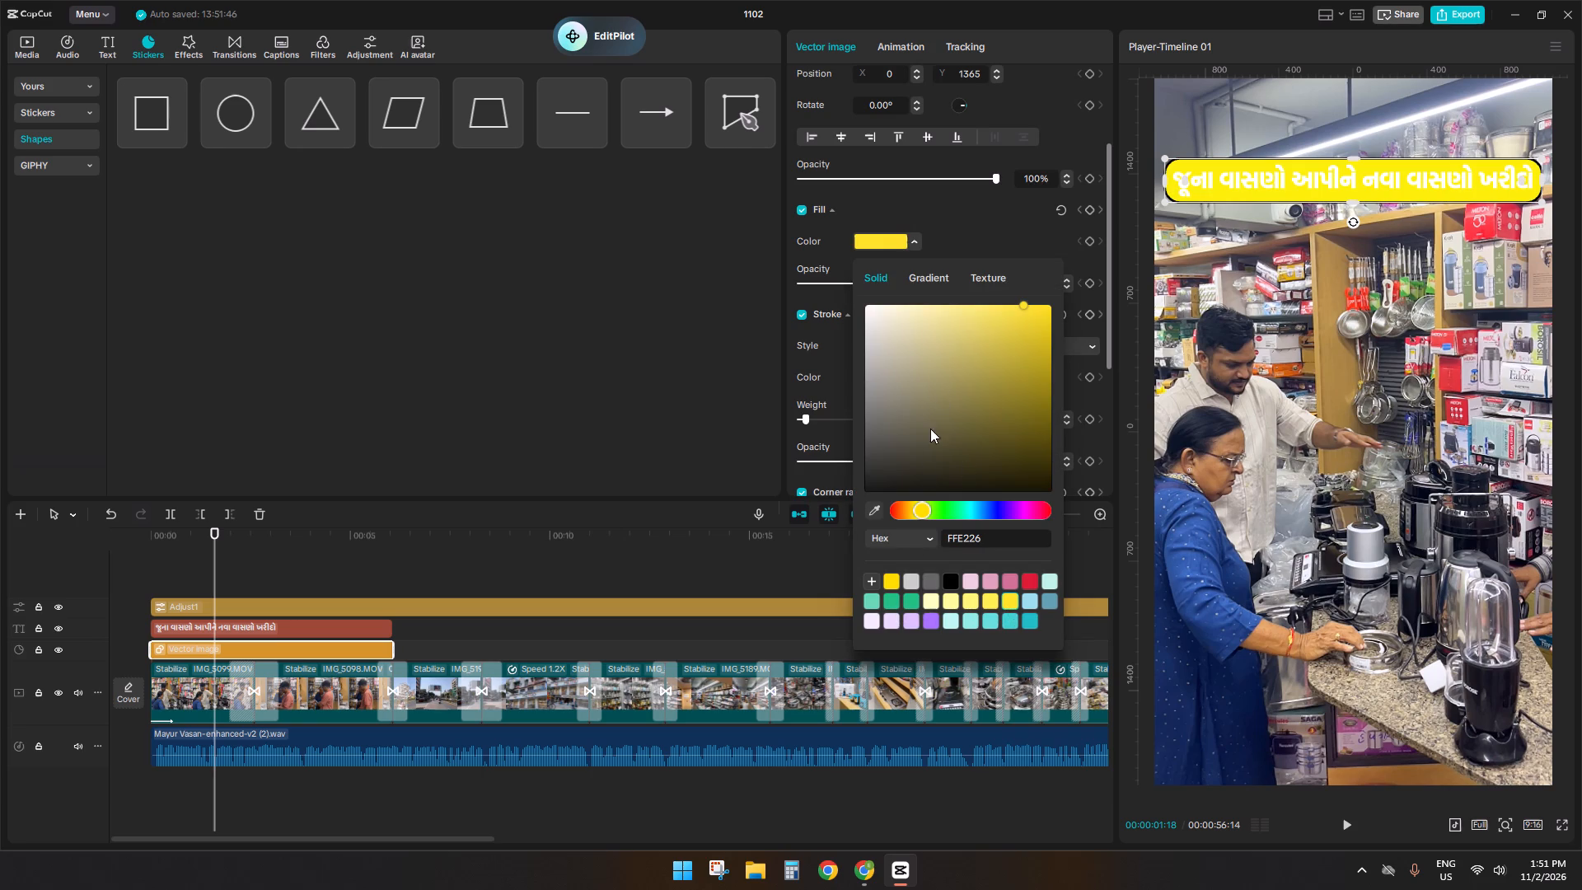
click(947, 518)
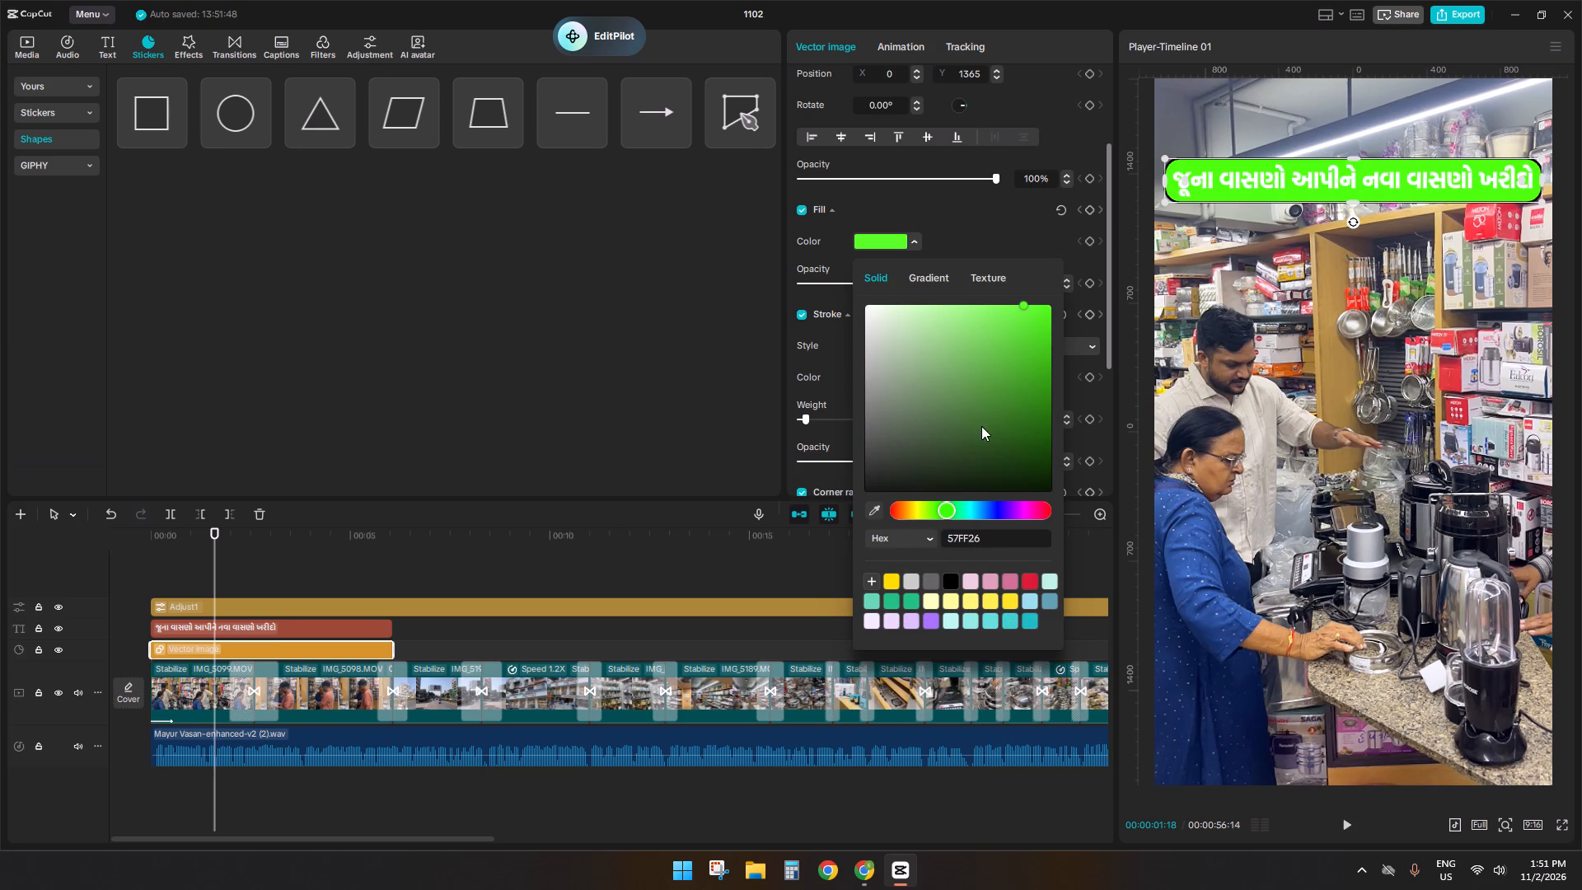
drag(1025, 307, 1113, 308)
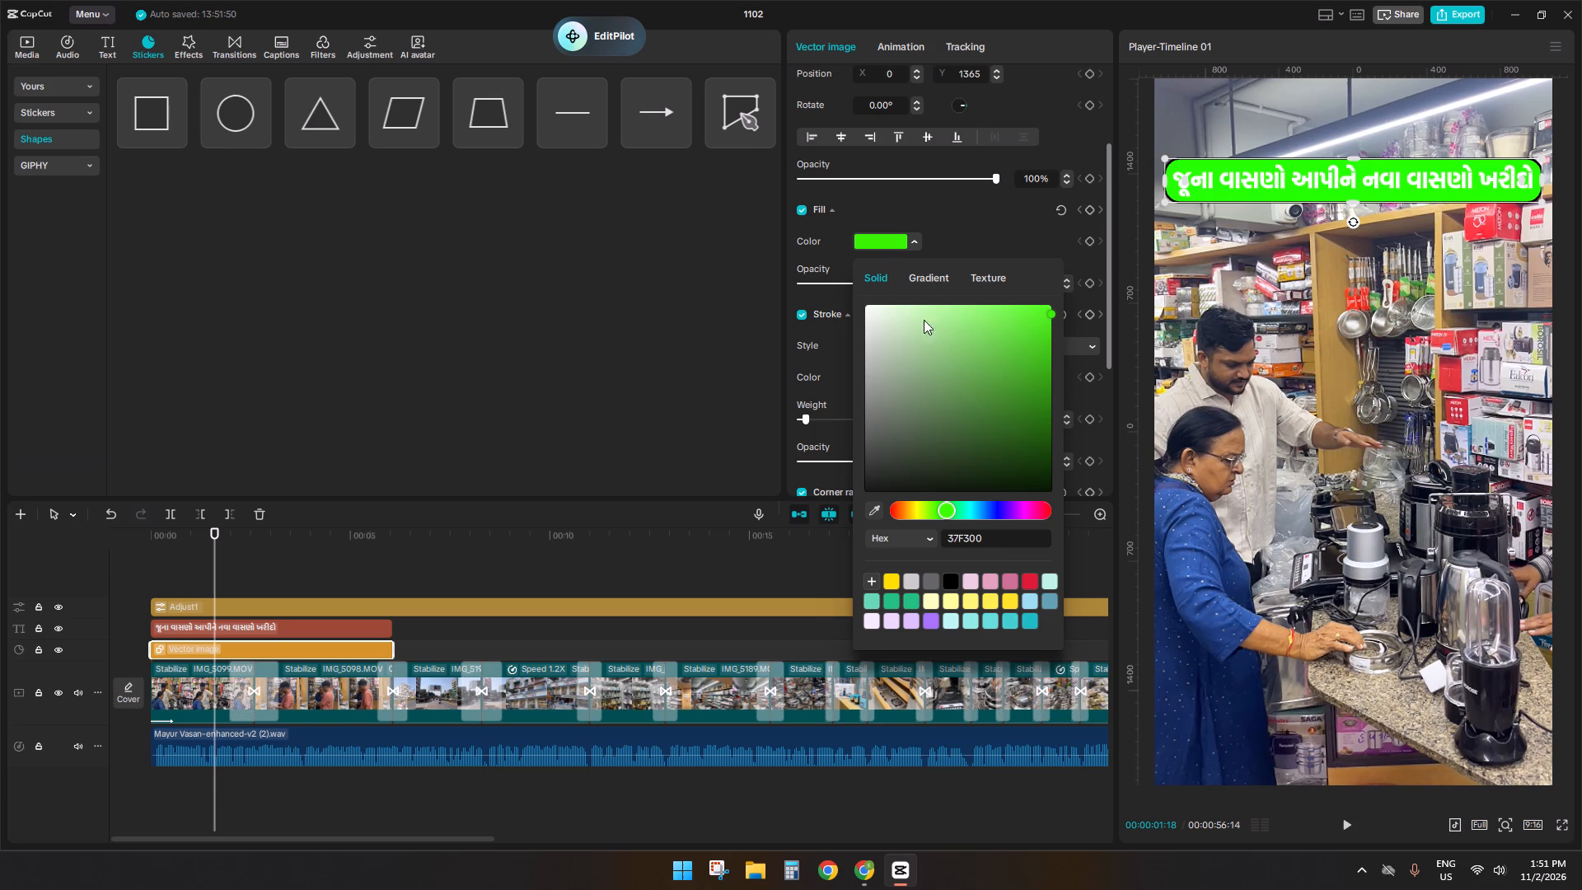
drag(950, 508, 877, 511)
drag(958, 423, 1173, 265)
click(881, 251)
Turn on the shadow for the Gujarati text clip.
click(255, 632)
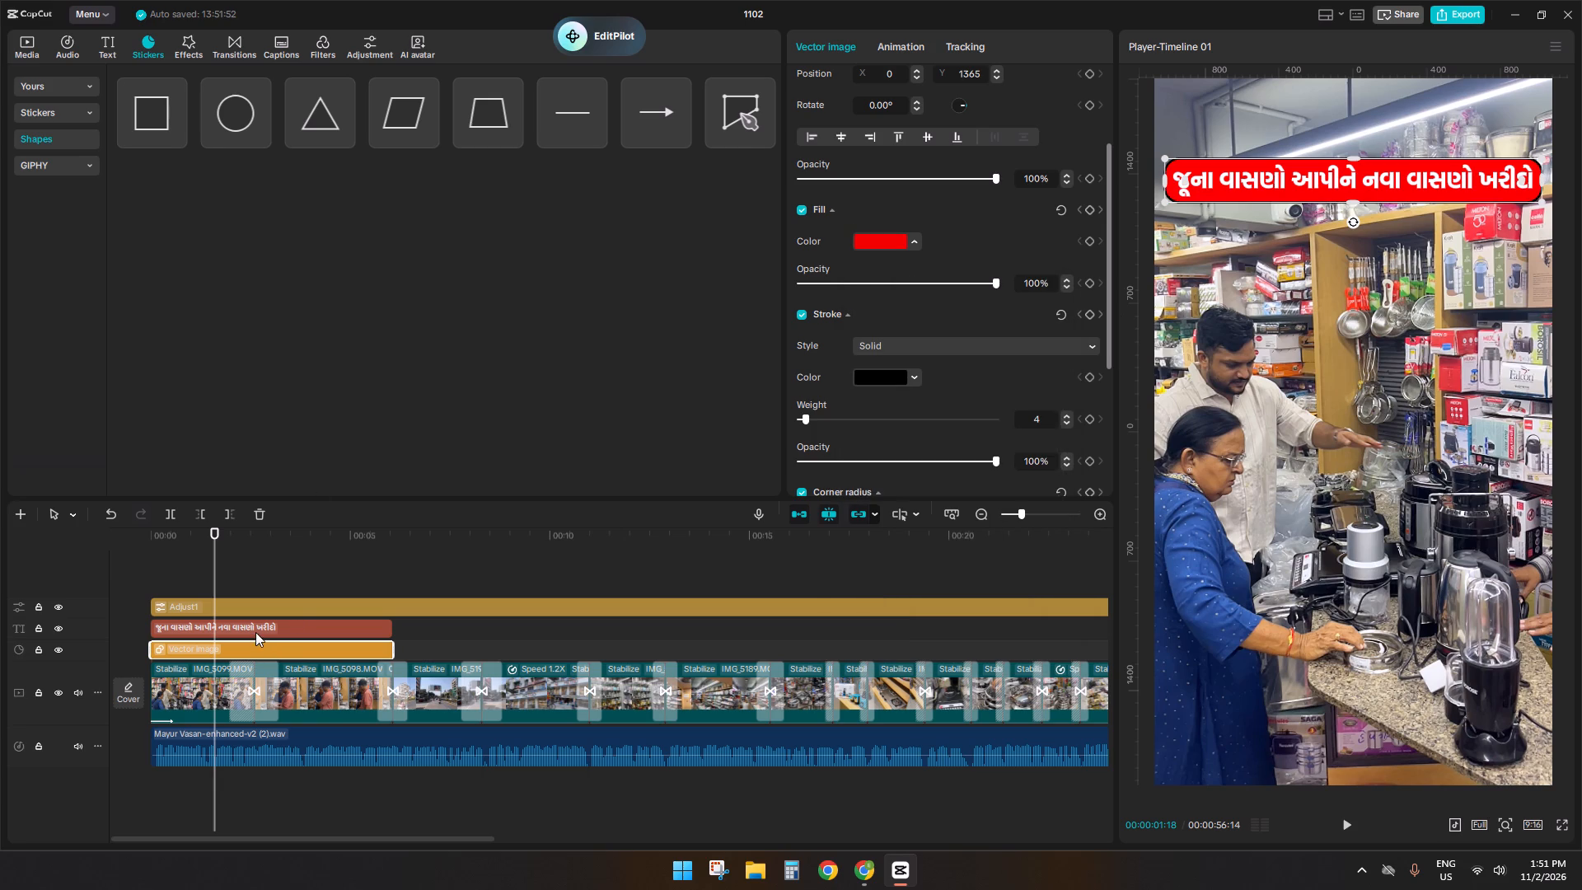
scroll(921, 191, down, 3)
scroll(869, 297, down, 1)
scroll(810, 354, down, 4)
click(802, 400)
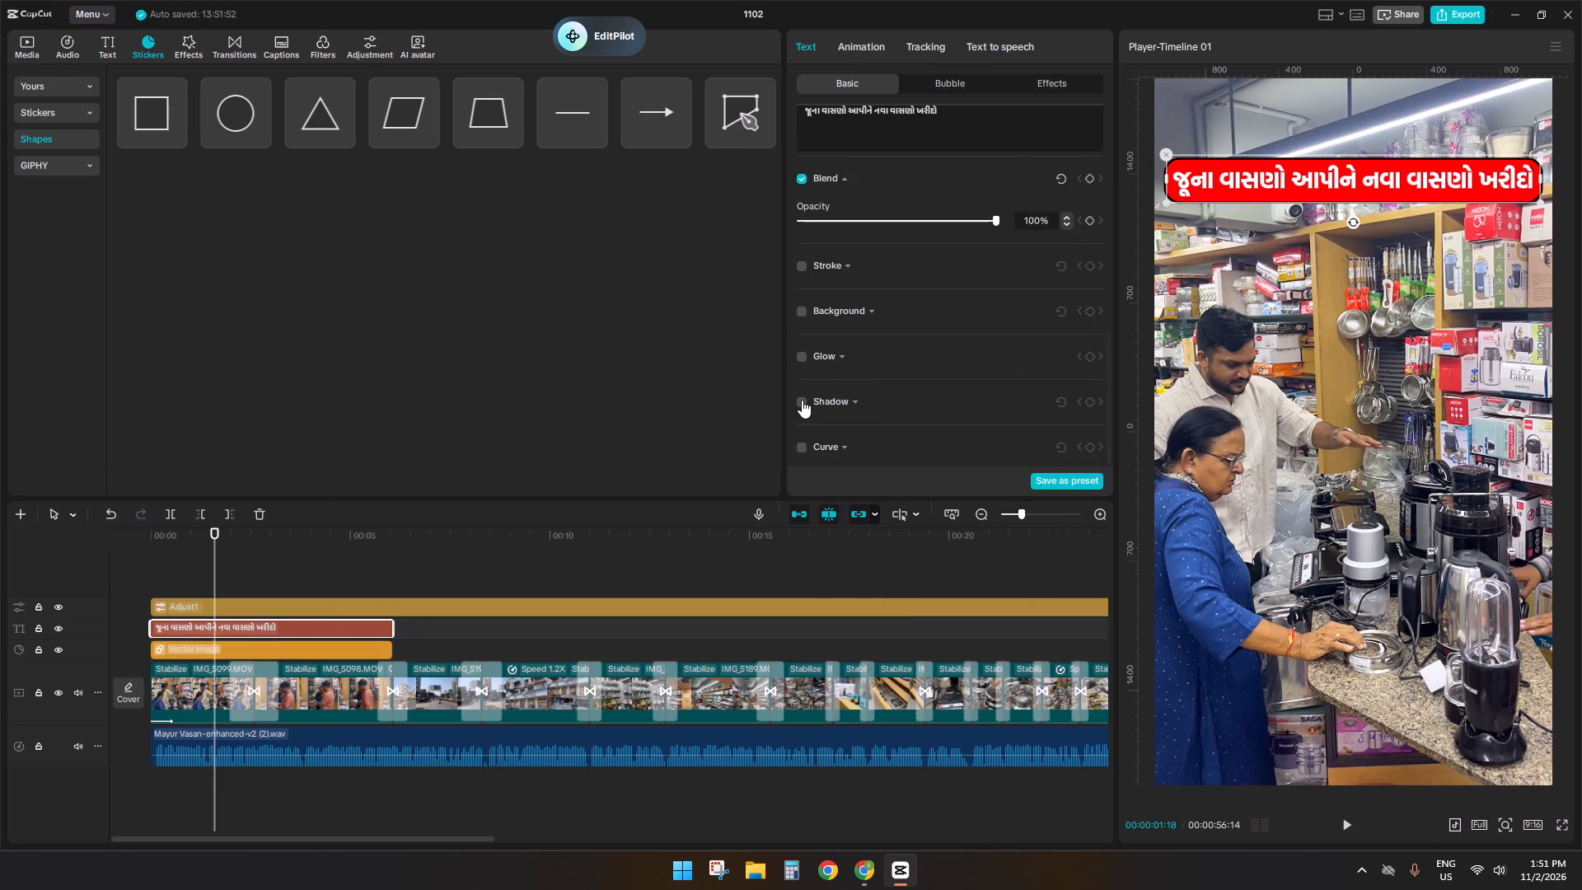
Widen the red bar slightly to about 1030, keeping it centred behind the Gujarati text.
click(428, 648)
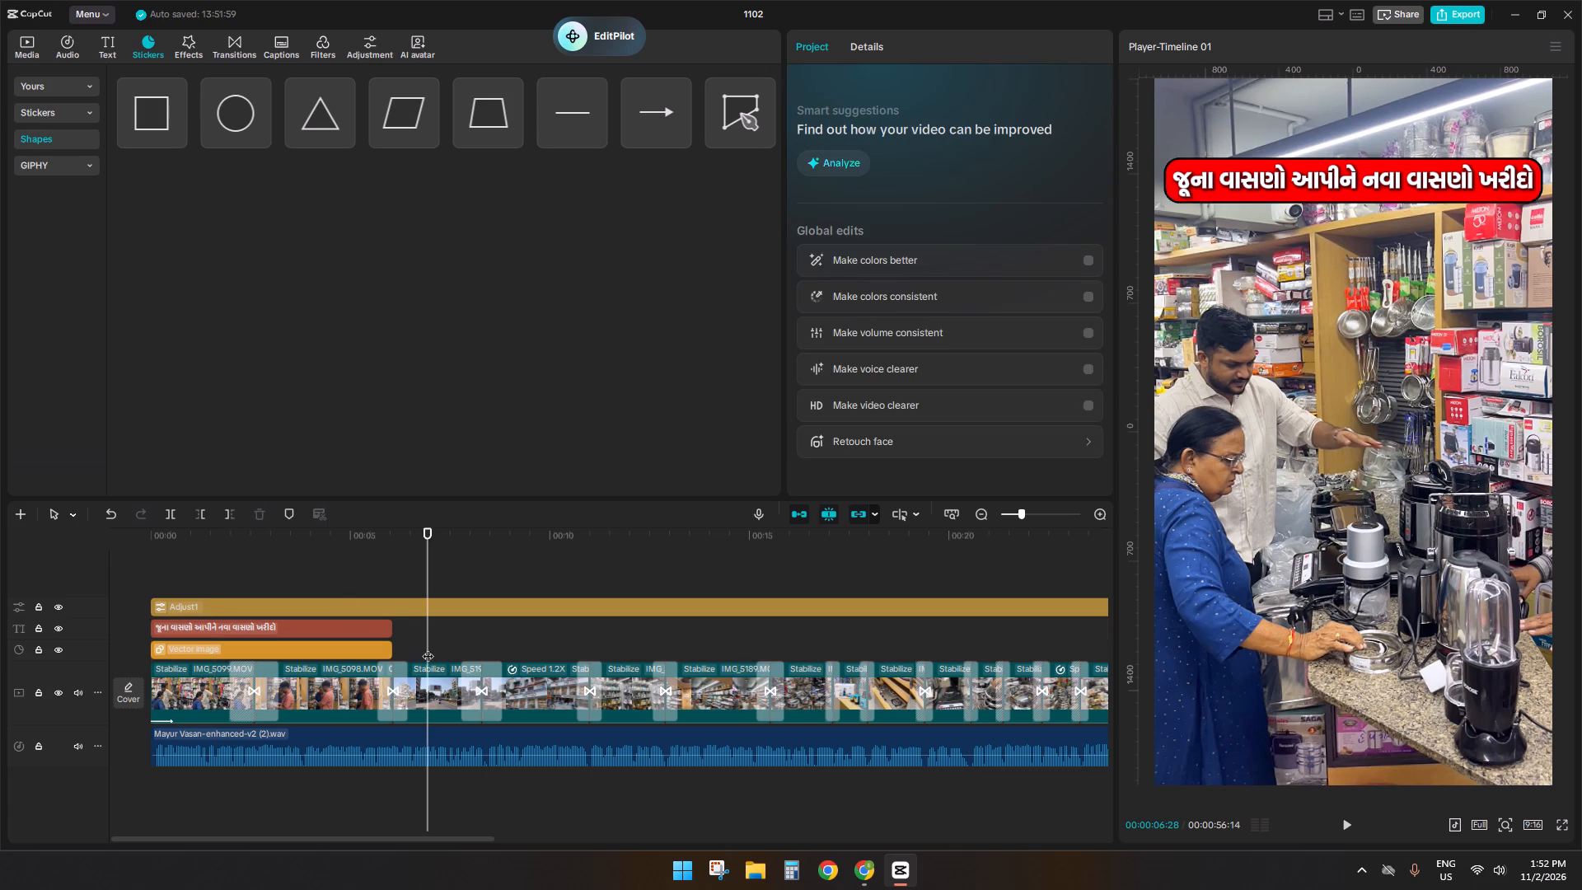
drag(428, 648, 317, 648)
click(312, 649)
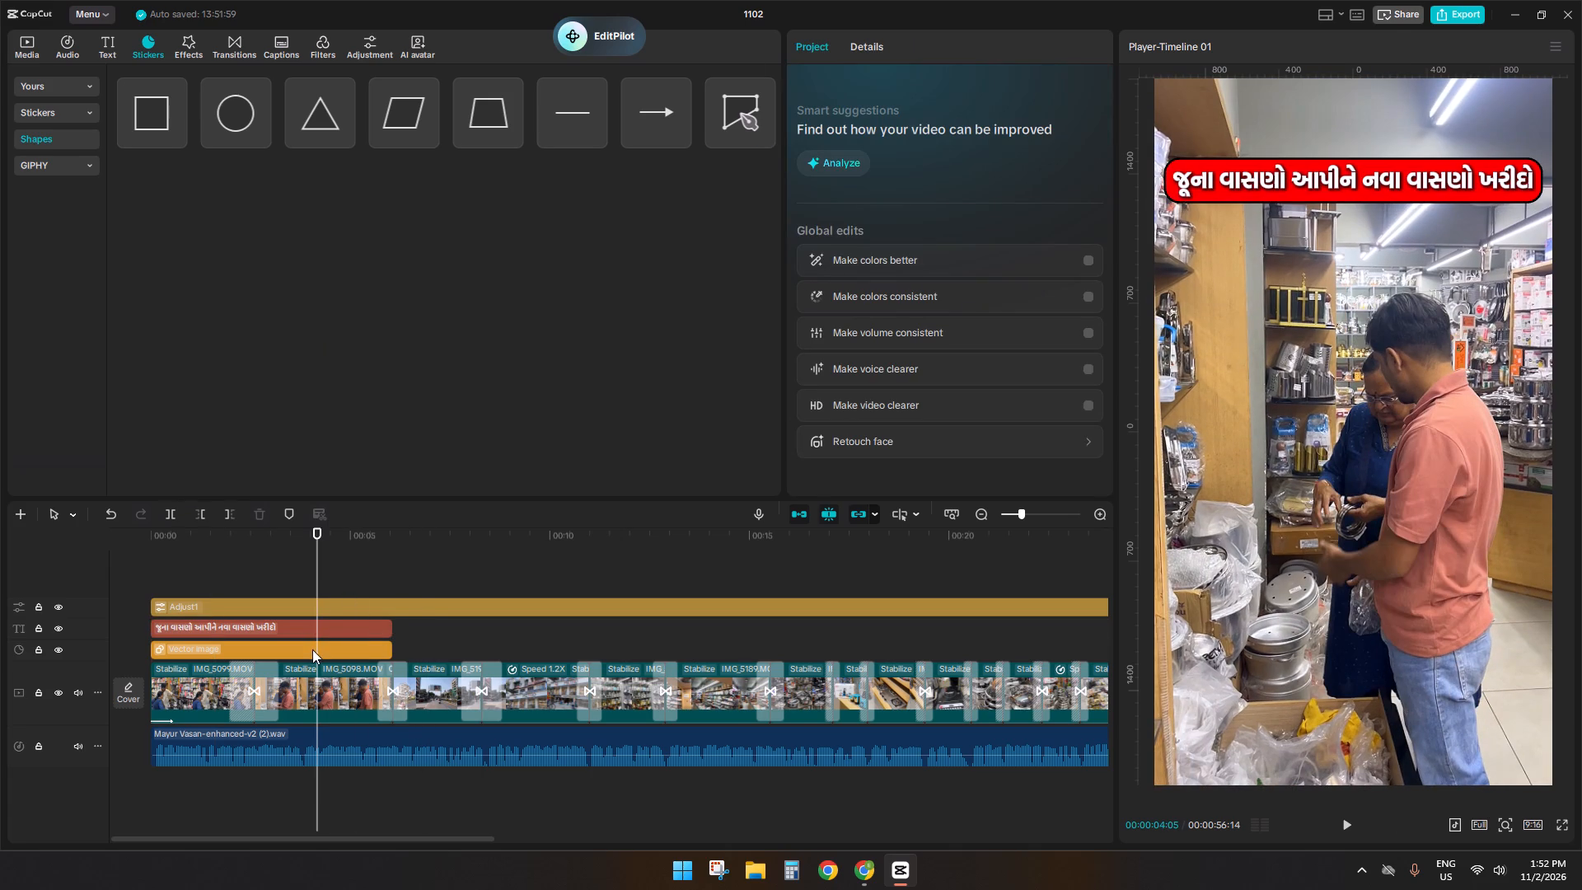
drag(1169, 181, 1163, 184)
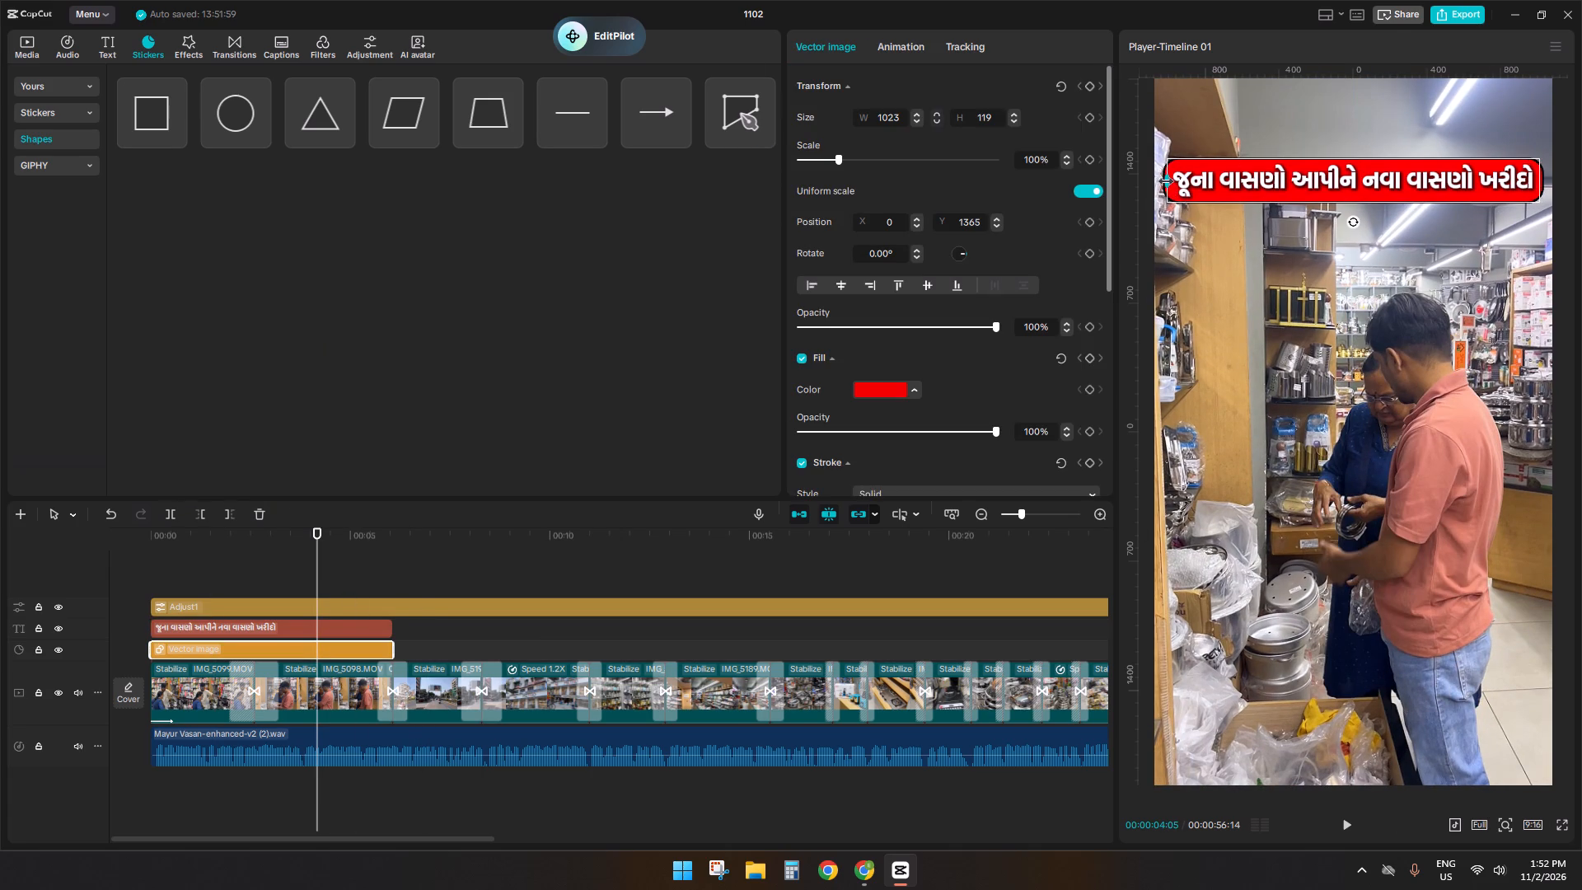
drag(1163, 184, 1161, 184)
drag(1178, 183, 1176, 172)
click(1159, 183)
click(1238, 187)
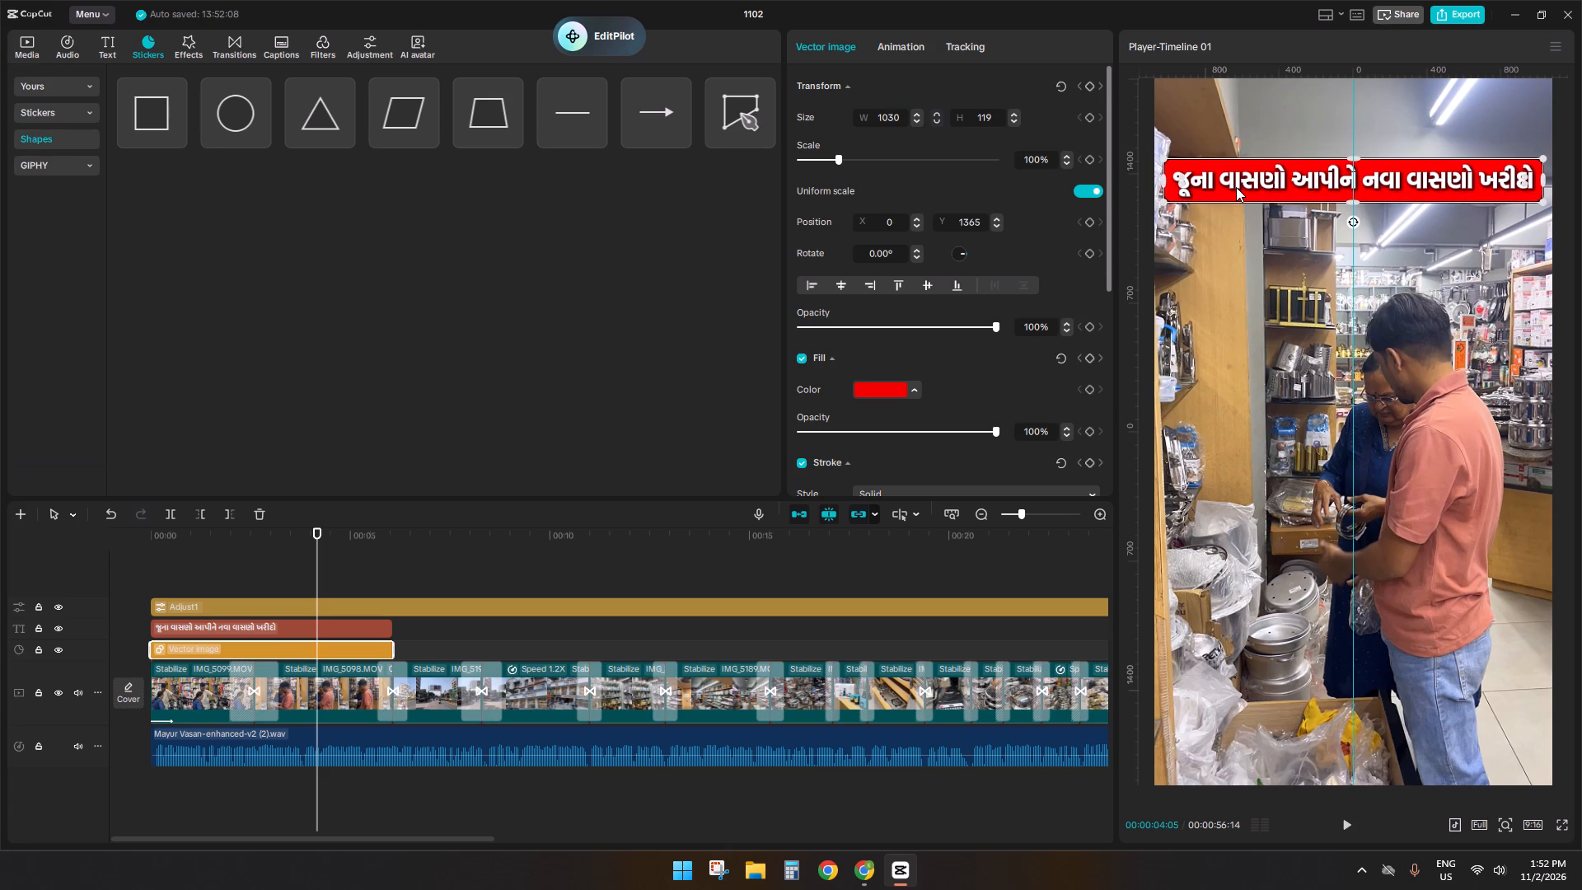
click(417, 652)
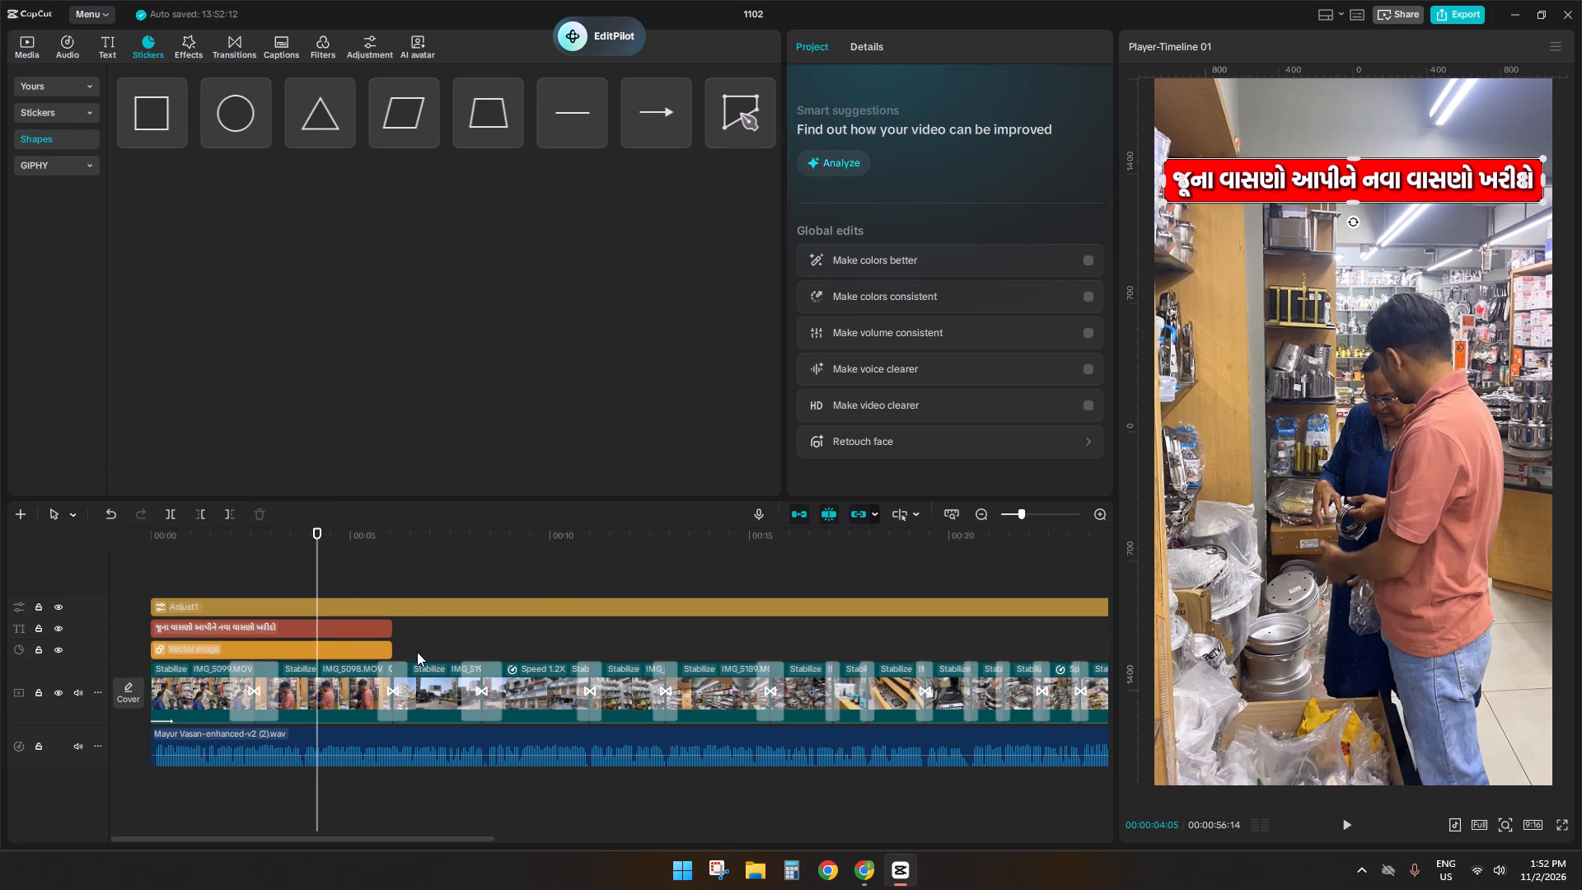
drag(417, 650, 149, 659)
key(space)
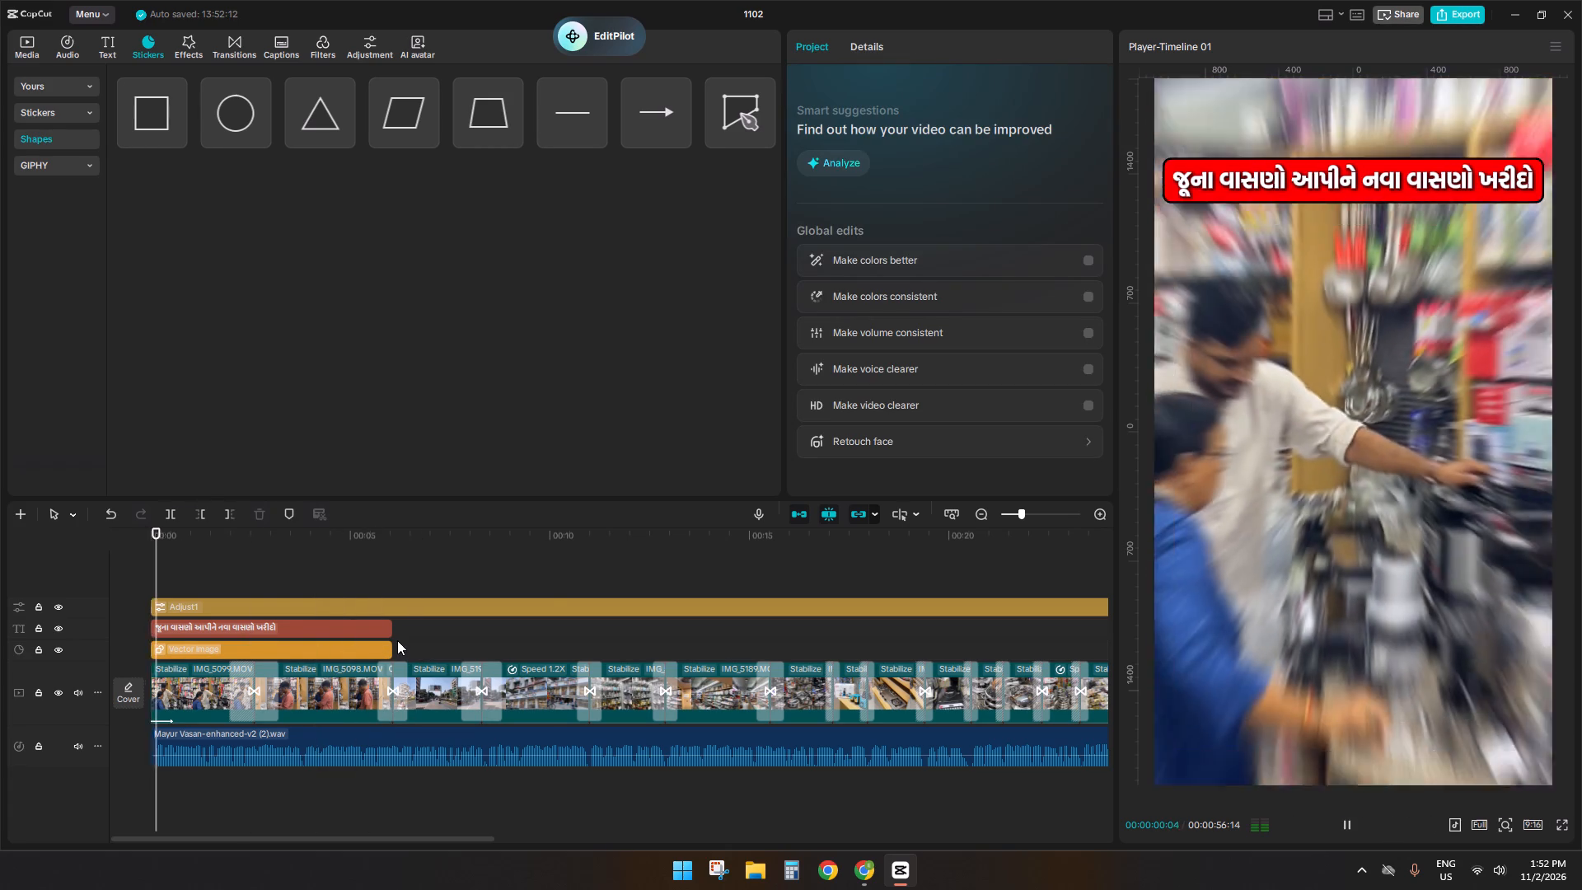
key(space)
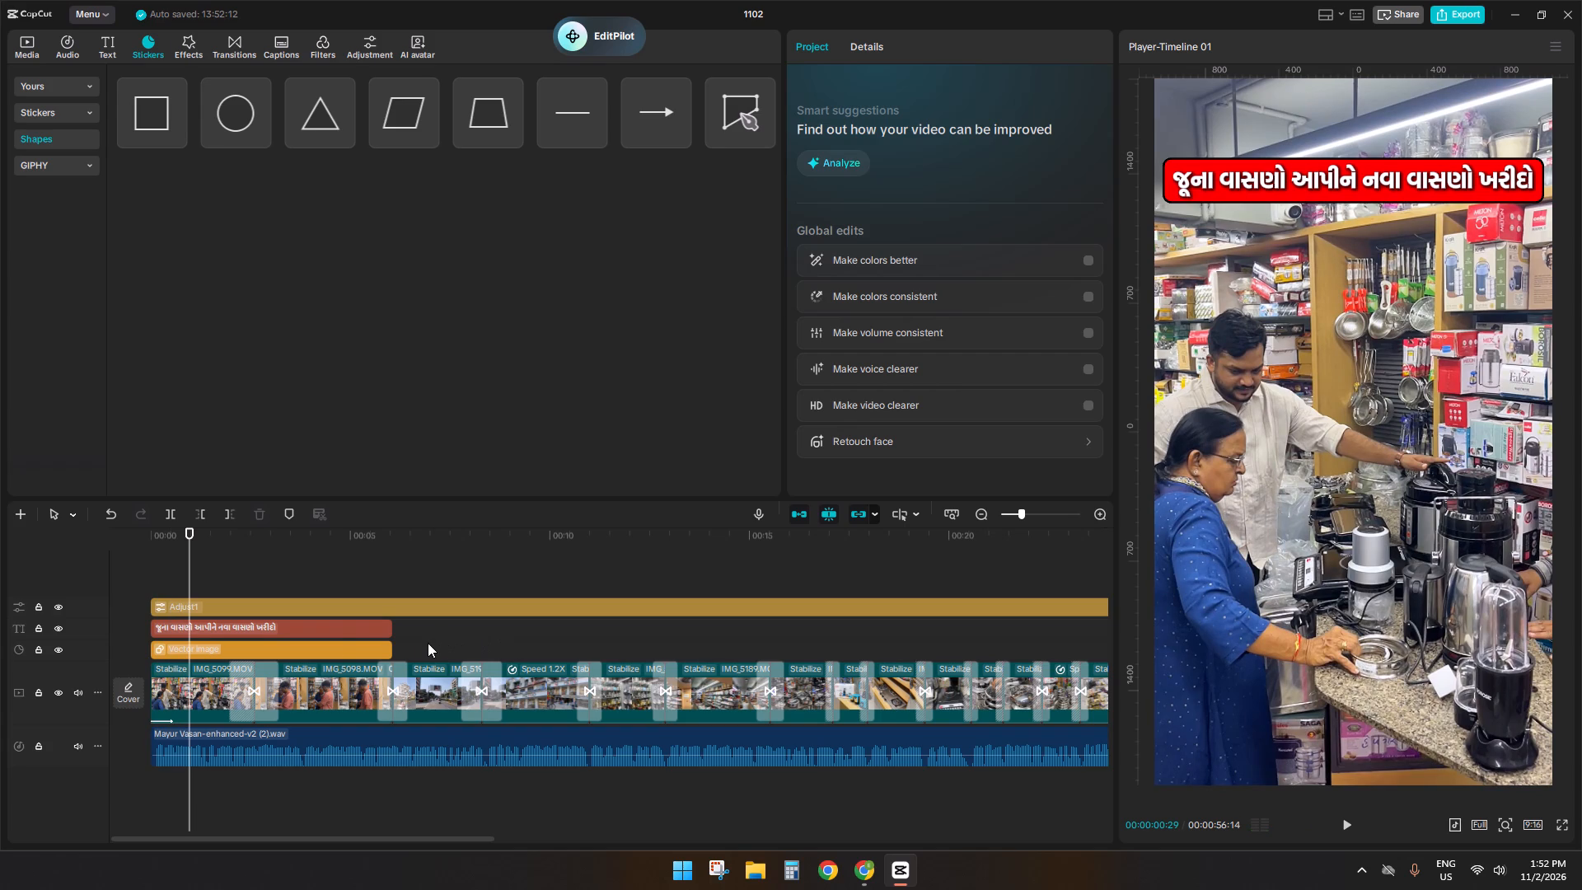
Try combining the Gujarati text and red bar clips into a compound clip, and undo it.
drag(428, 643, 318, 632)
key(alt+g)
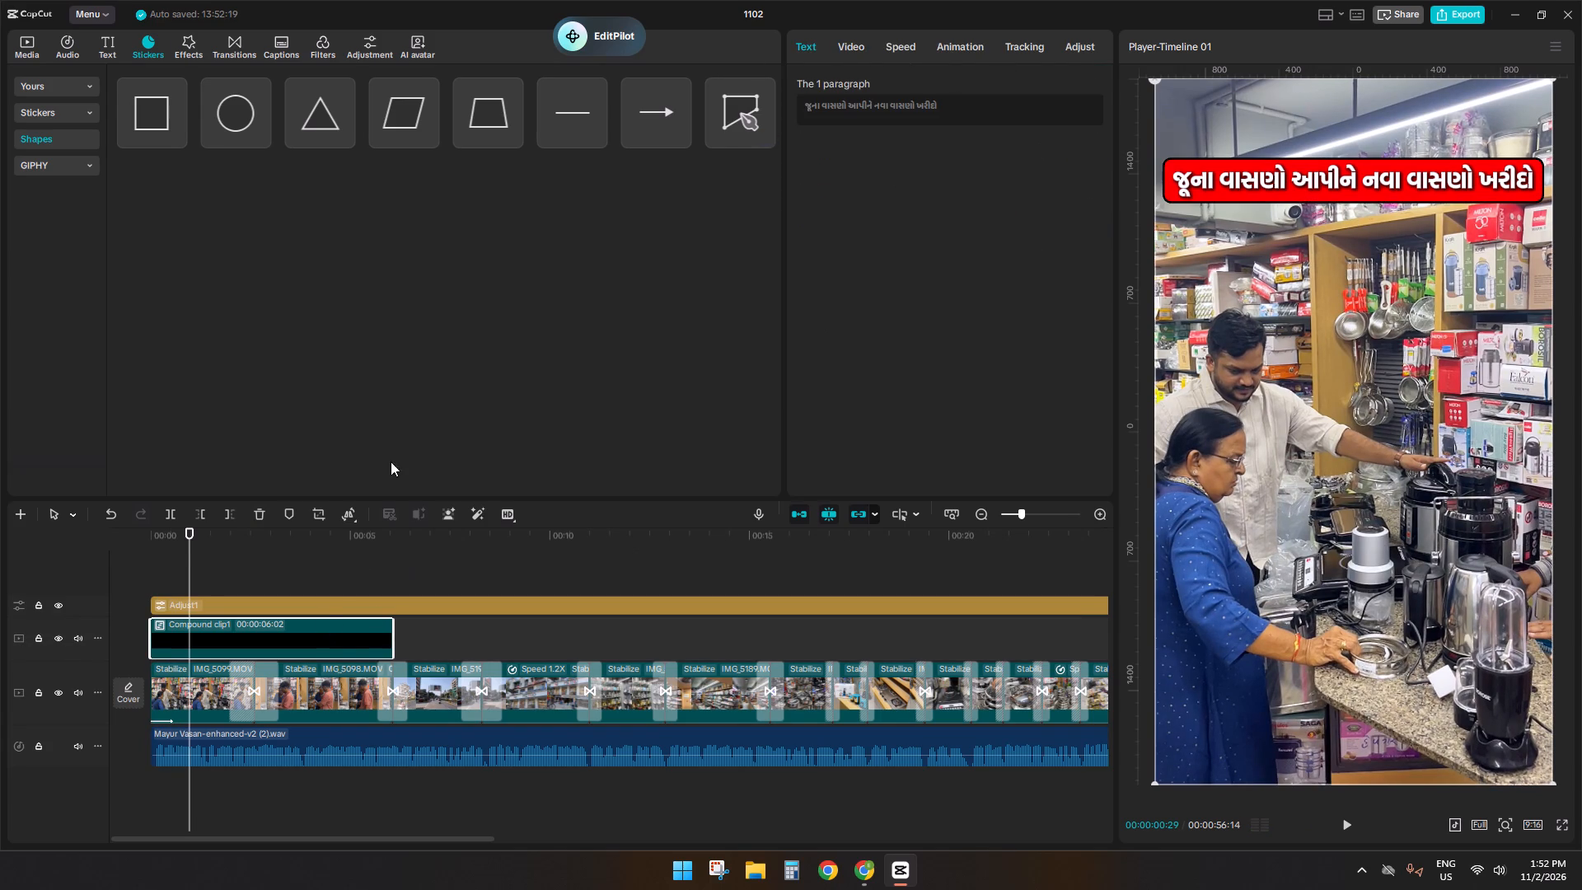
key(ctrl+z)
Apply the favourite Bounce In entrance animation to the Gujarati text.
click(299, 625)
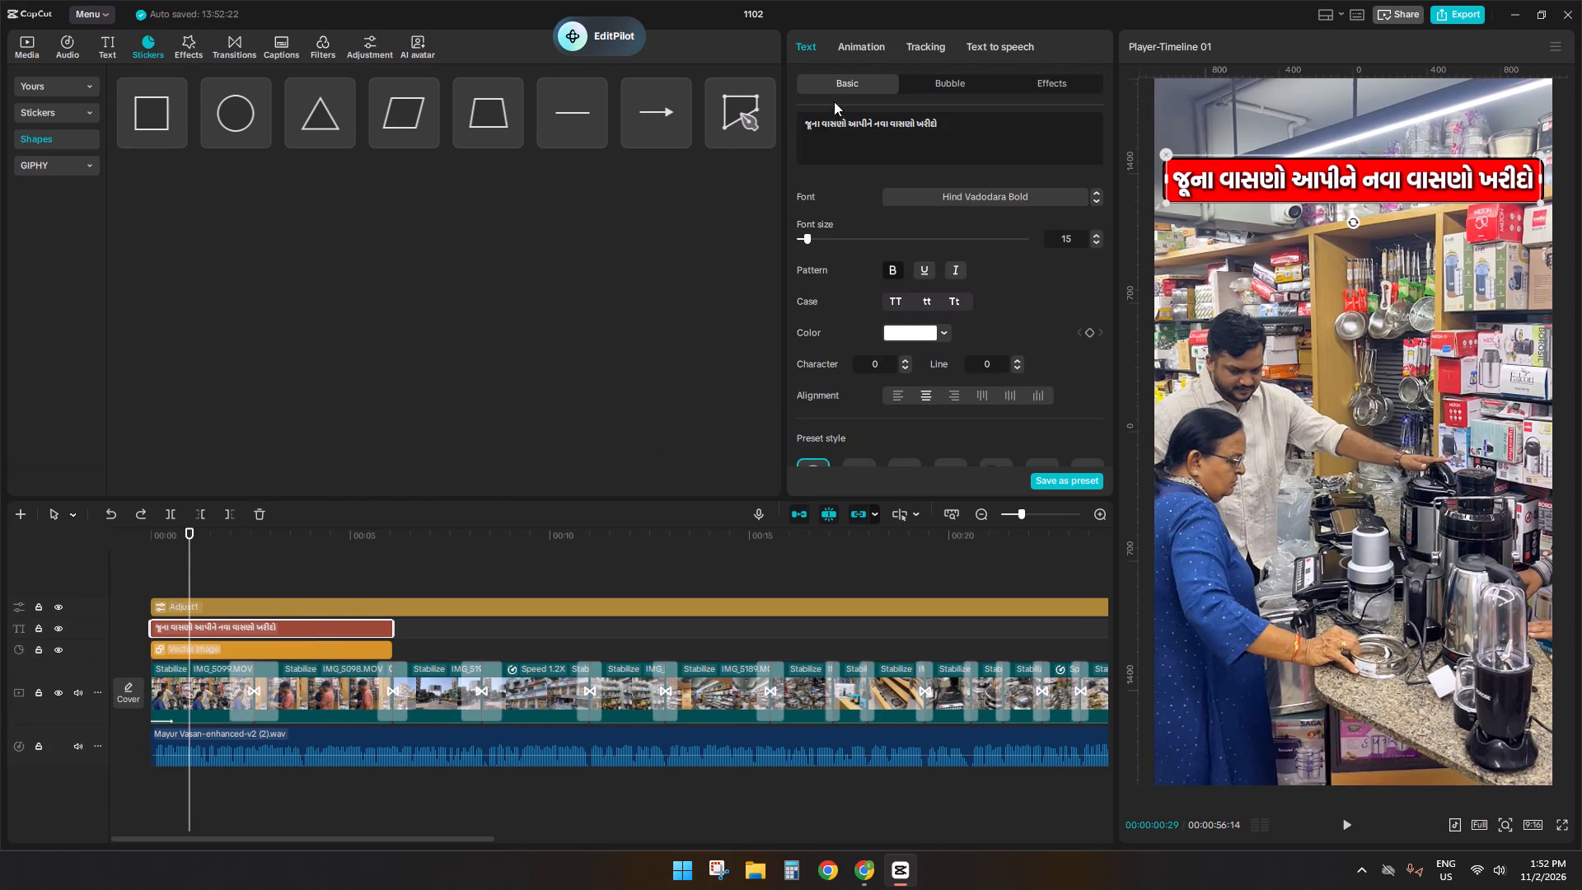
click(850, 52)
click(888, 198)
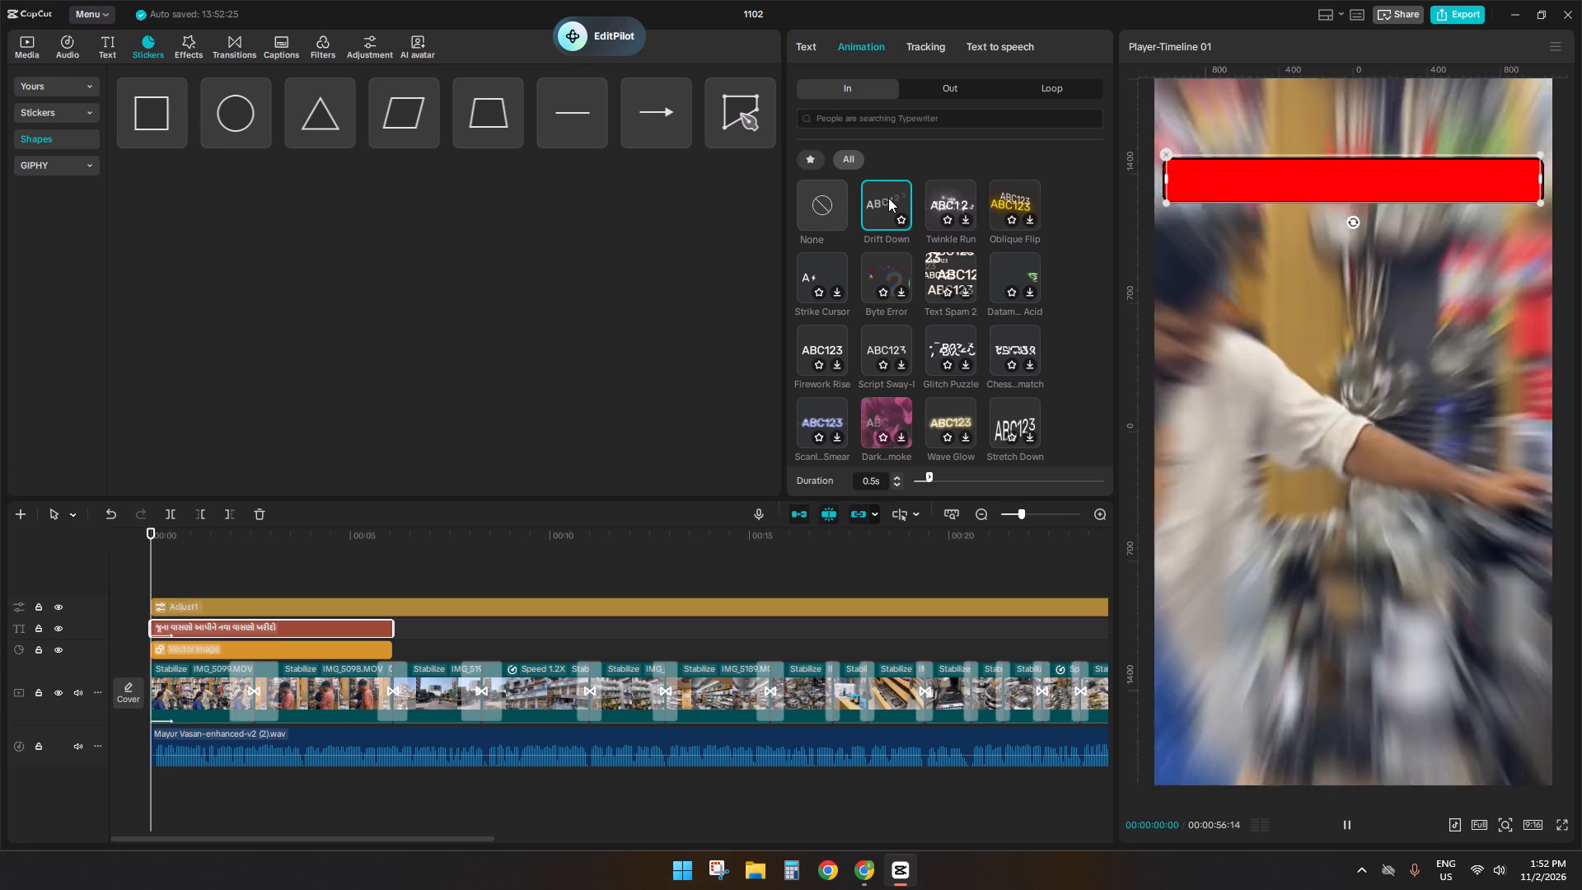
click(802, 160)
click(869, 192)
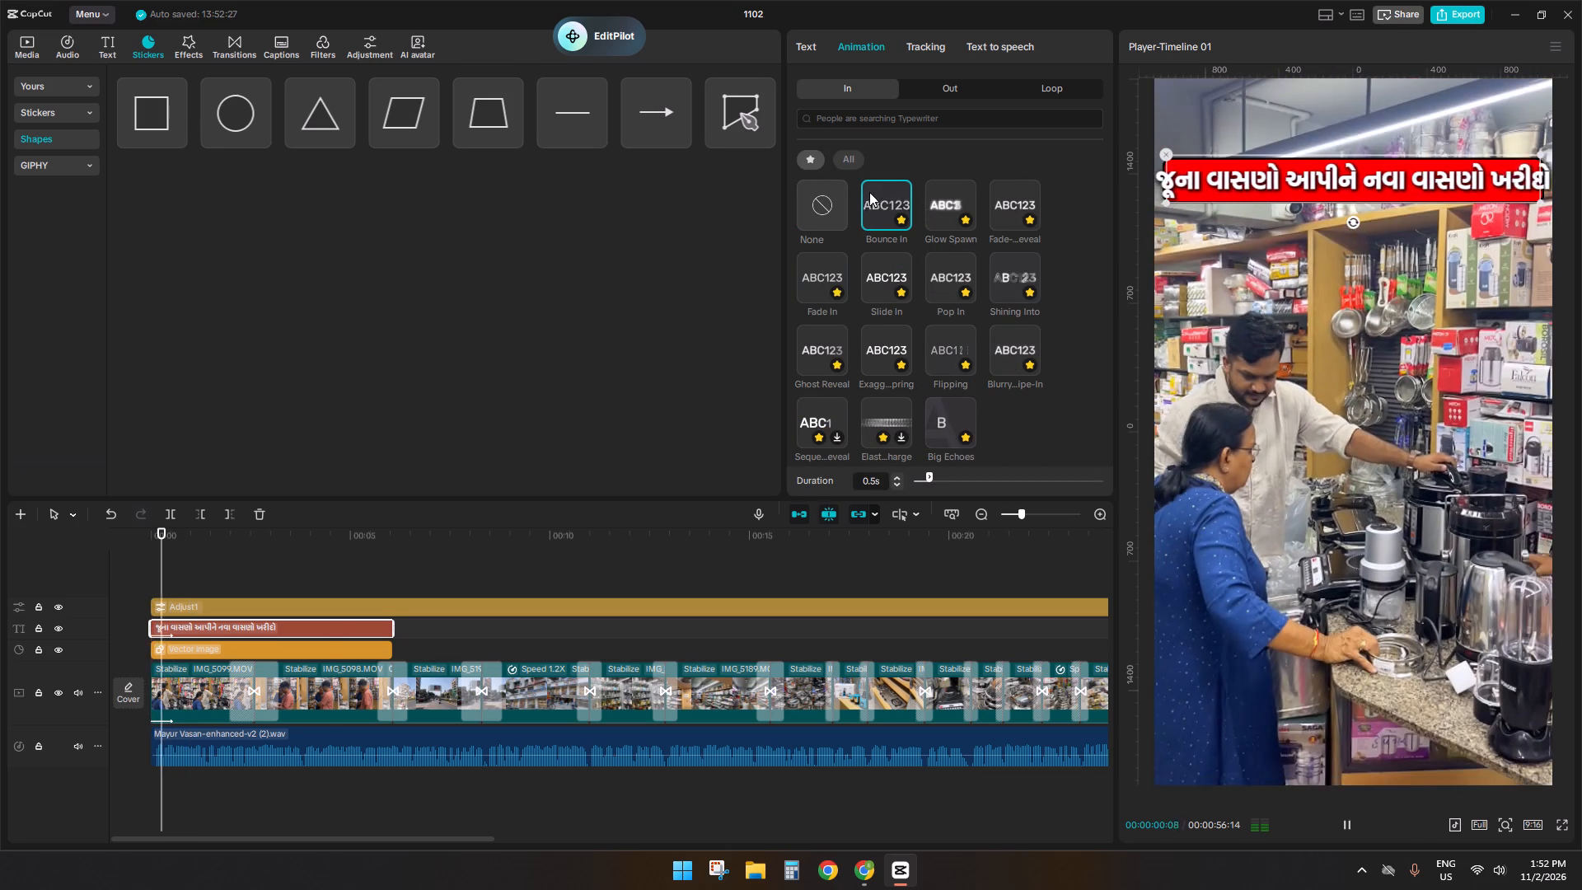
Apply the Bounce In entrance animation to the red bar clip.
click(283, 649)
click(911, 29)
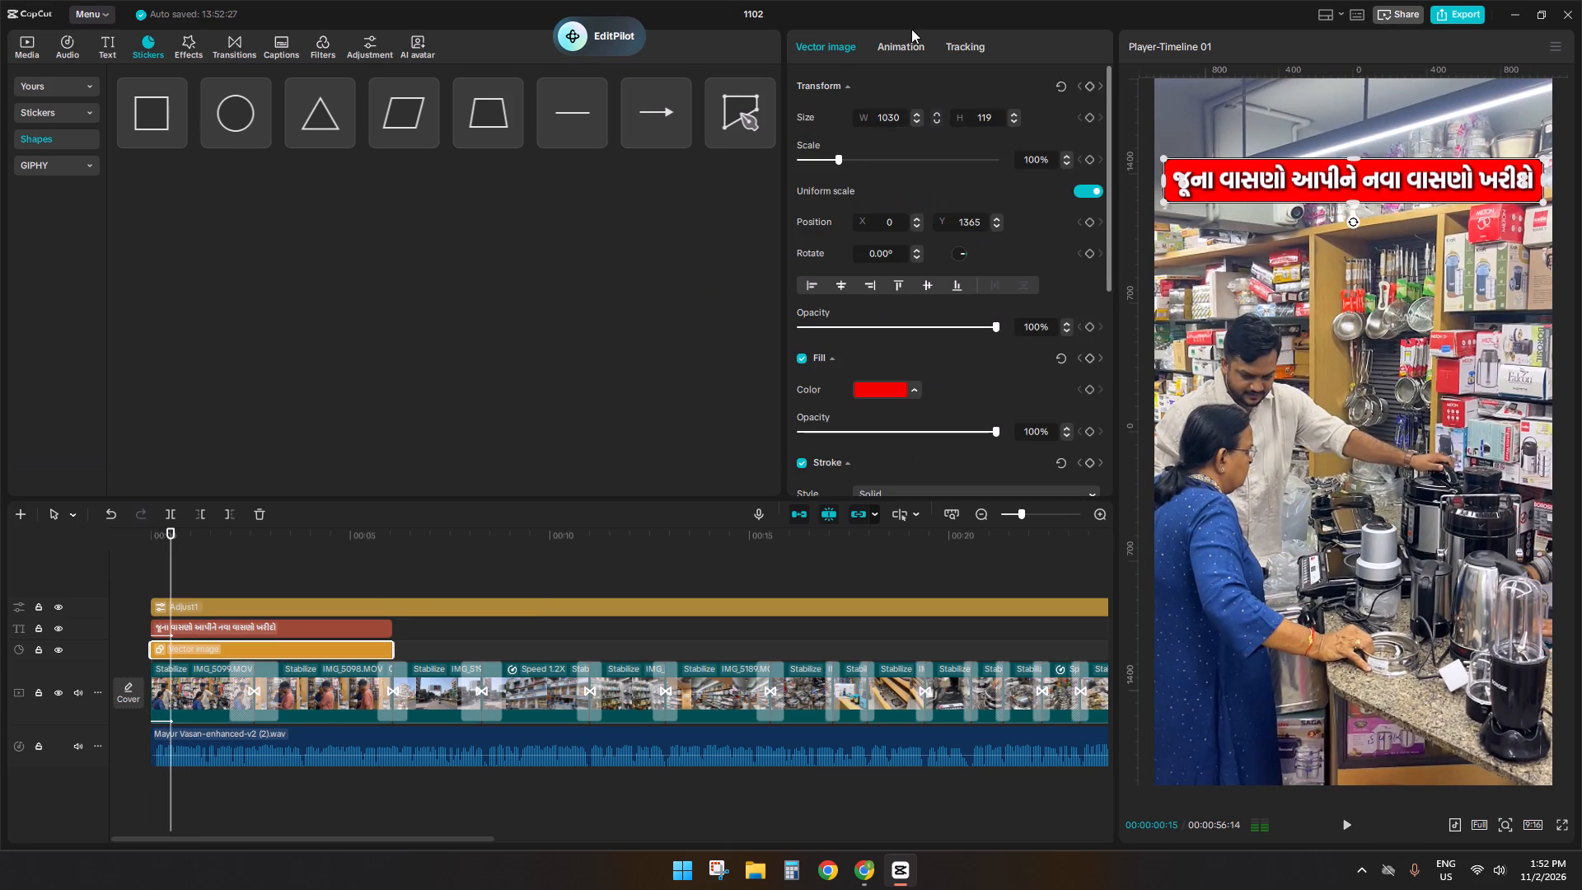
click(903, 53)
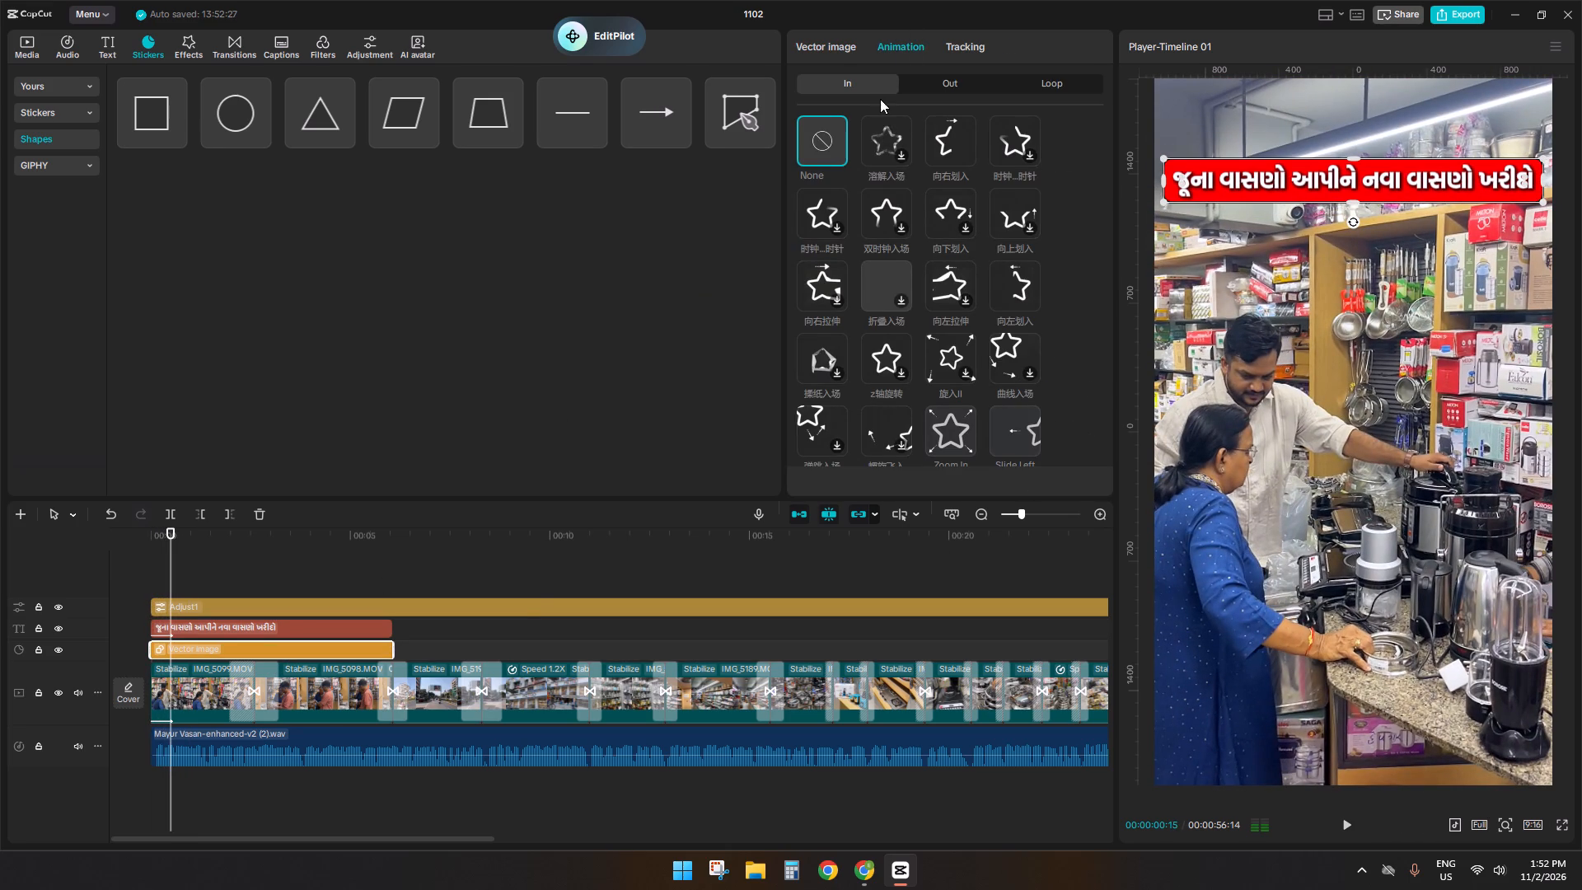
scroll(907, 395, down, 1)
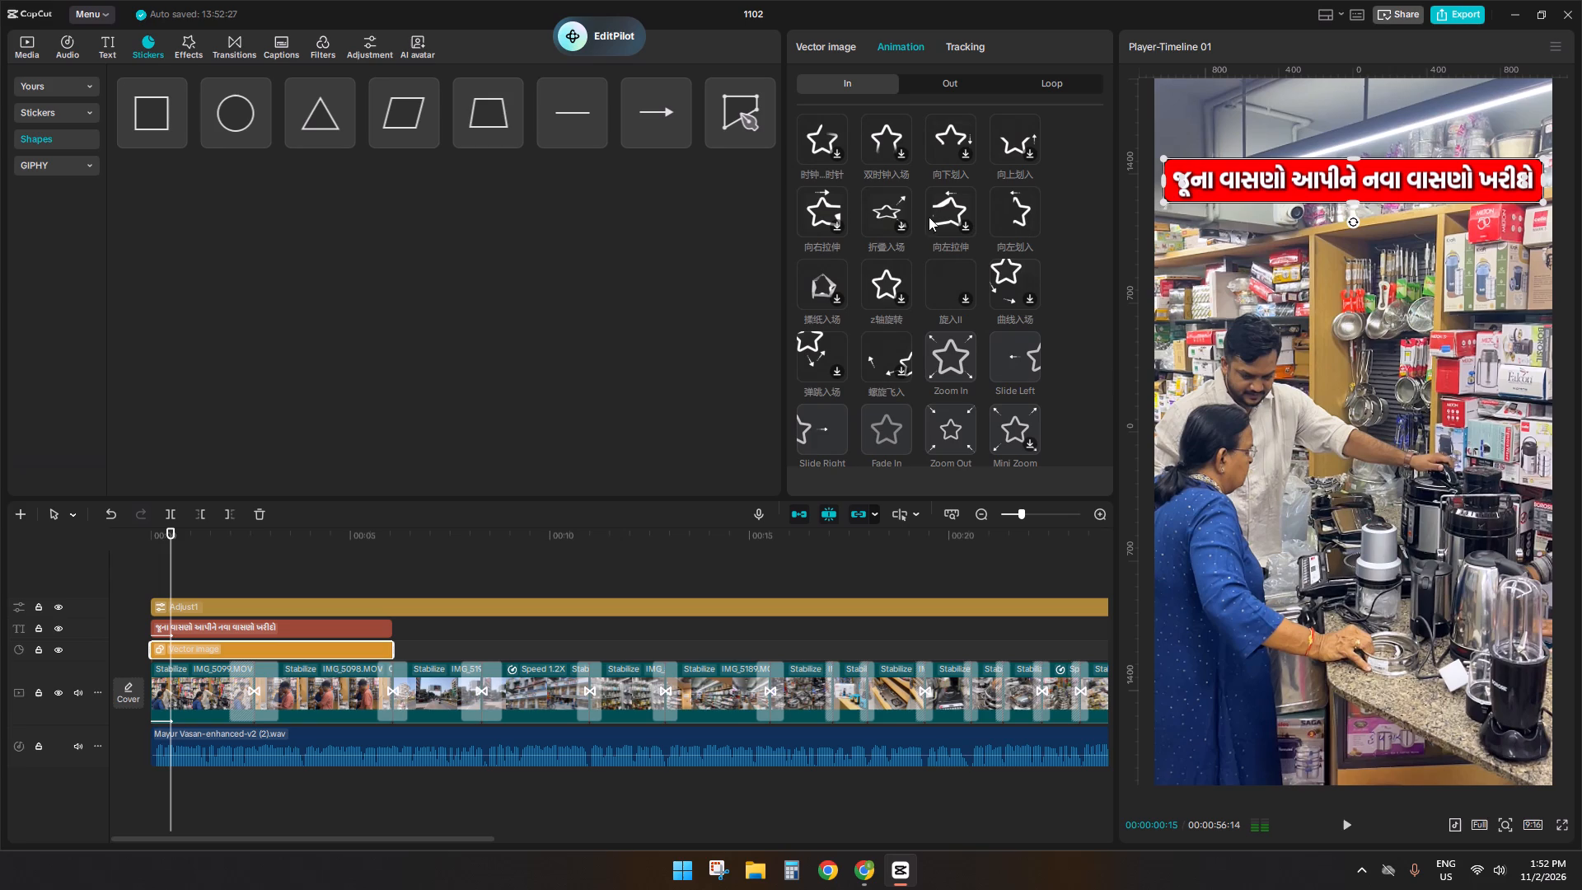
scroll(883, 277, down, 2)
click(887, 340)
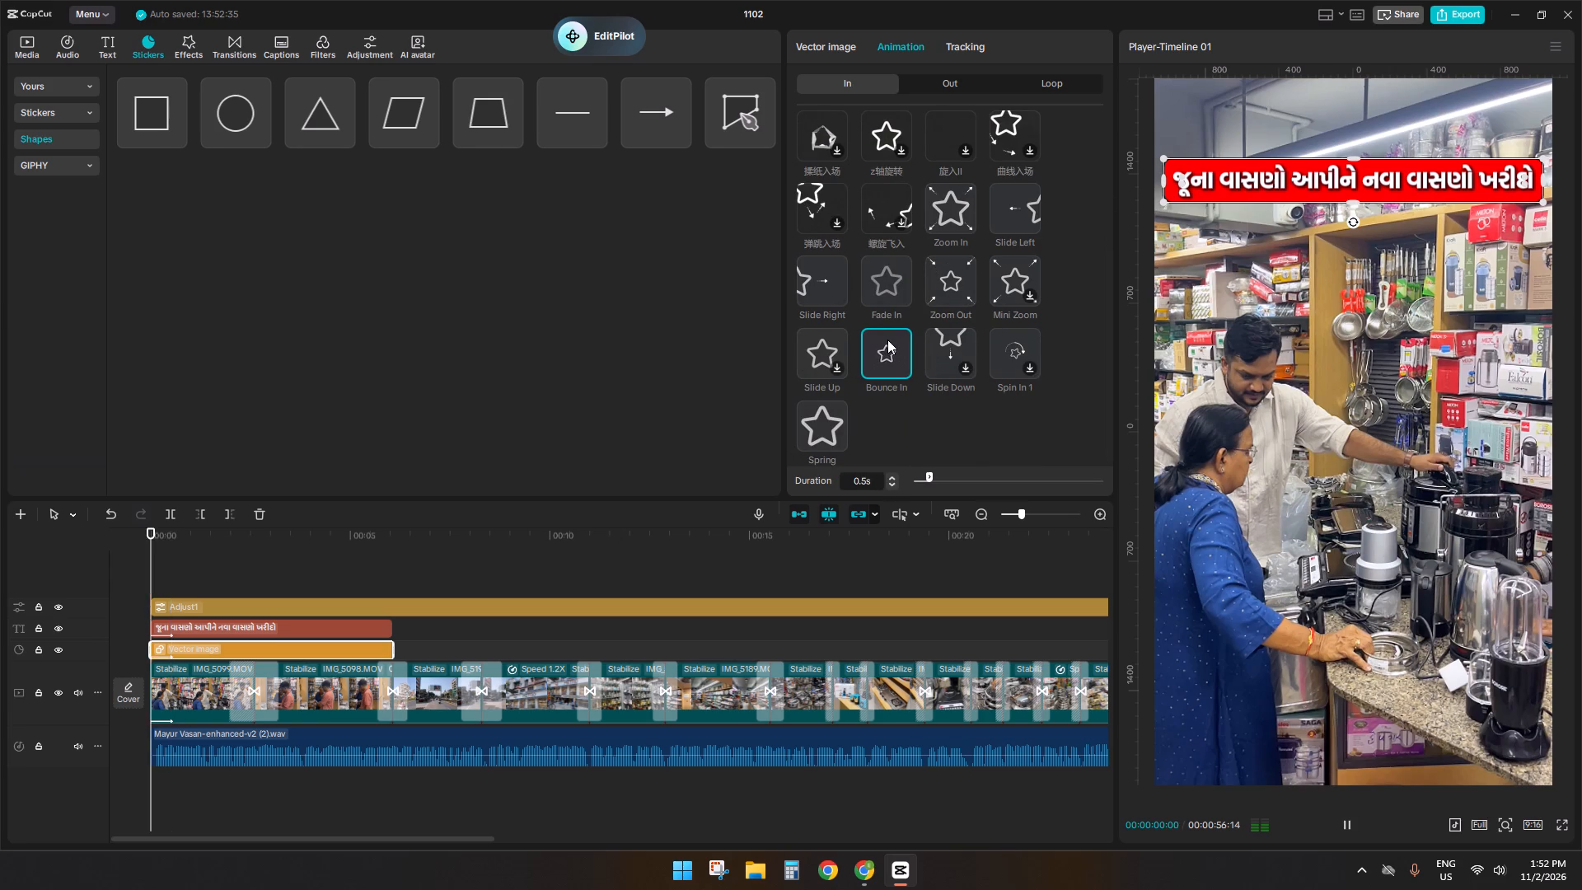
click(887, 340)
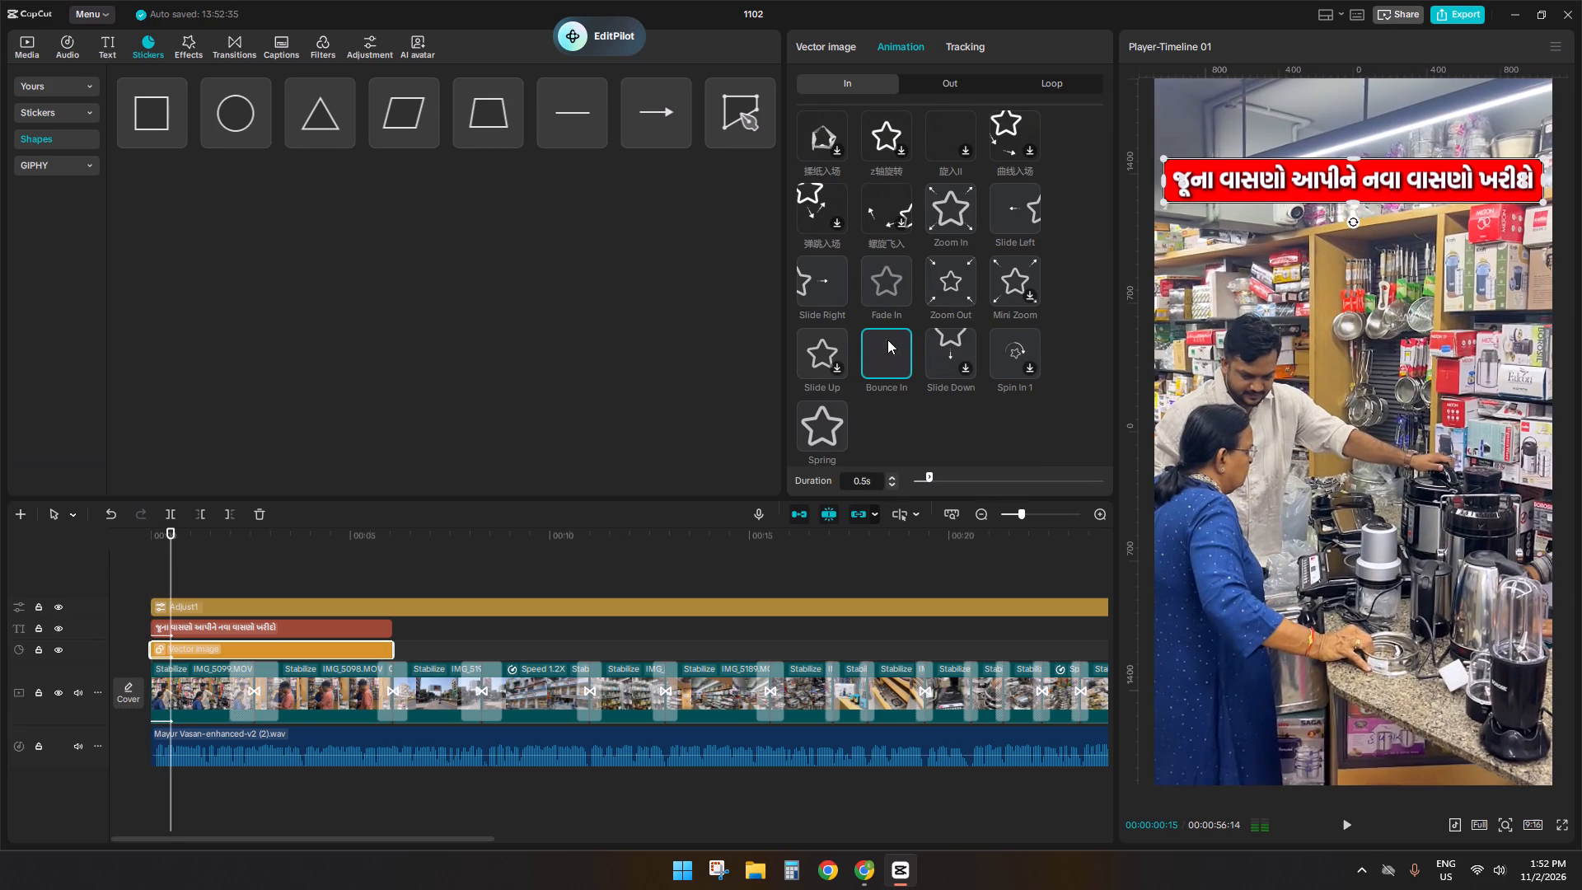
Combine the Gujarati text and red bar into a compound clip and trim its end to 00:00:03:24.
click(251, 569)
drag(251, 569, 75, 574)
key(space)
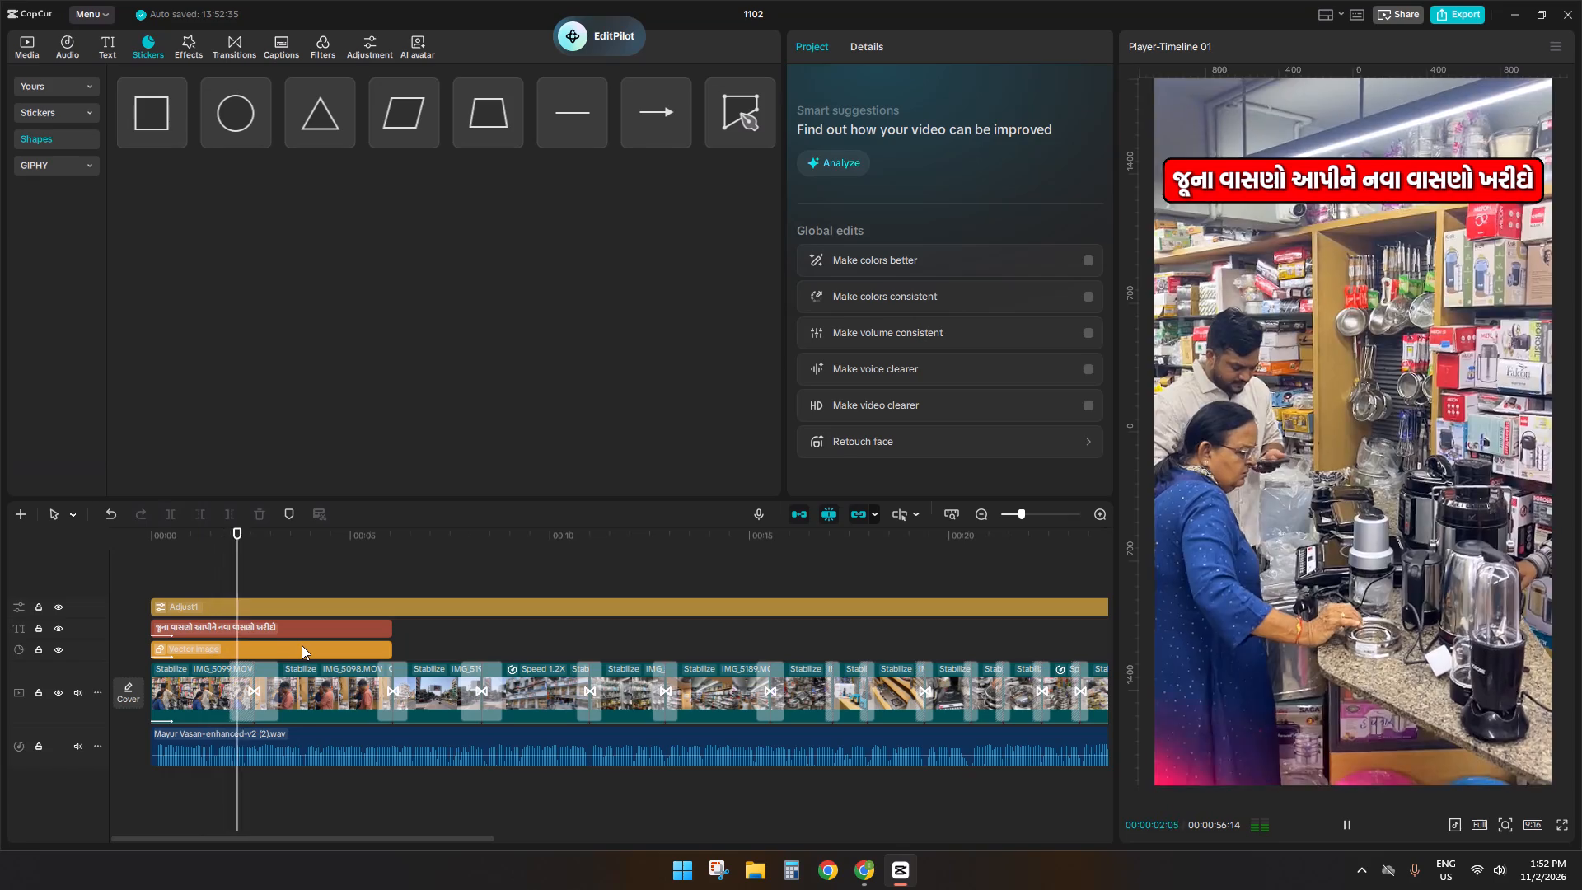
key(space)
drag(438, 653, 333, 625)
key(alt+g)
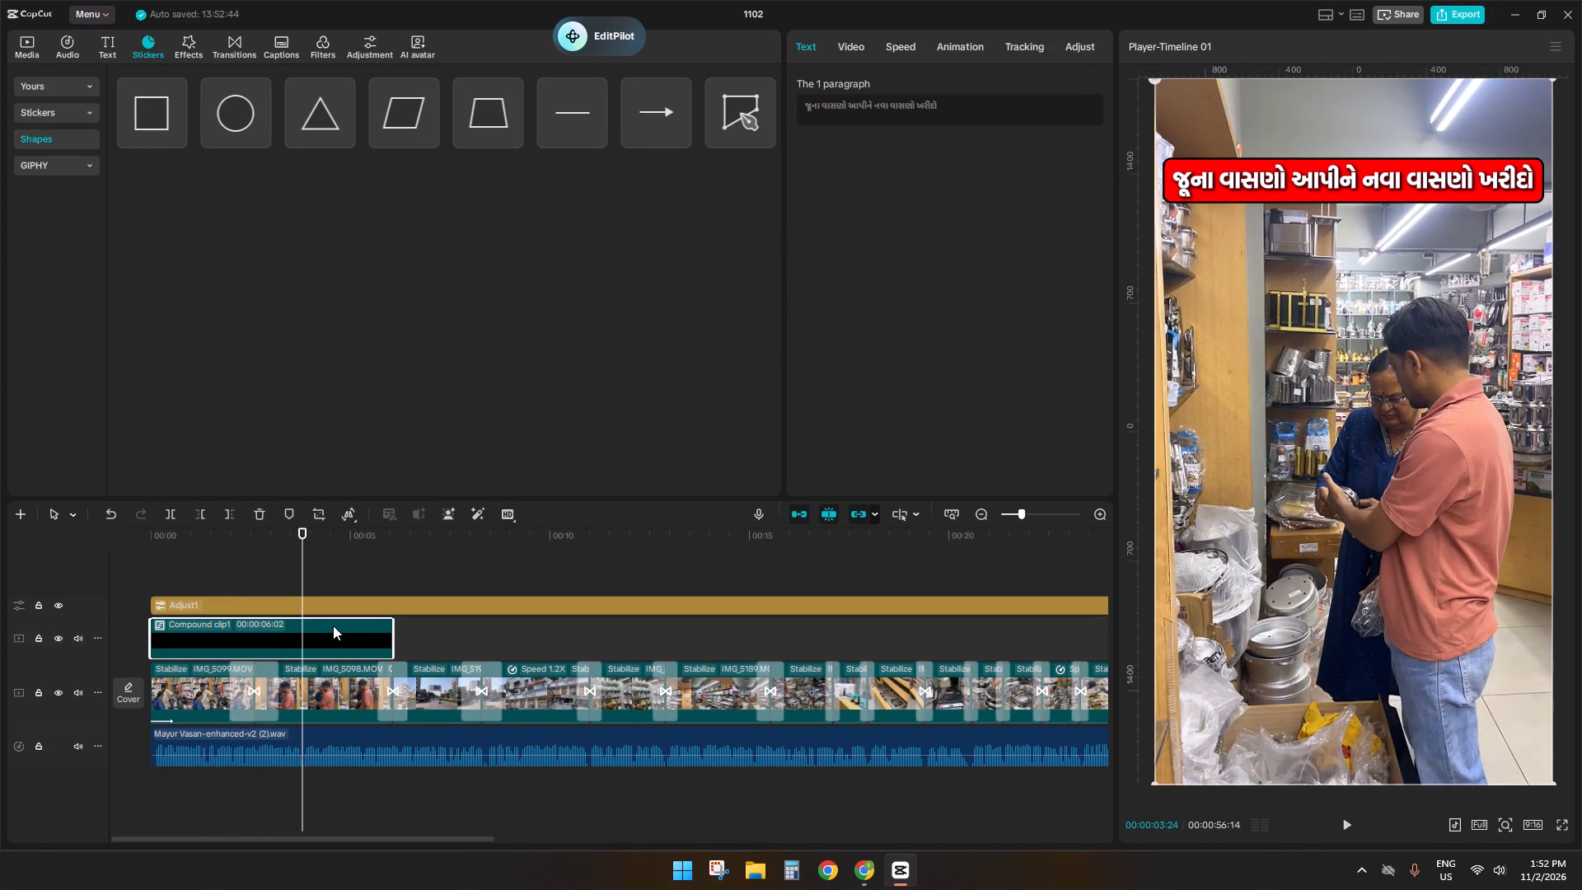
text(sd)
Replay the first second of the video to check how the text bar and opening shot animate in.
click(234, 549)
drag(234, 549, 99, 554)
key(space)
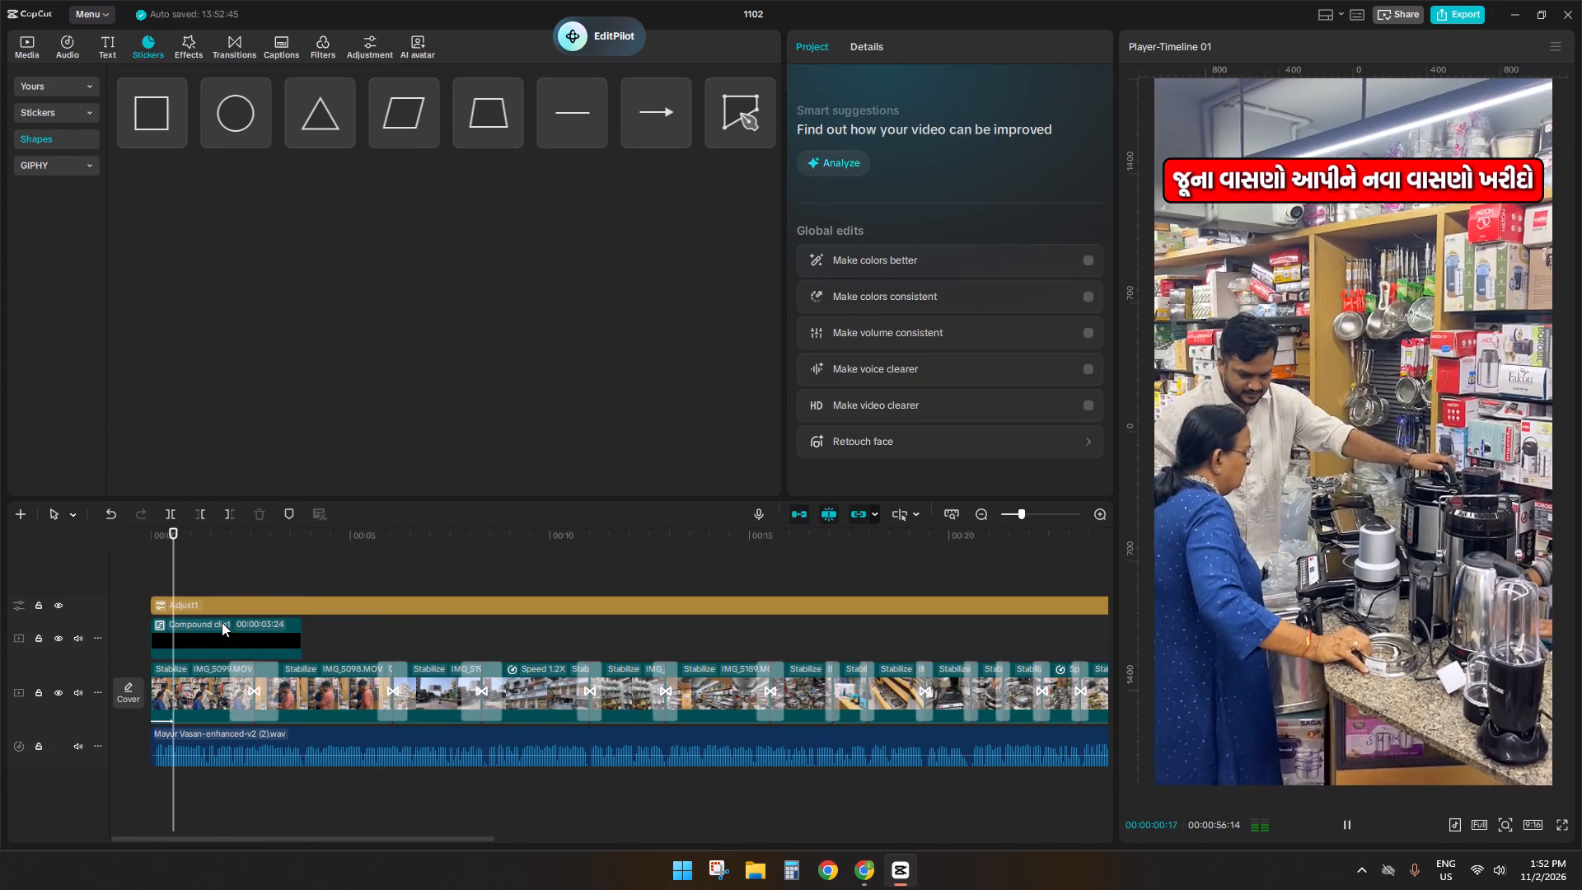
key(space)
click(201, 714)
drag(218, 581, 96, 572)
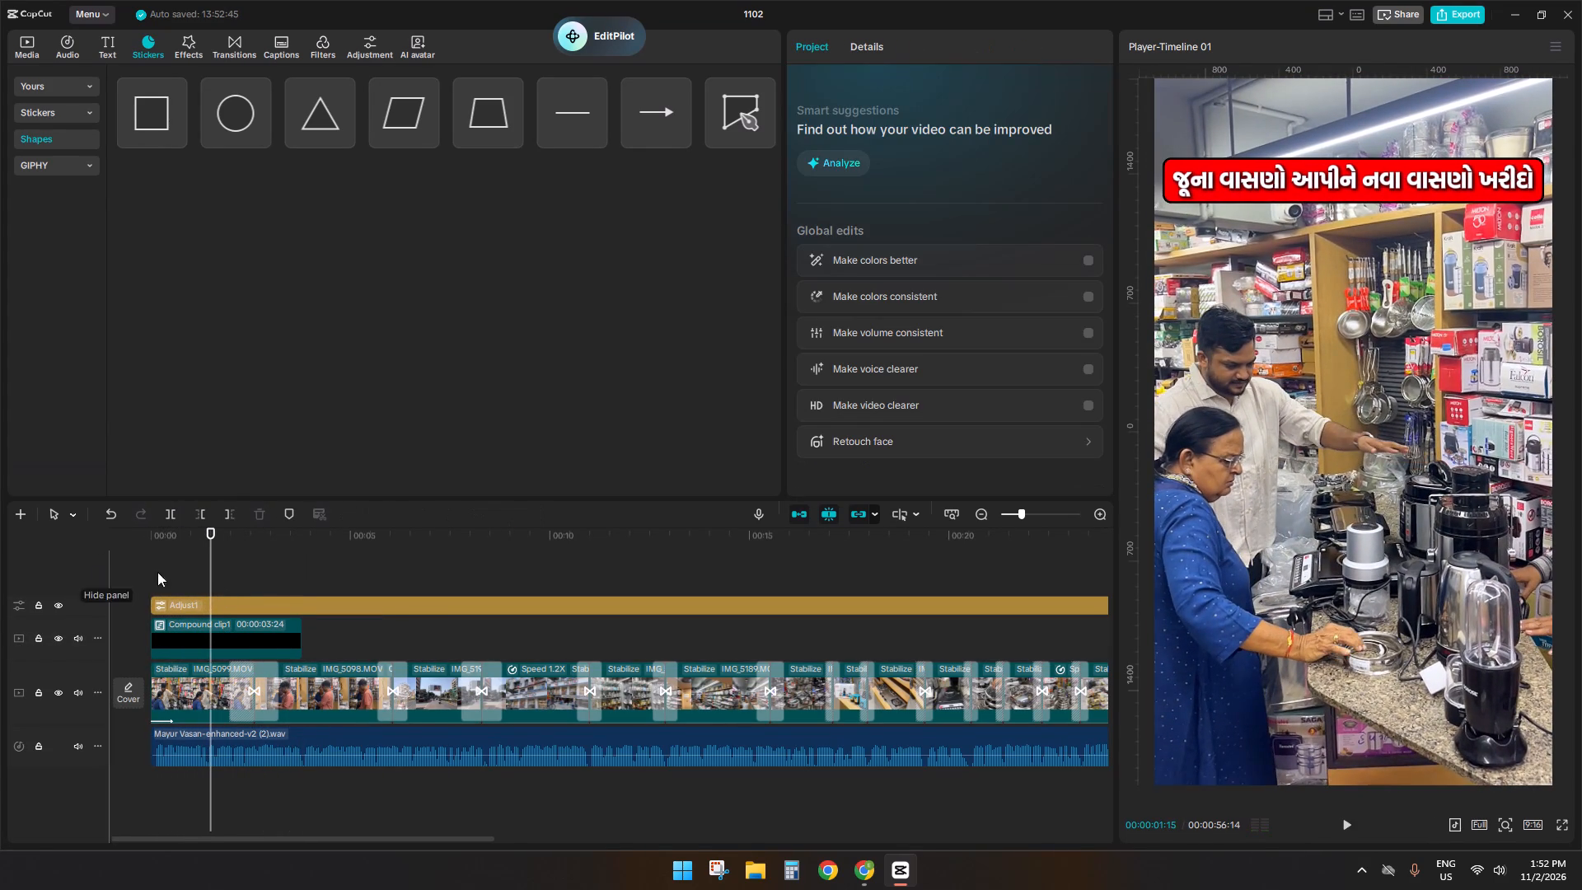
click(299, 569)
drag(299, 569, 0, 574)
key(space)
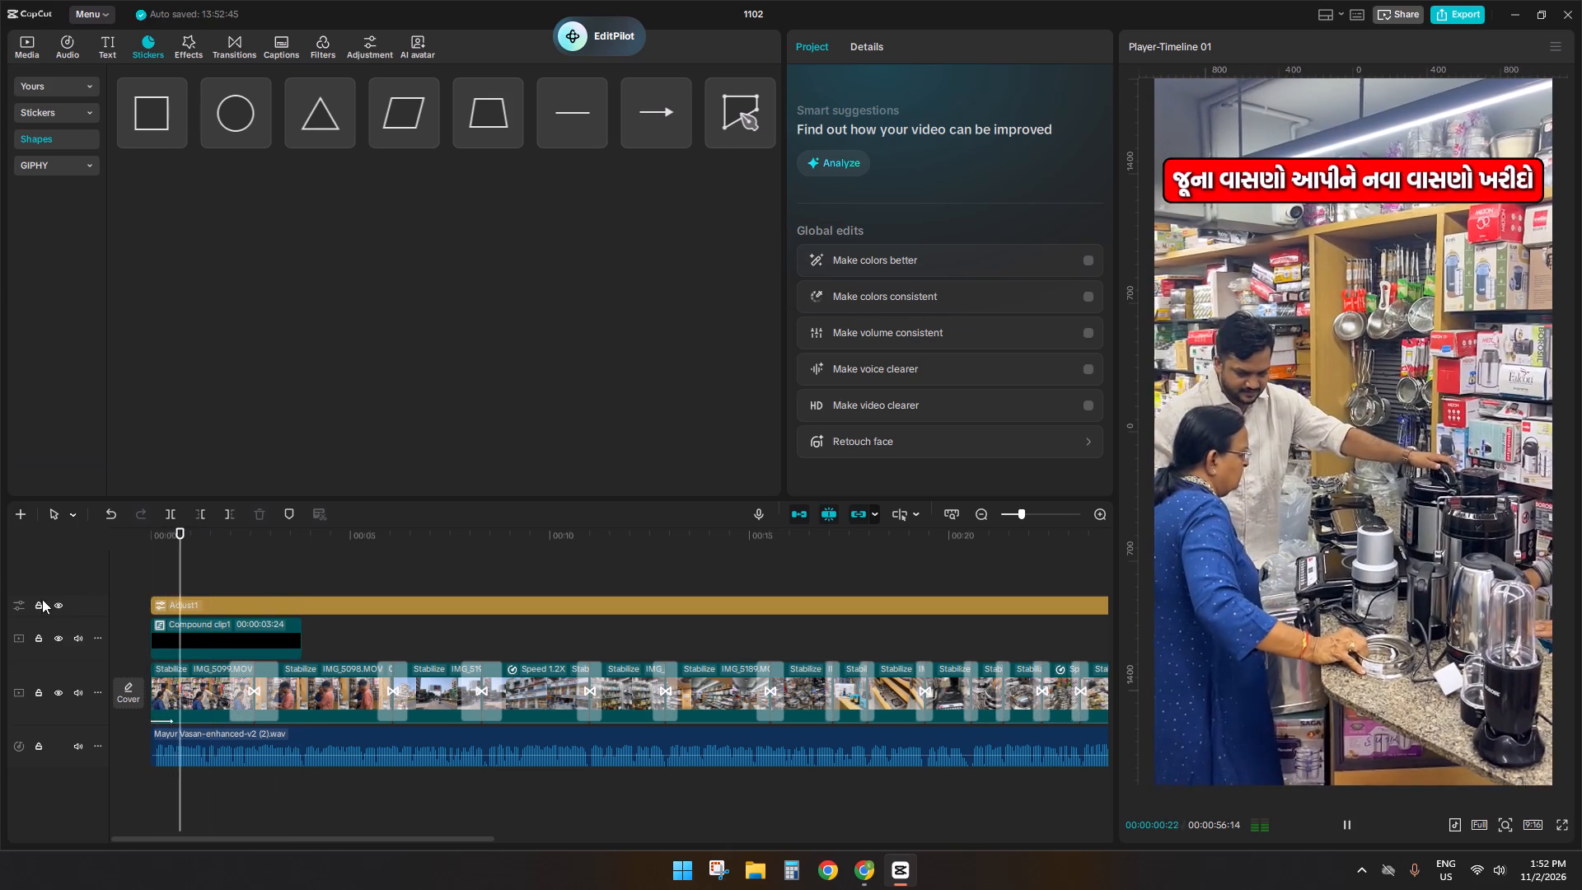
key(space)
Replace the first video clip's entrance animation with Fade In.
click(190, 719)
click(907, 40)
click(938, 49)
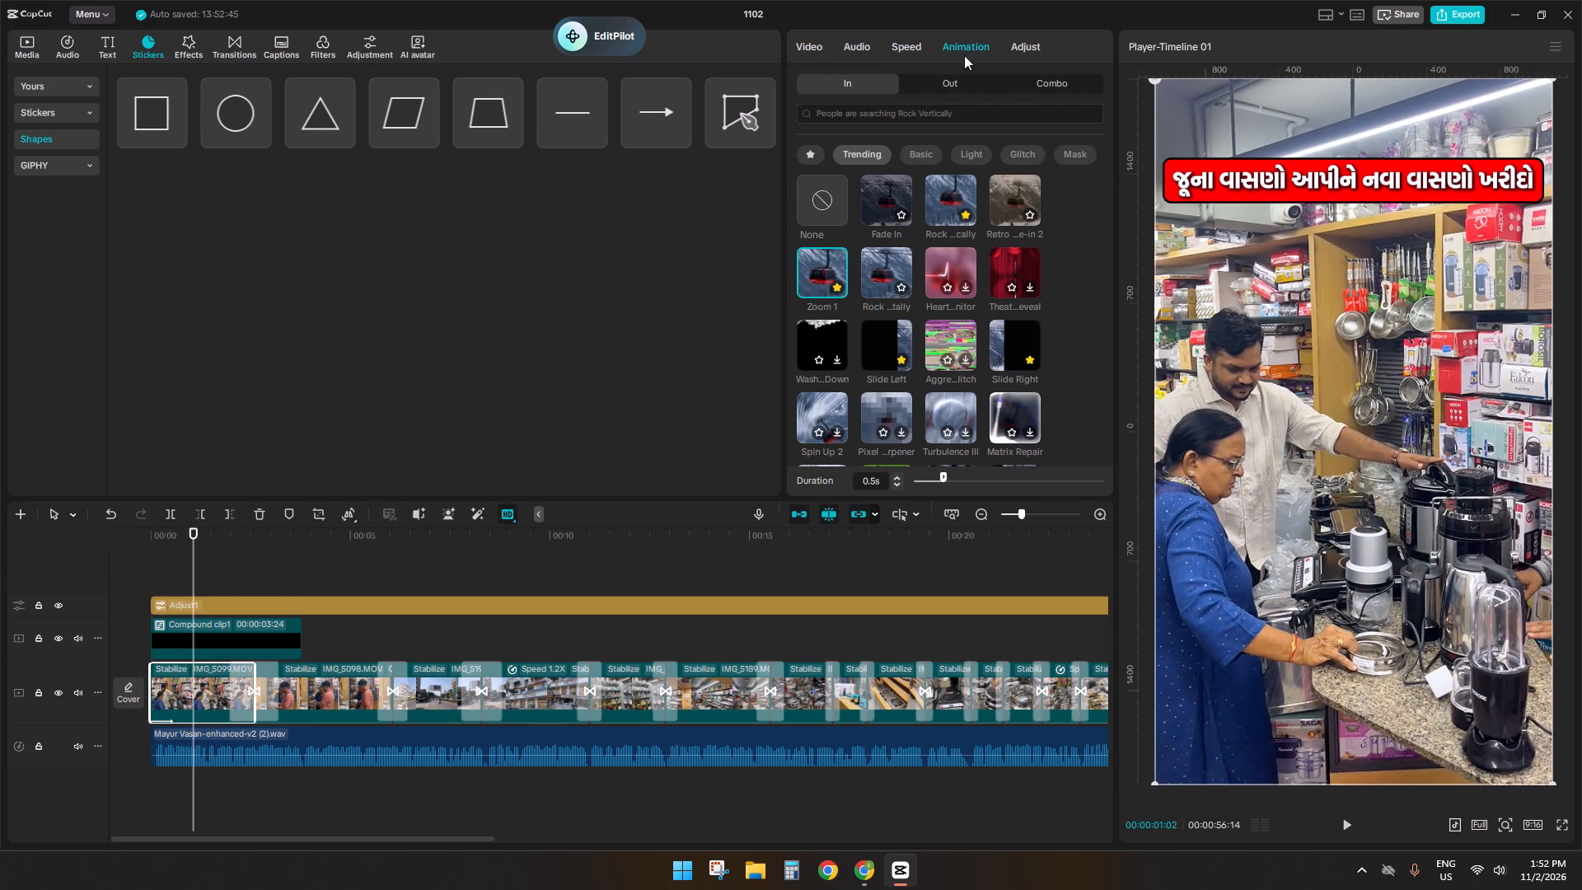
click(879, 217)
Replay the first seven seconds from the start to review the red text bar and opening shots.
click(202, 625)
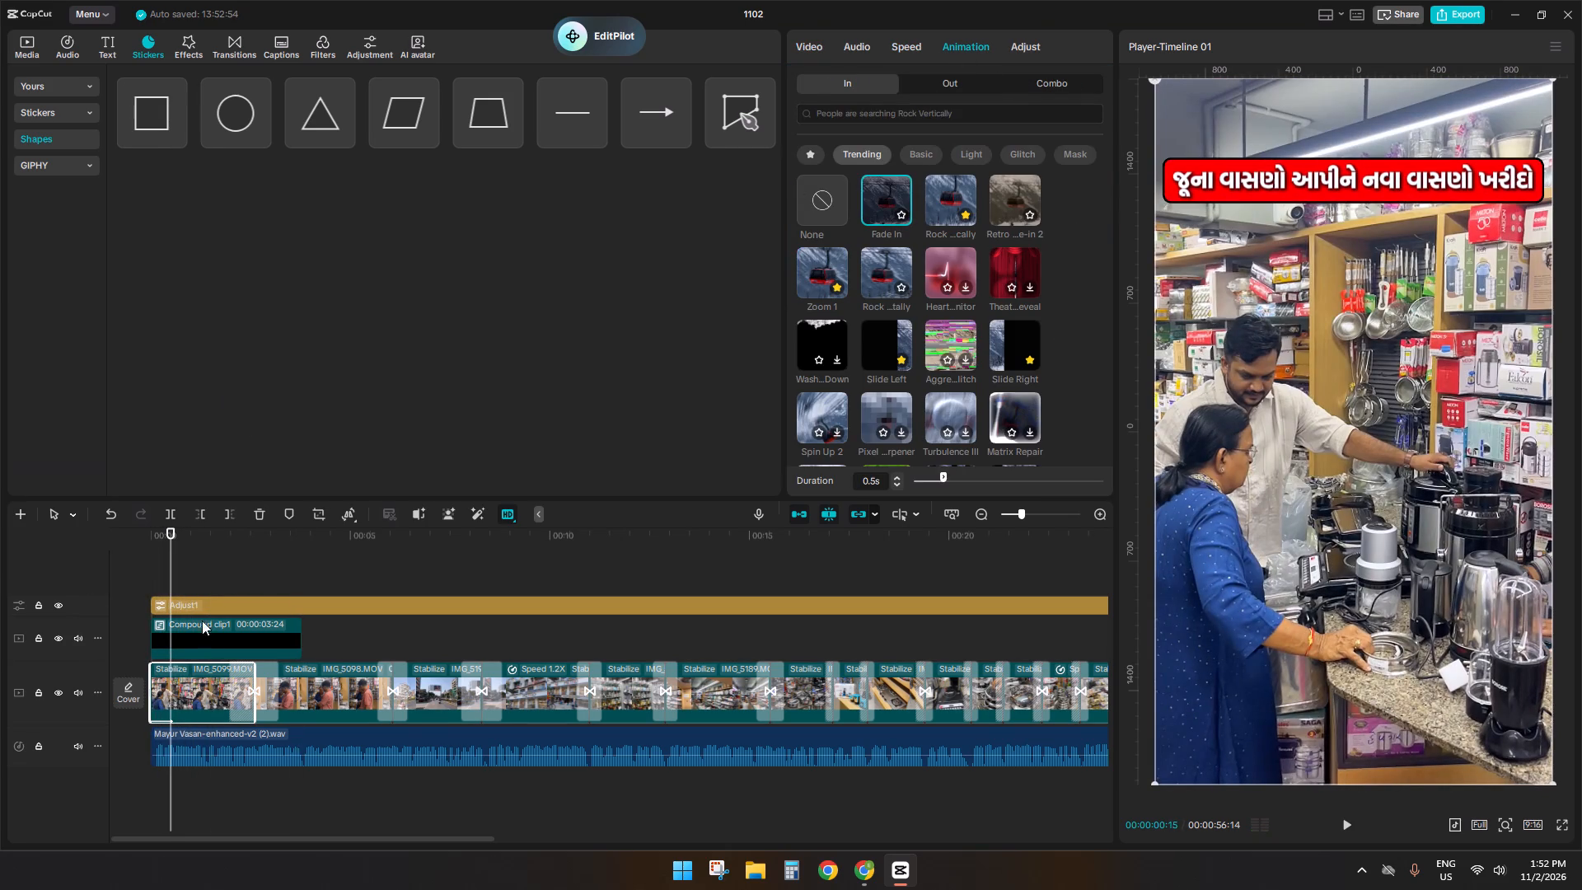
click(206, 585)
drag(206, 585, 0, 574)
key(space)
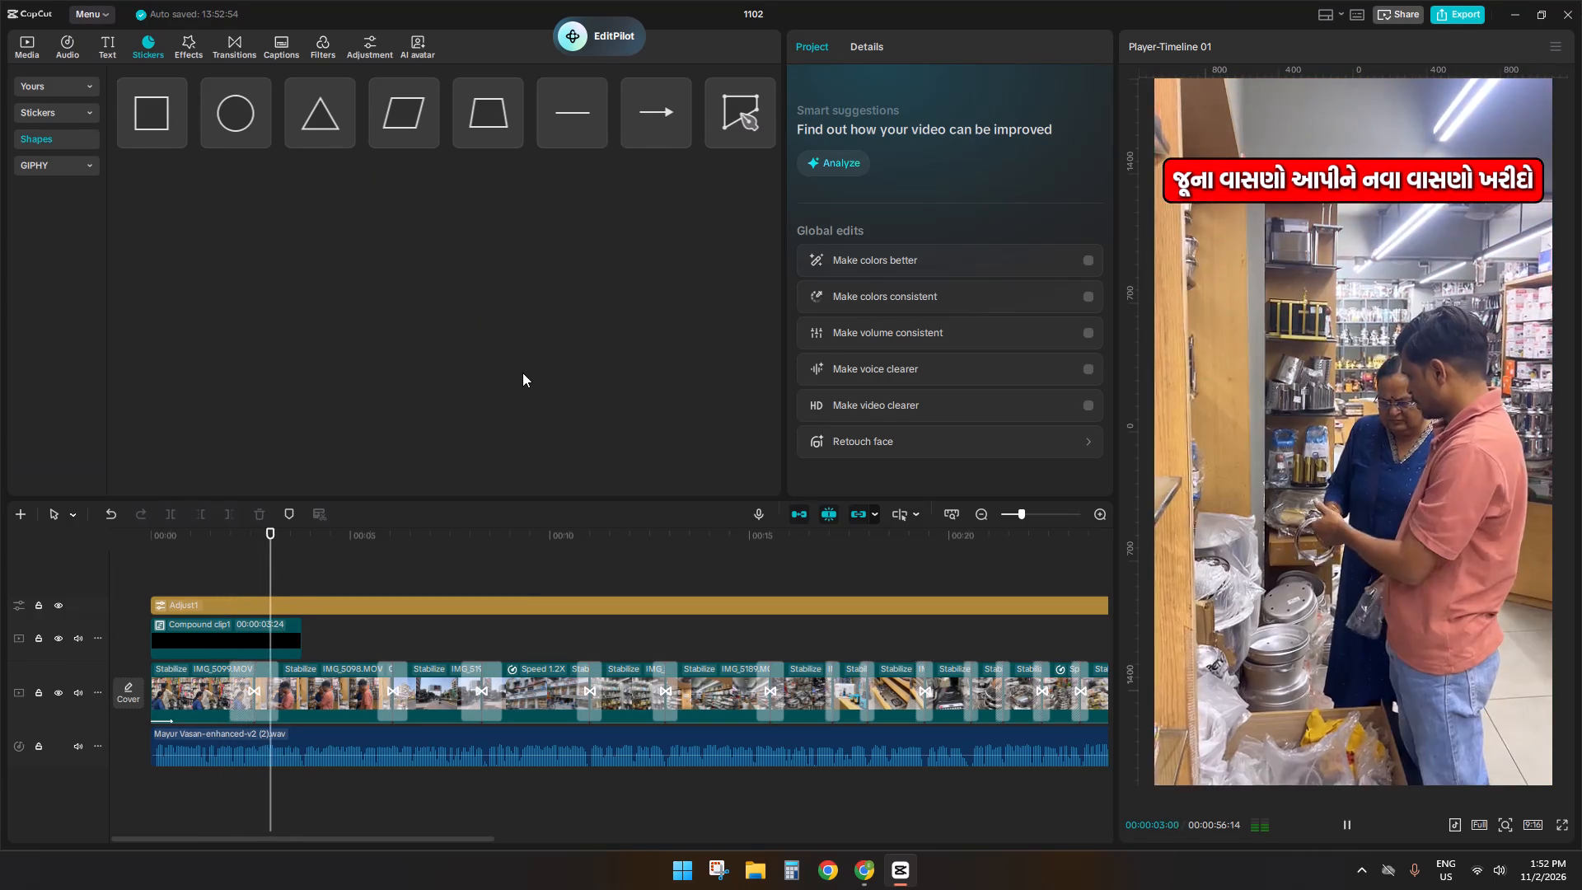
key(space)
key(space)
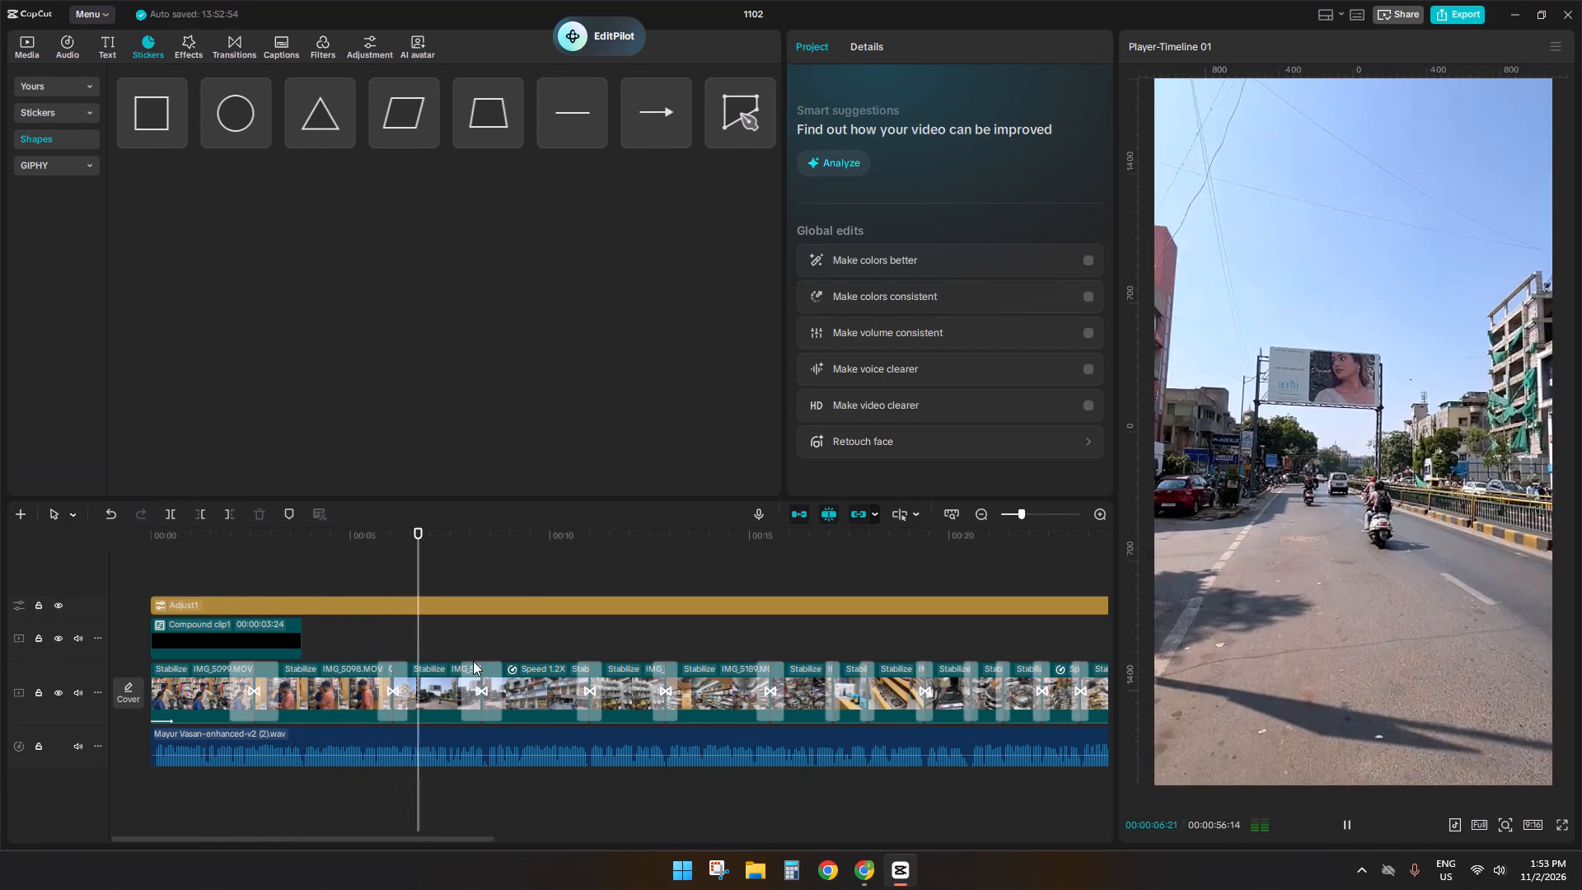
ctrl+scroll(475, 660, down, 2)
ctrl+scroll(365, 644, down, 2)
click(346, 639)
drag(346, 639, 0, 618)
key(space)
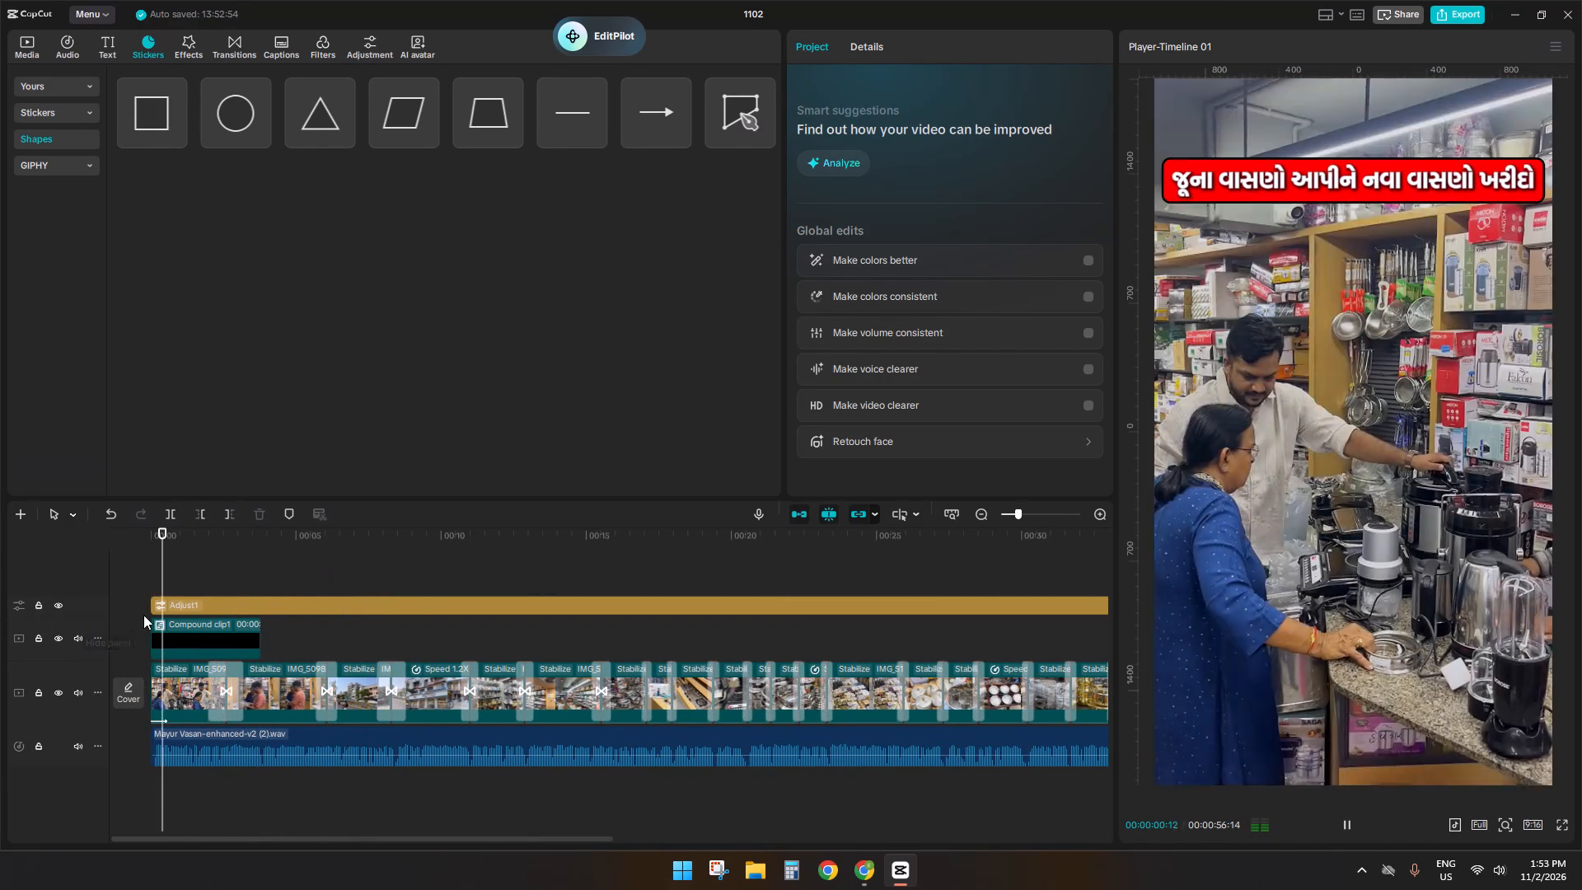
key(space)
Delete the red-bar Gujarati text compound clip from the start of the timeline.
click(176, 633)
click(250, 513)
key(space)
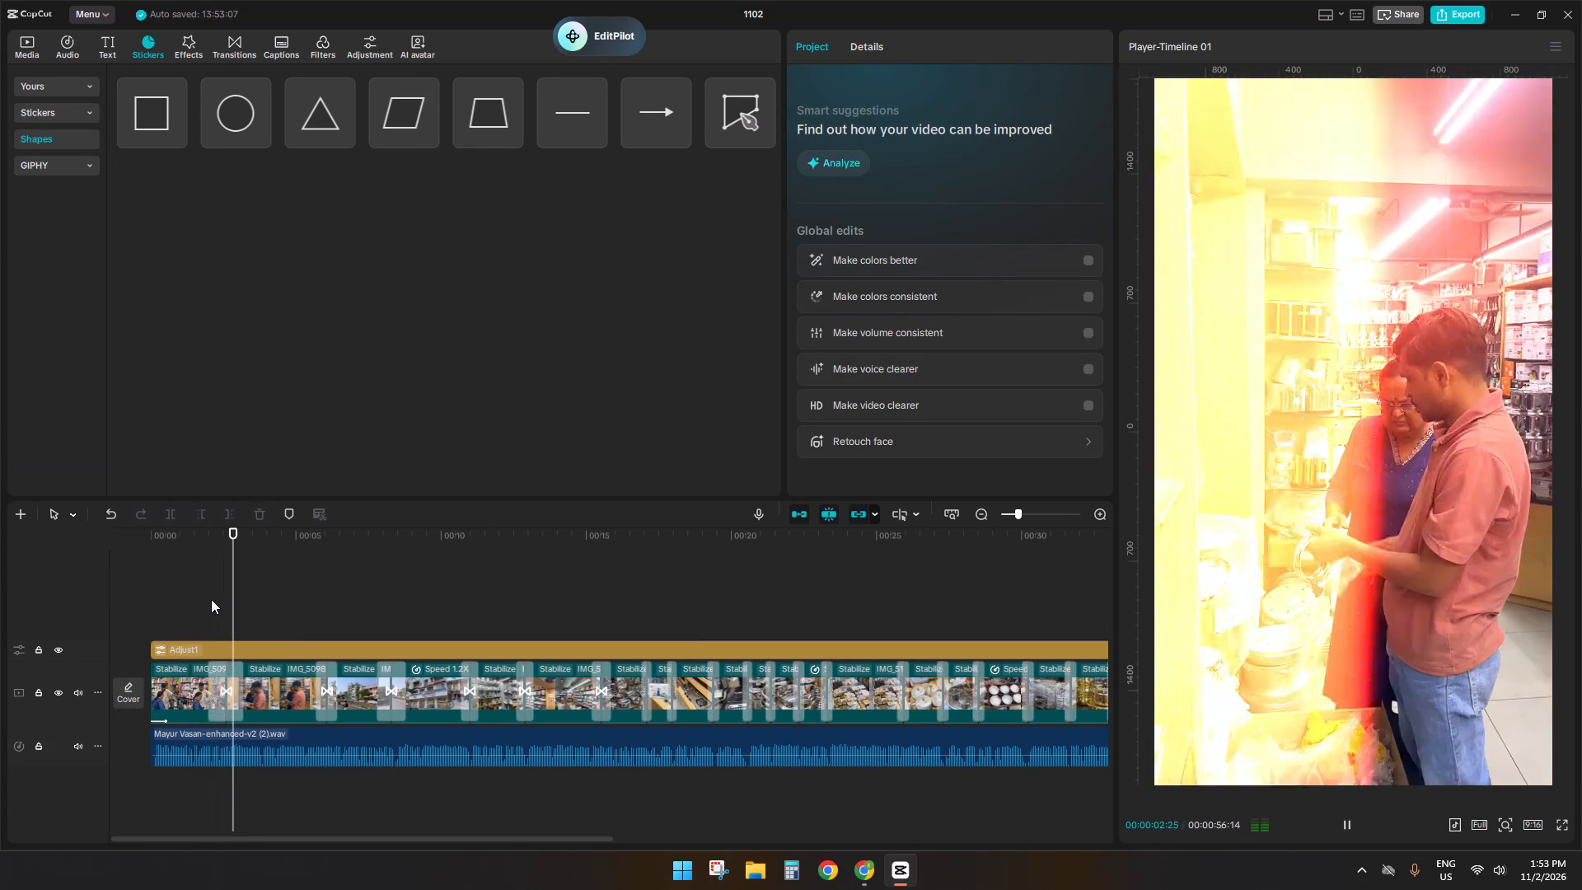
Place the saved preset My presets13 at the start of the timeline, beneath the adjustment layer, and preview it.
click(211, 599)
drag(211, 599, 115, 599)
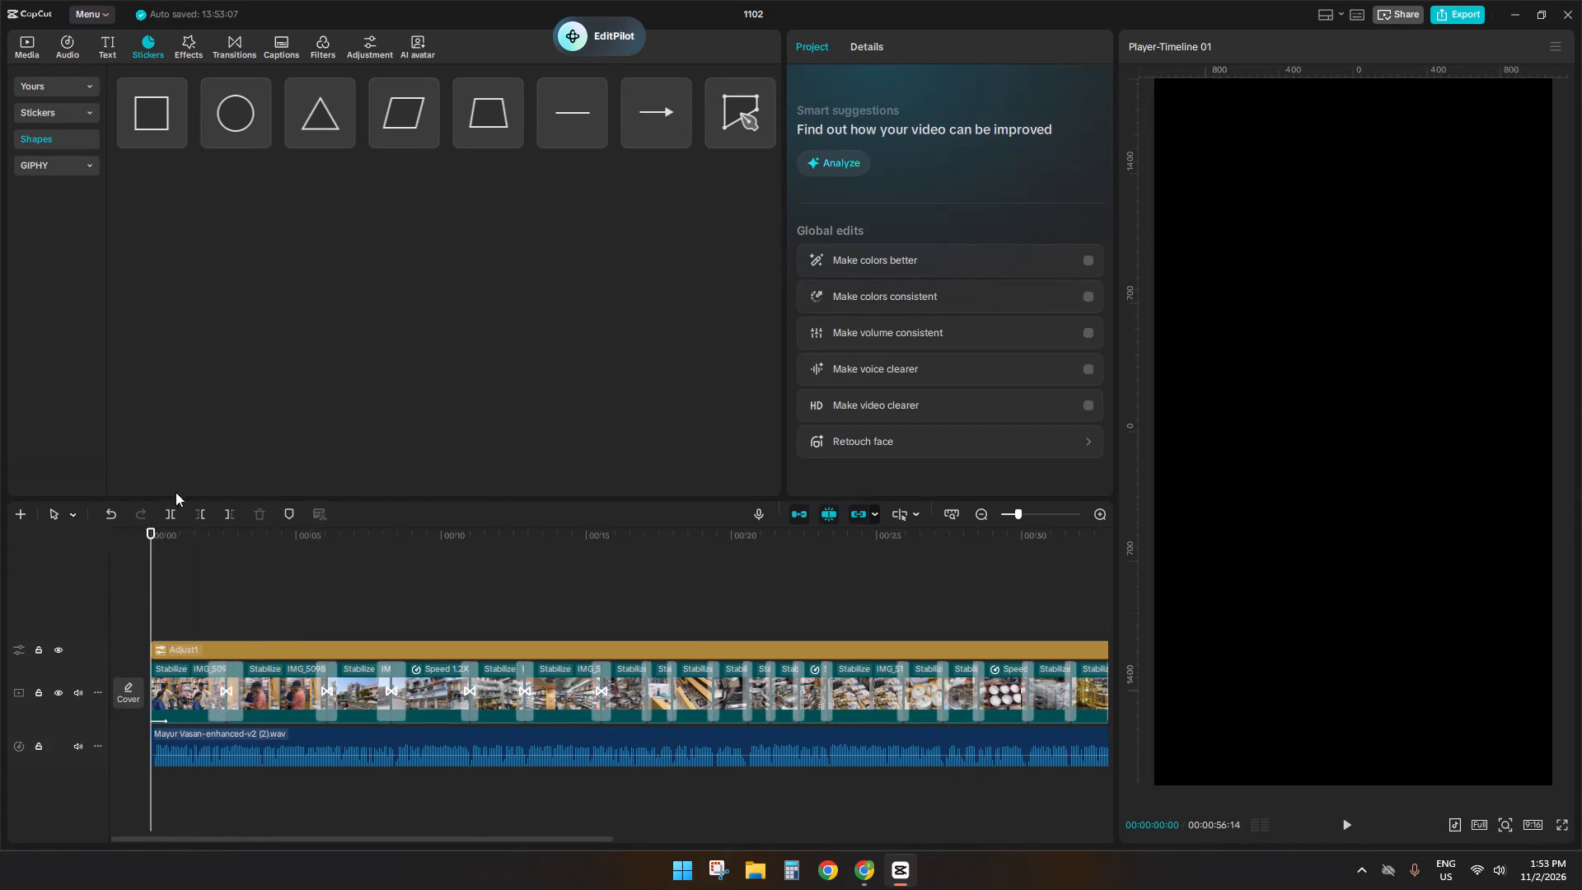
click(24, 35)
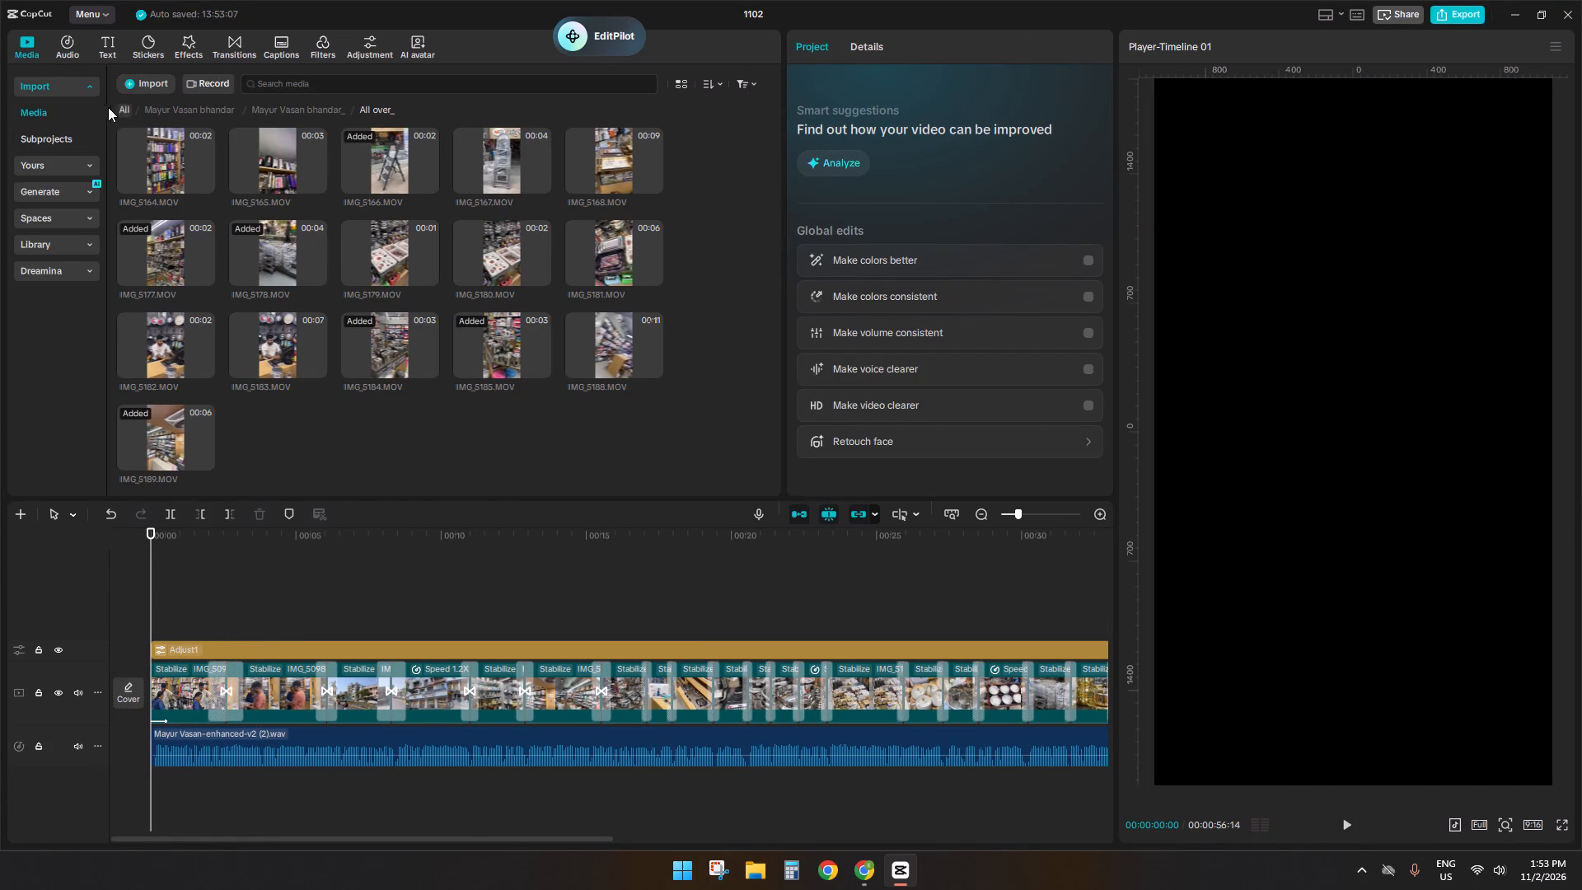
click(65, 168)
click(65, 168)
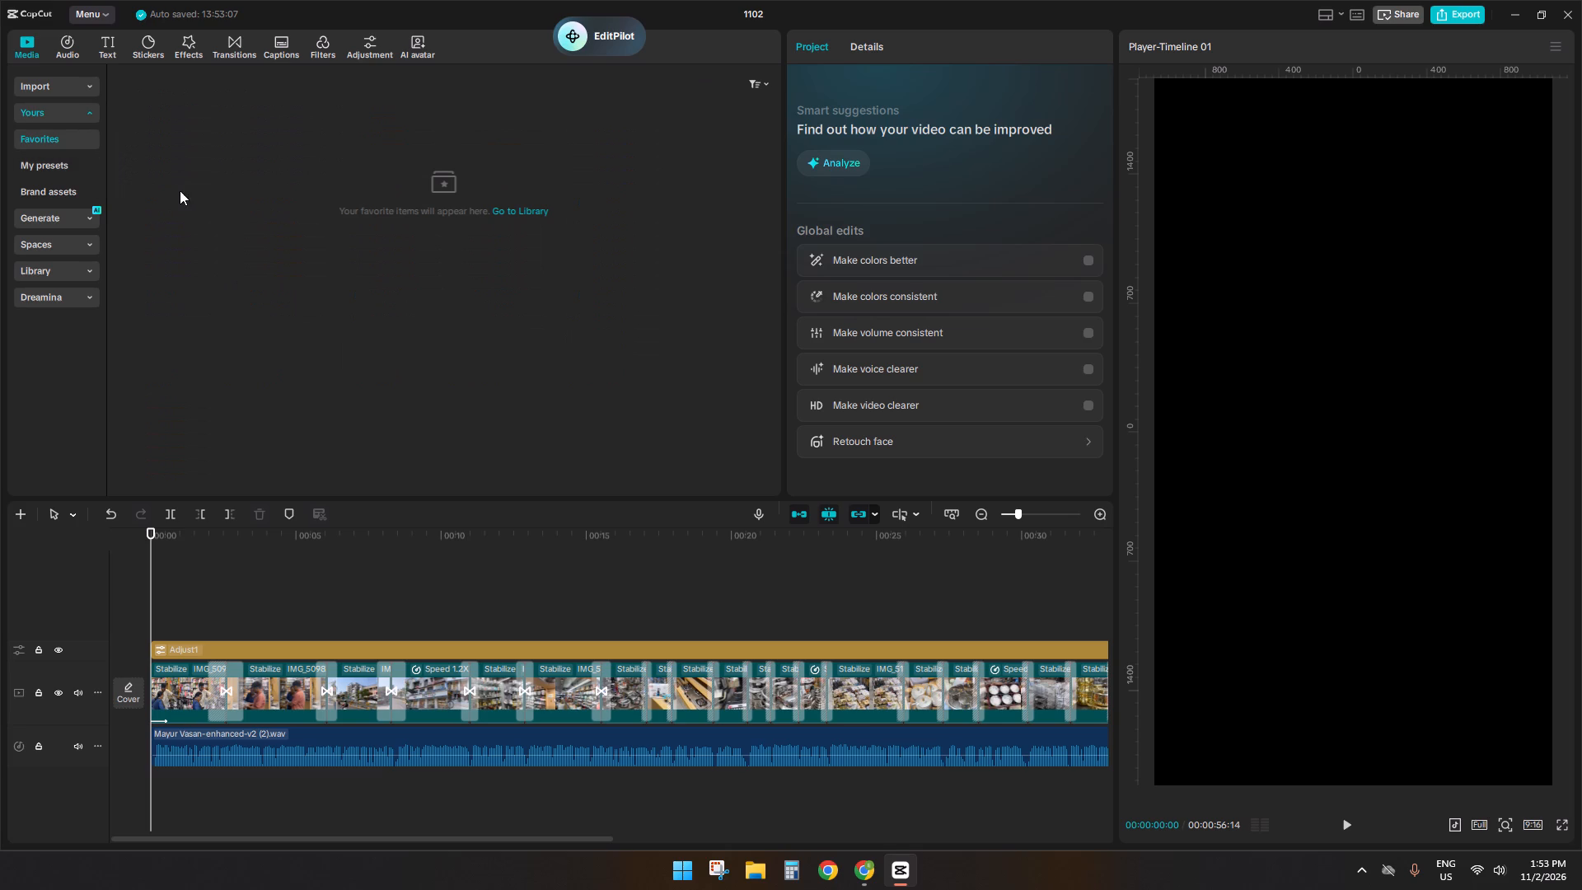
click(85, 159)
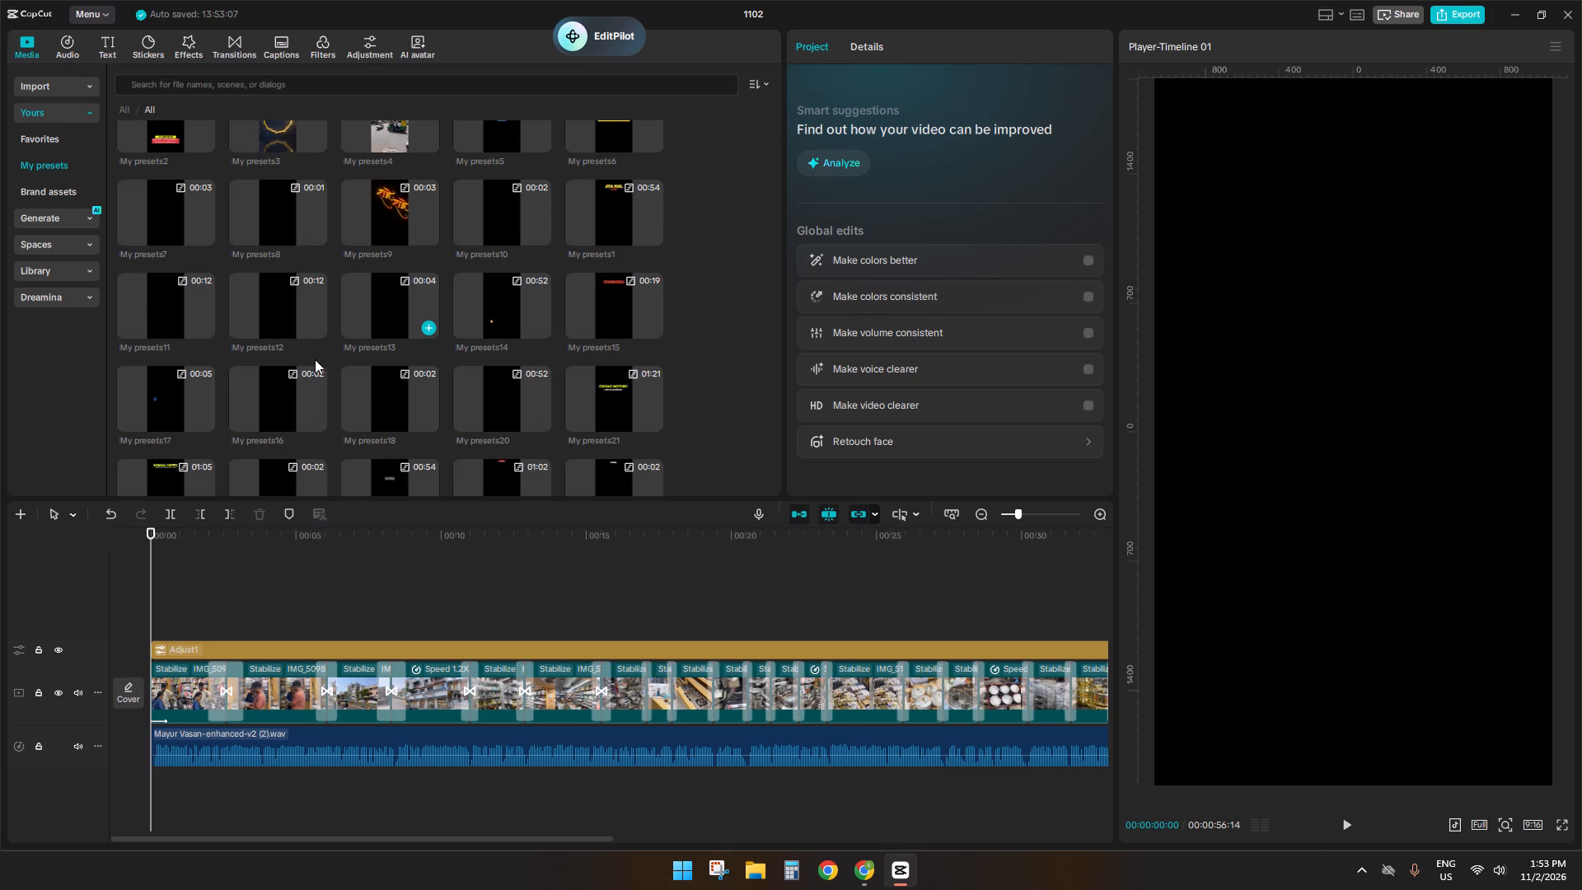
drag(364, 319, 147, 649)
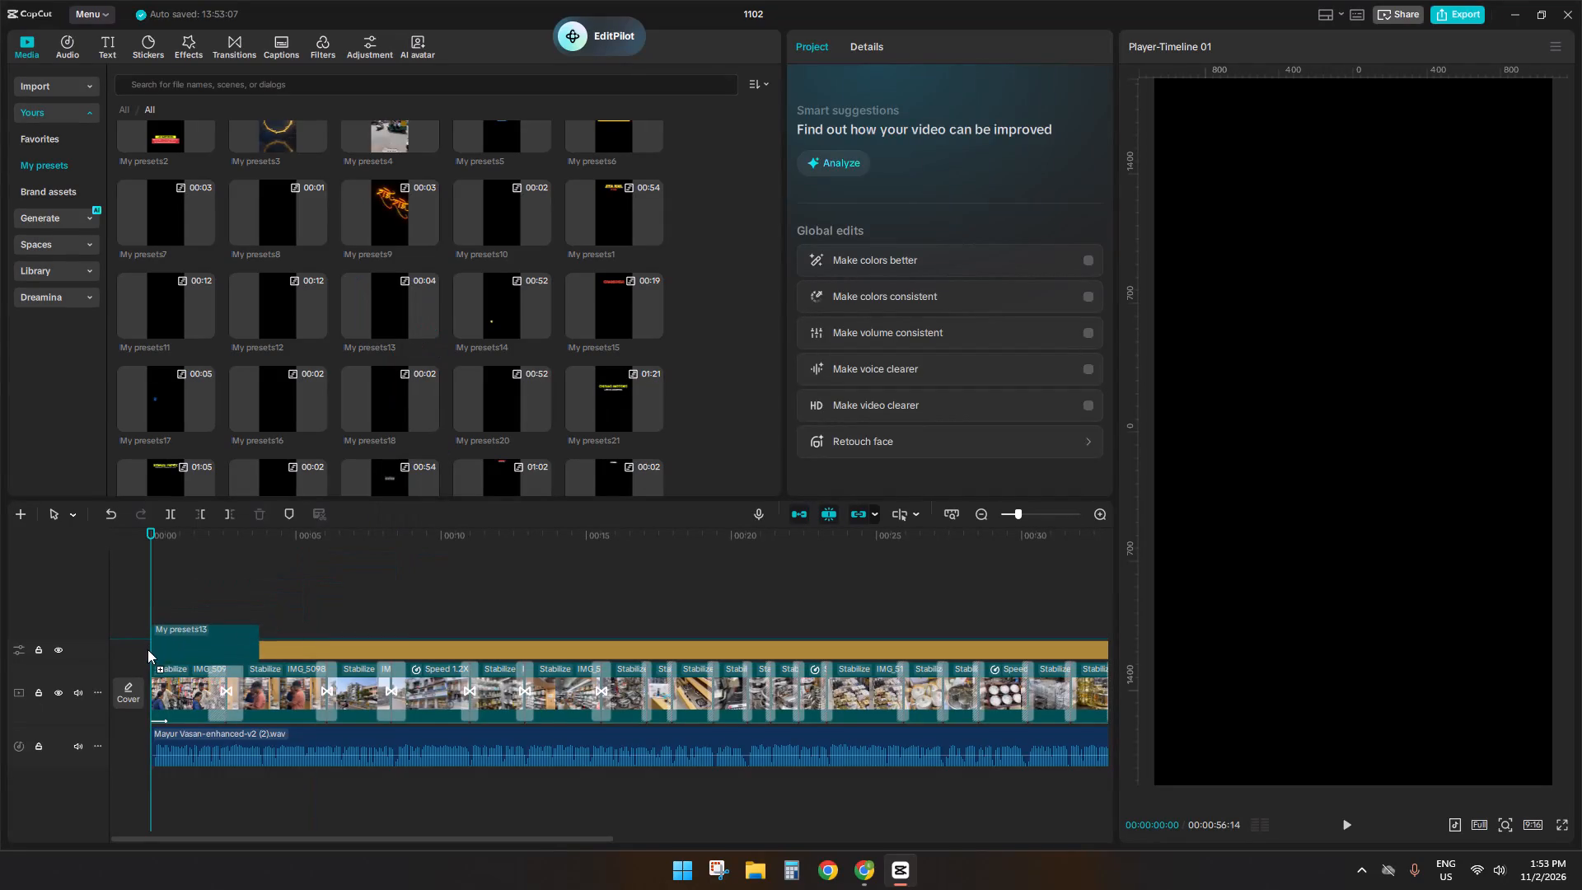
drag(147, 649, 147, 655)
drag(222, 653, 216, 562)
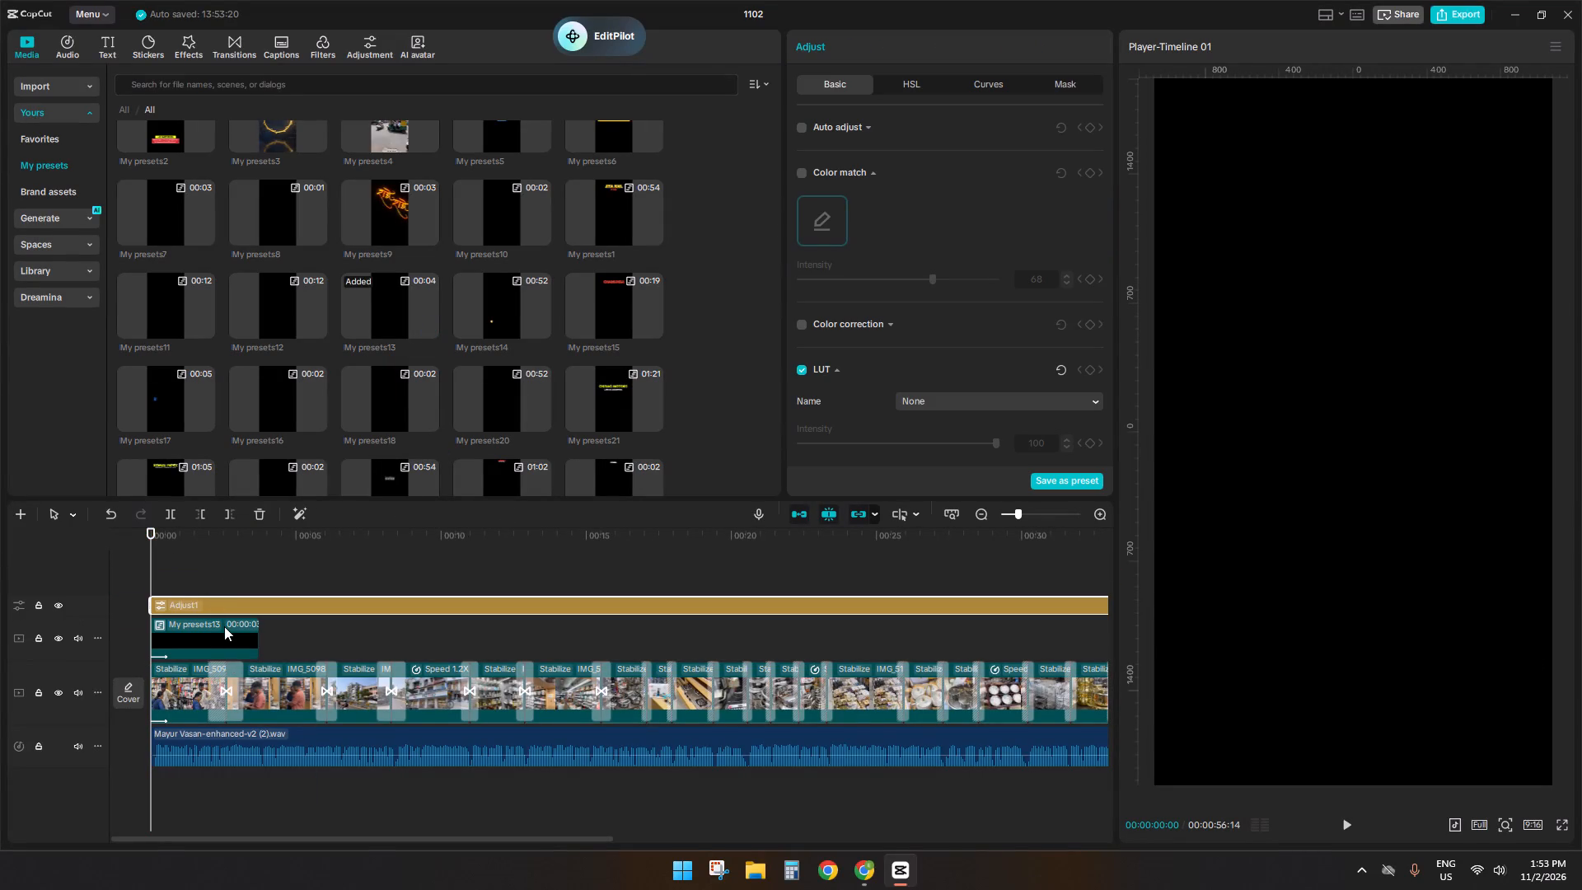
key(space)
click(237, 567)
key(space)
key(space)
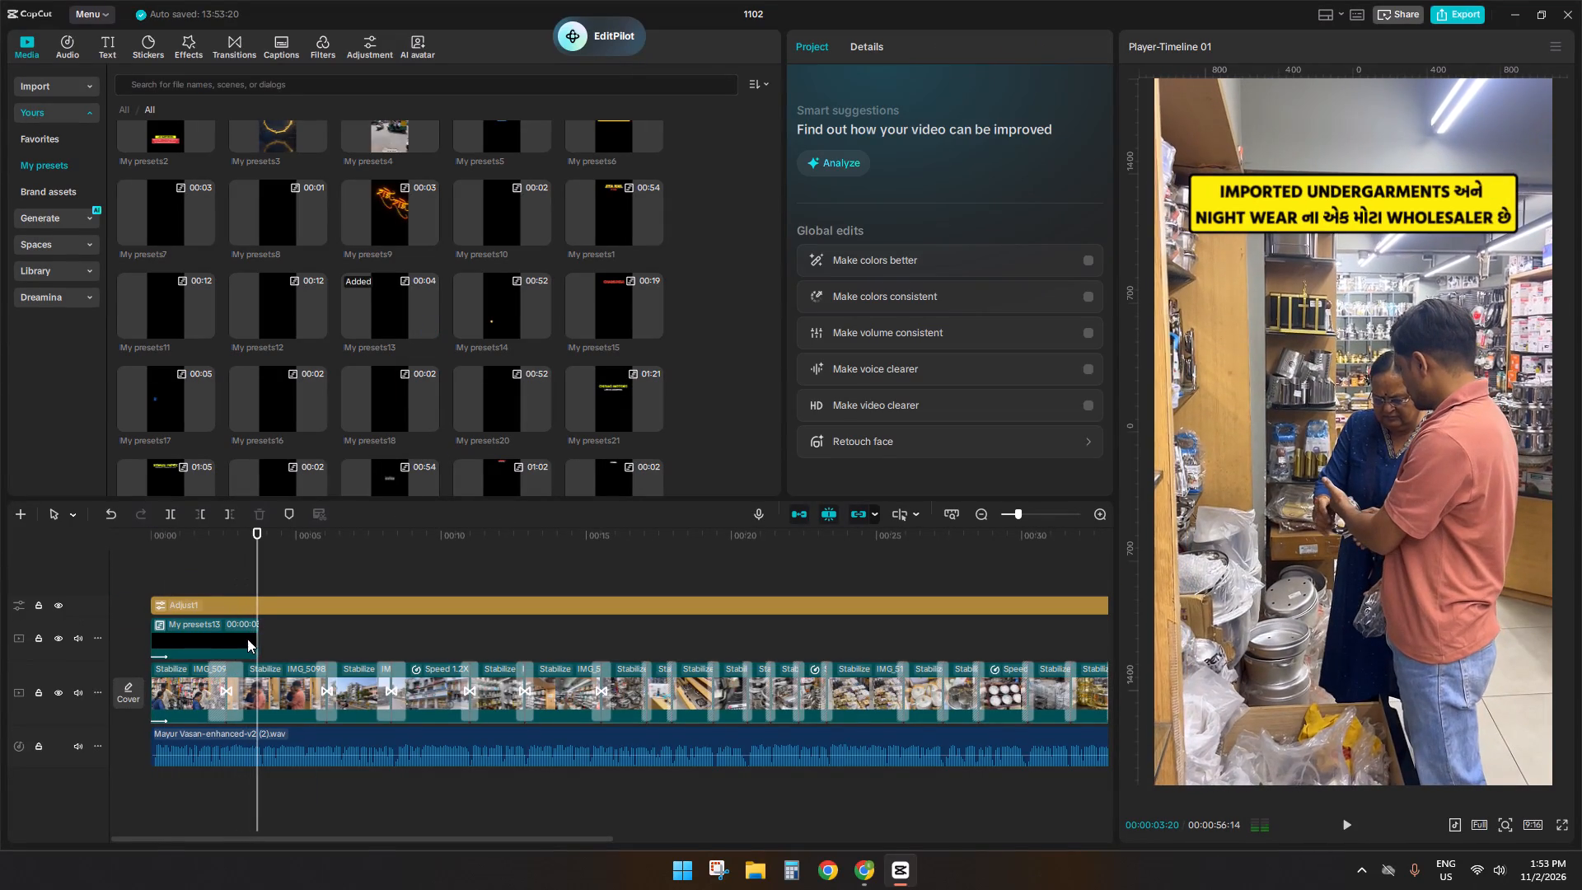
click(247, 639)
click(263, 564)
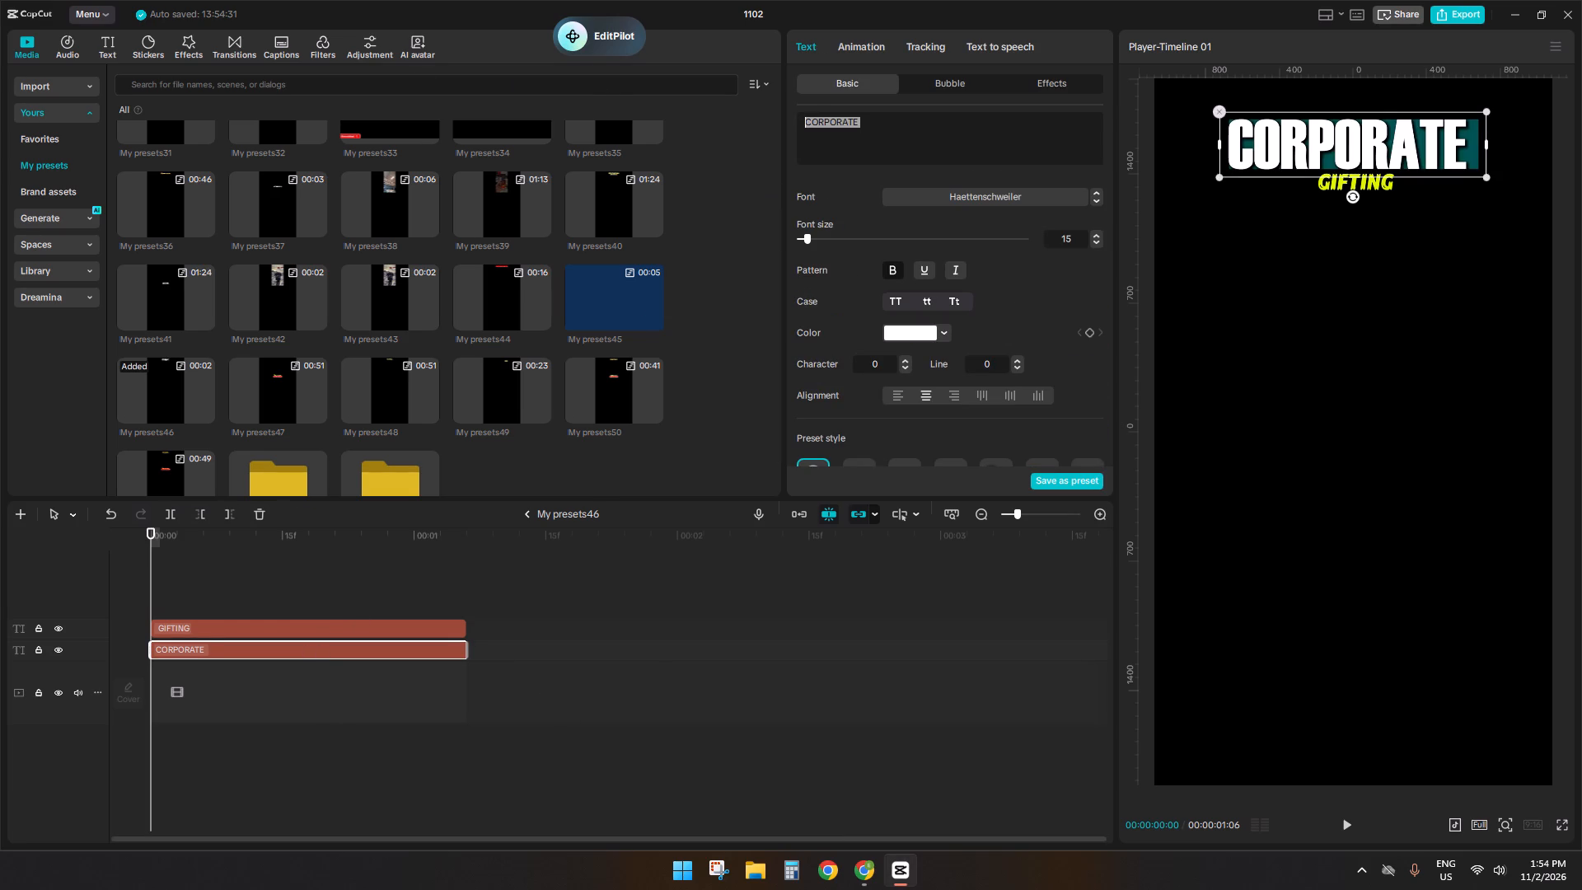
key(super+v)
click(428, 557)
key(ctrl+v)
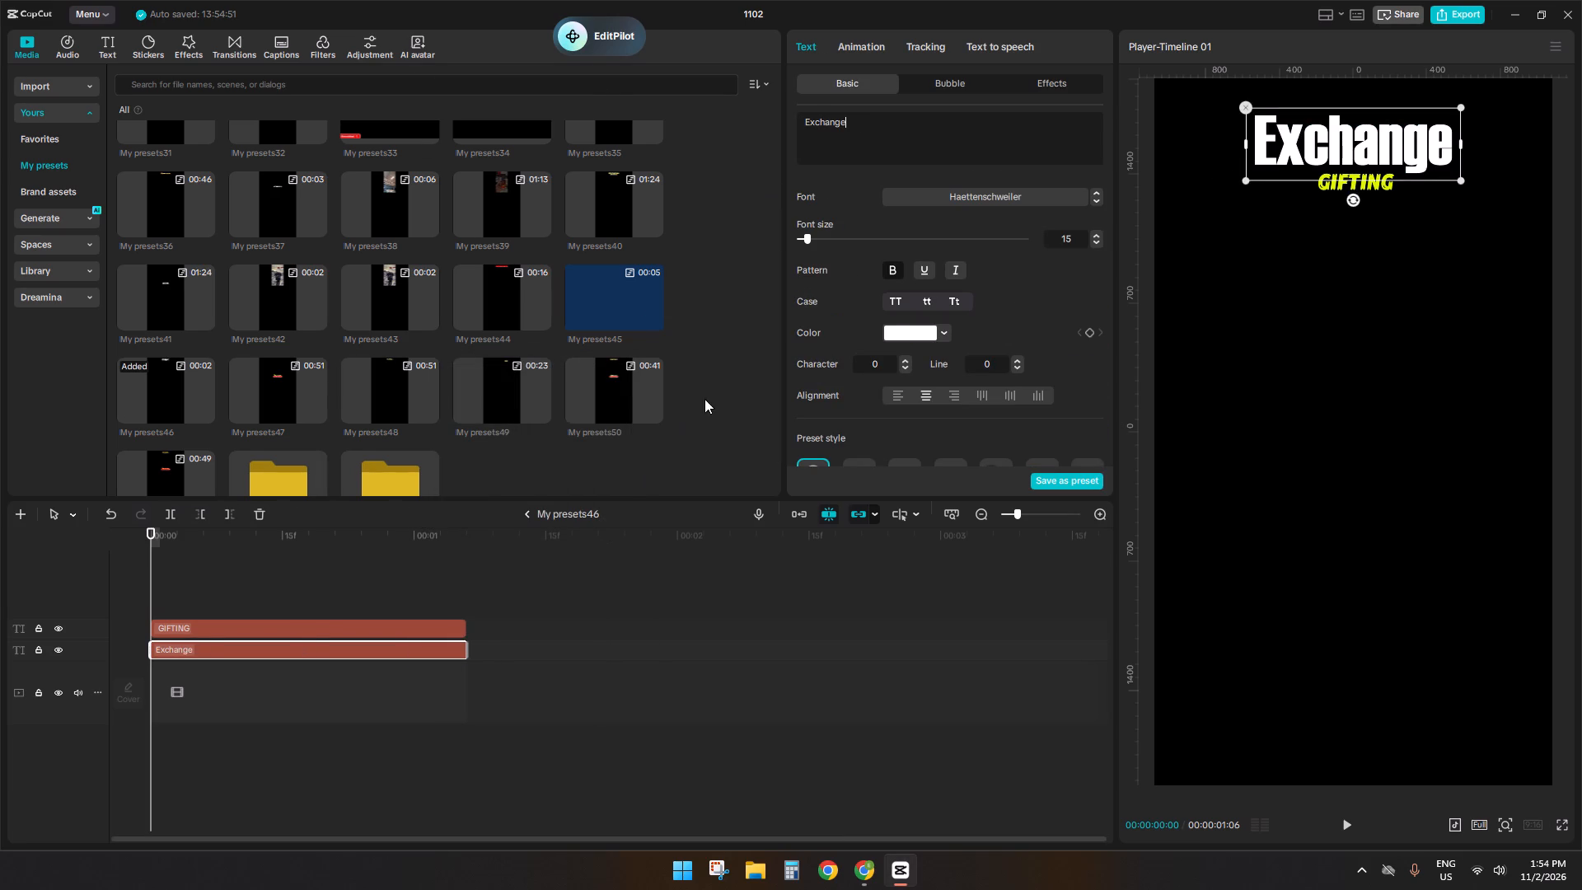
click(890, 296)
Replace the GIFTING text with the copied word "Offers", set it to uppercase, and return to the main timeline.
click(380, 622)
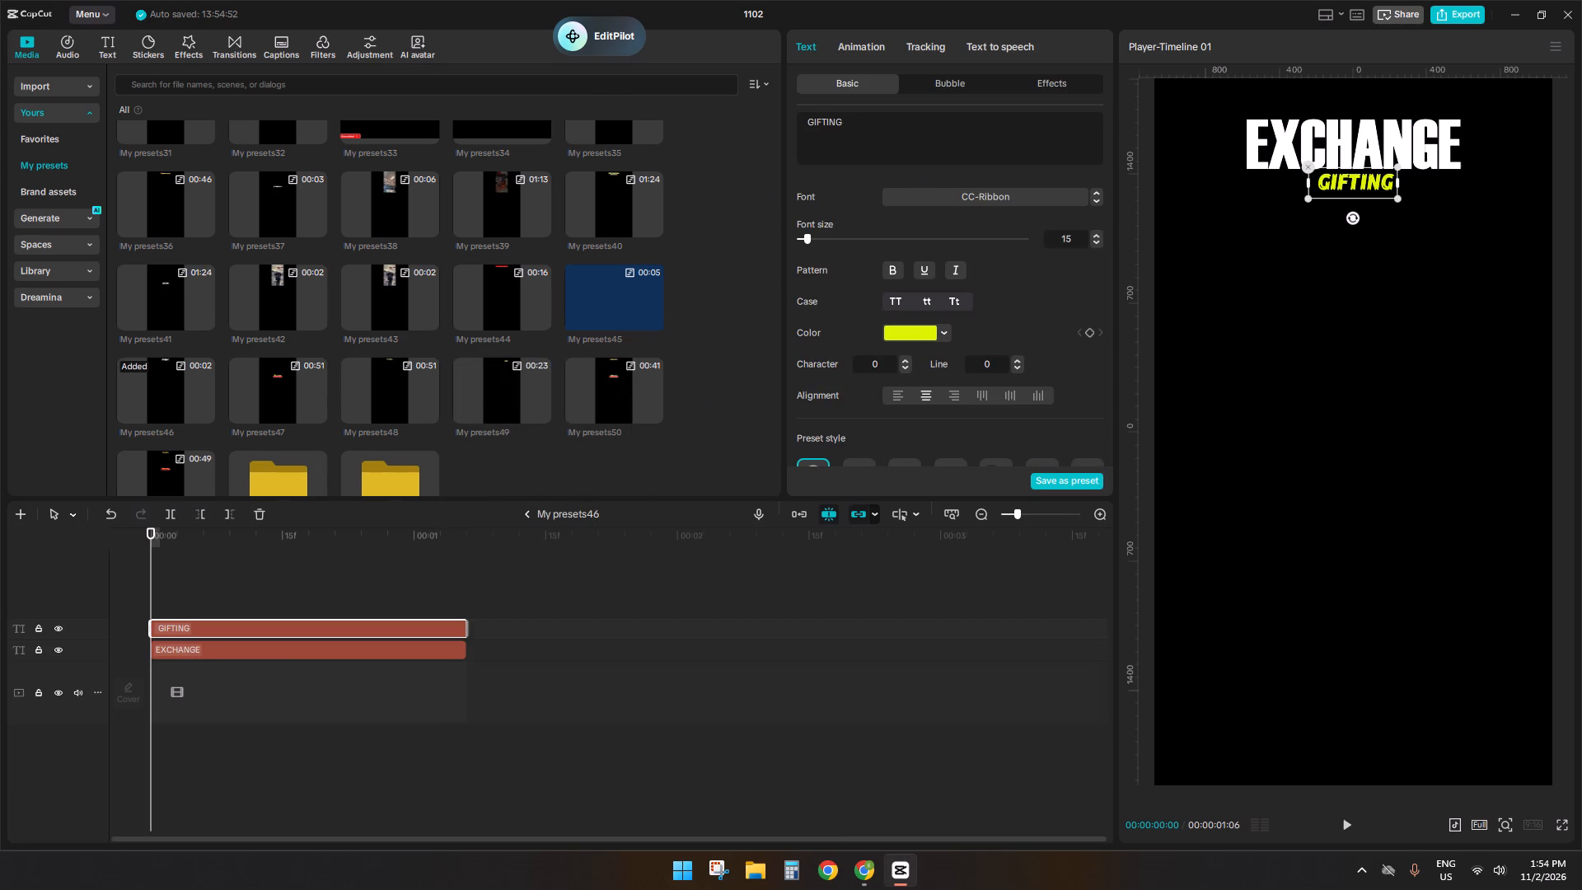
drag(870, 127, 495, 98)
key(super+v)
click(365, 508)
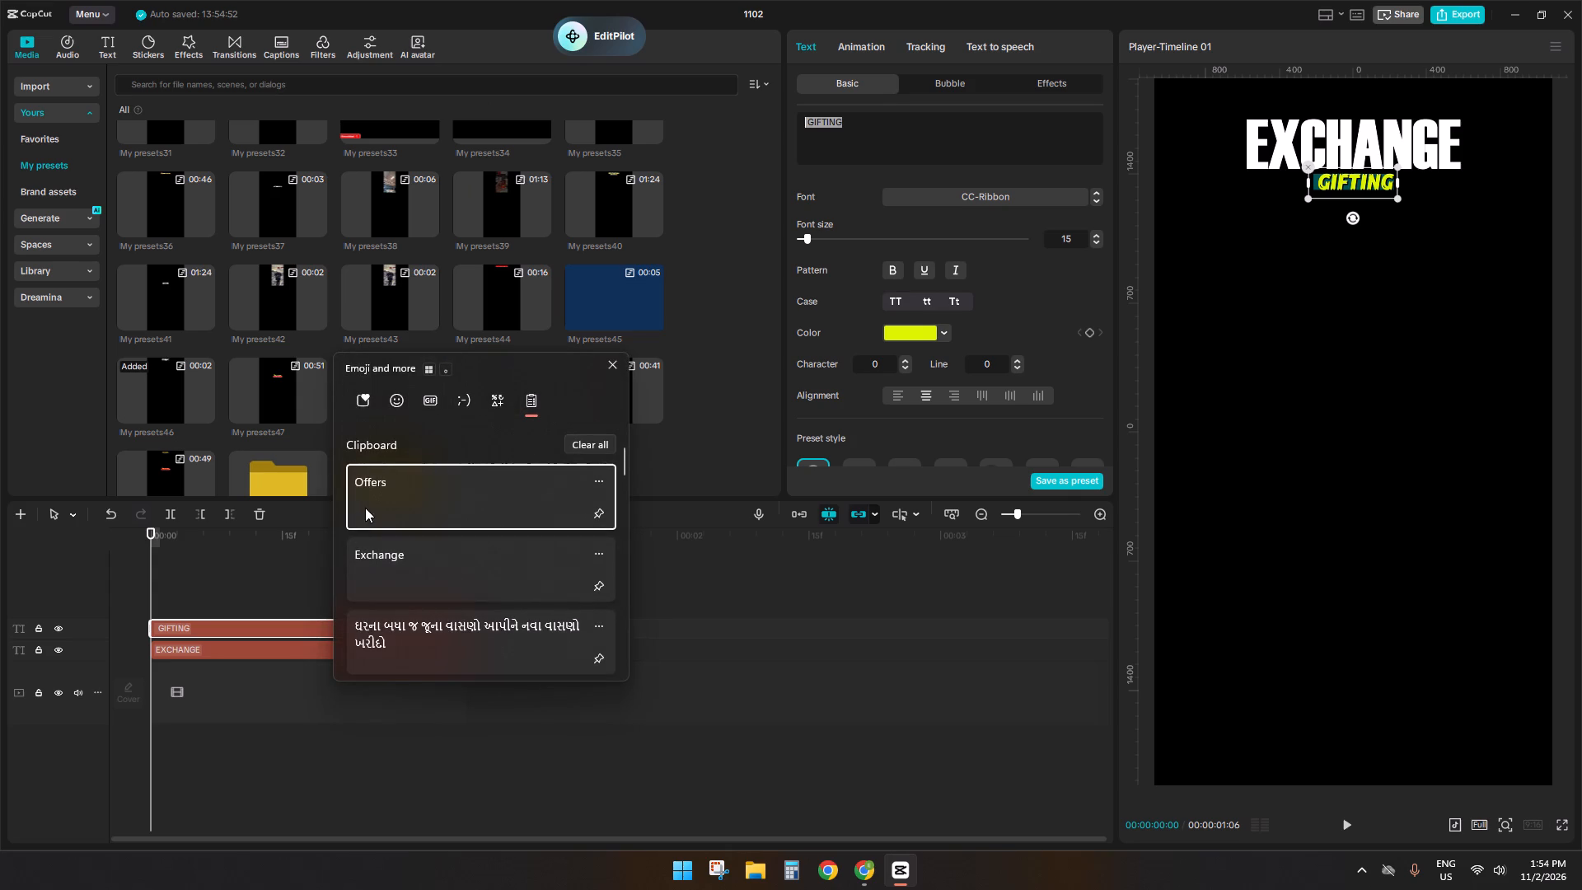
key(ctrl+v)
click(897, 296)
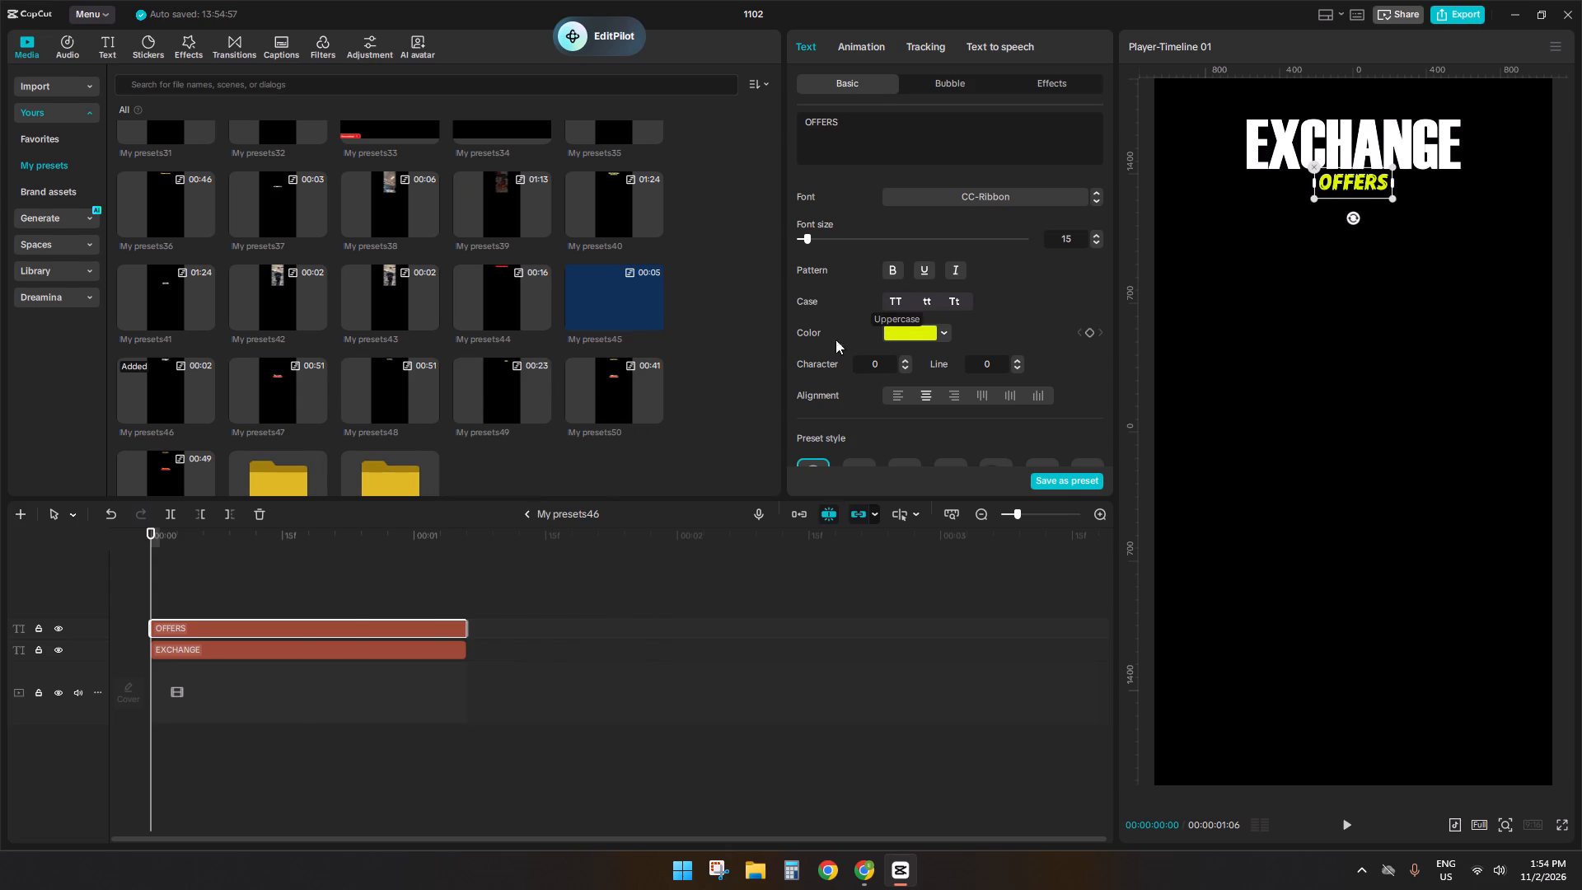
click(522, 518)
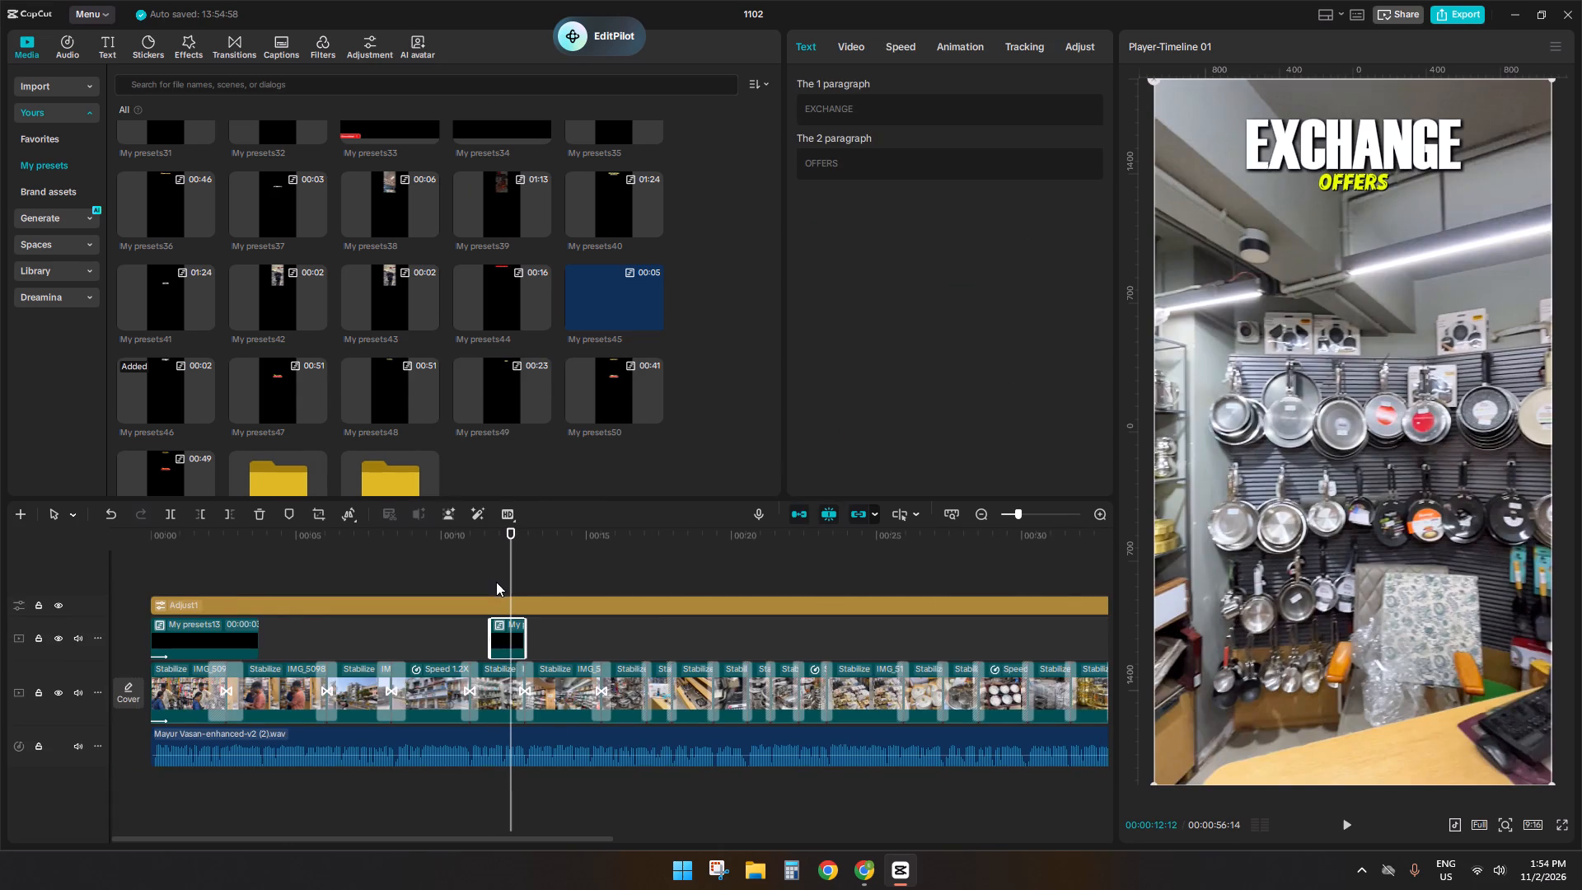
Play the section around the EXCHANGE OFFERS clip to check its text and timing.
click(489, 578)
key(space)
click(504, 634)
key(space)
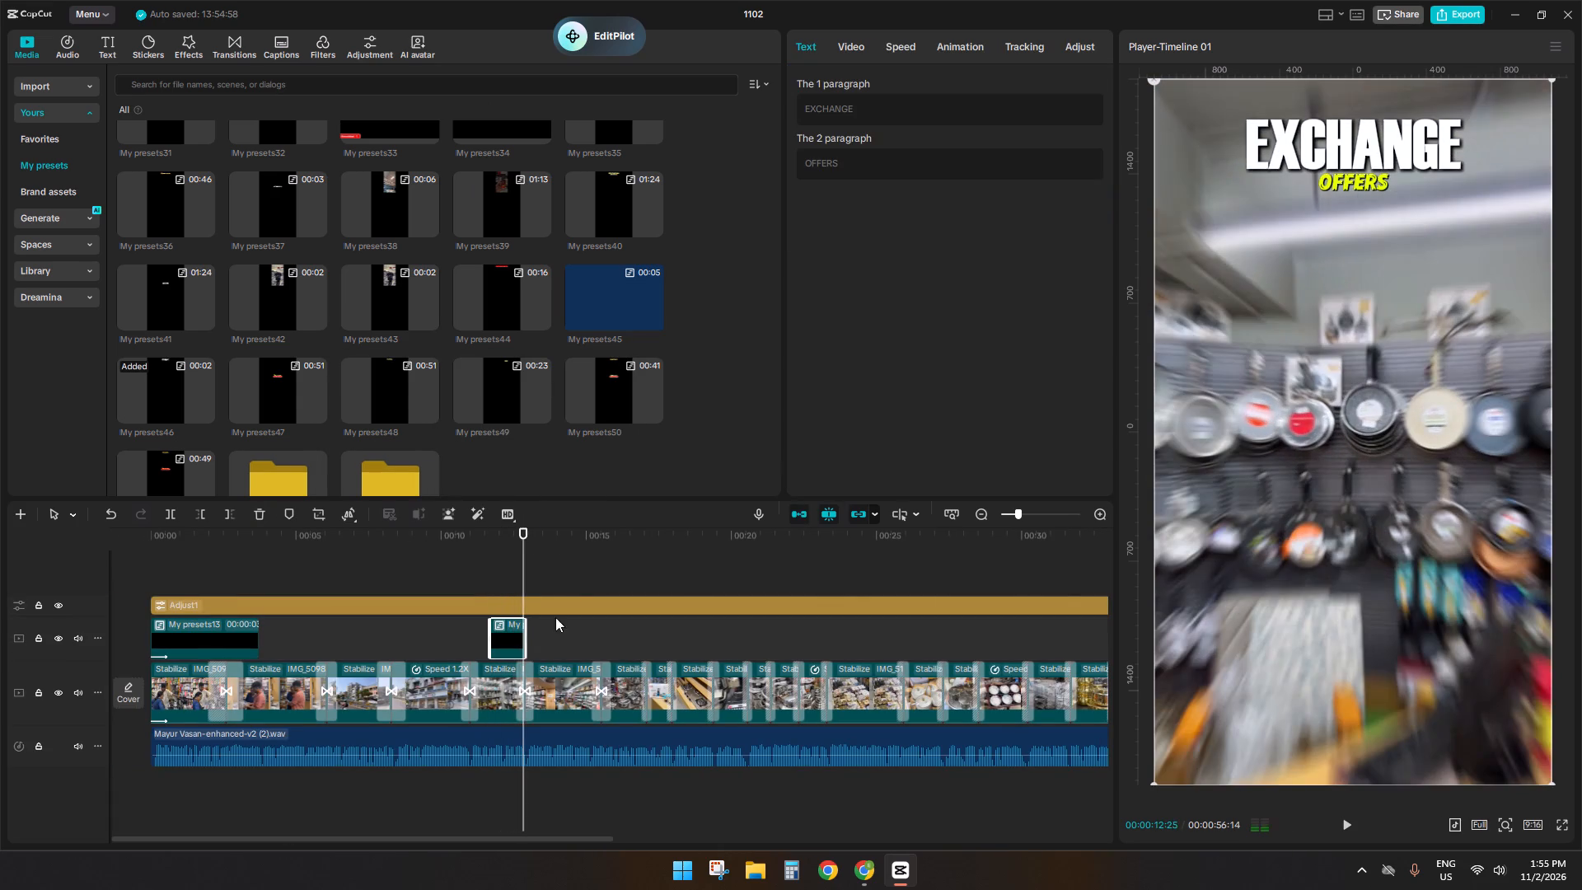
Browse the favourite, trending and basic In animations for the EXCHANGE OFFERS text clip.
click(967, 40)
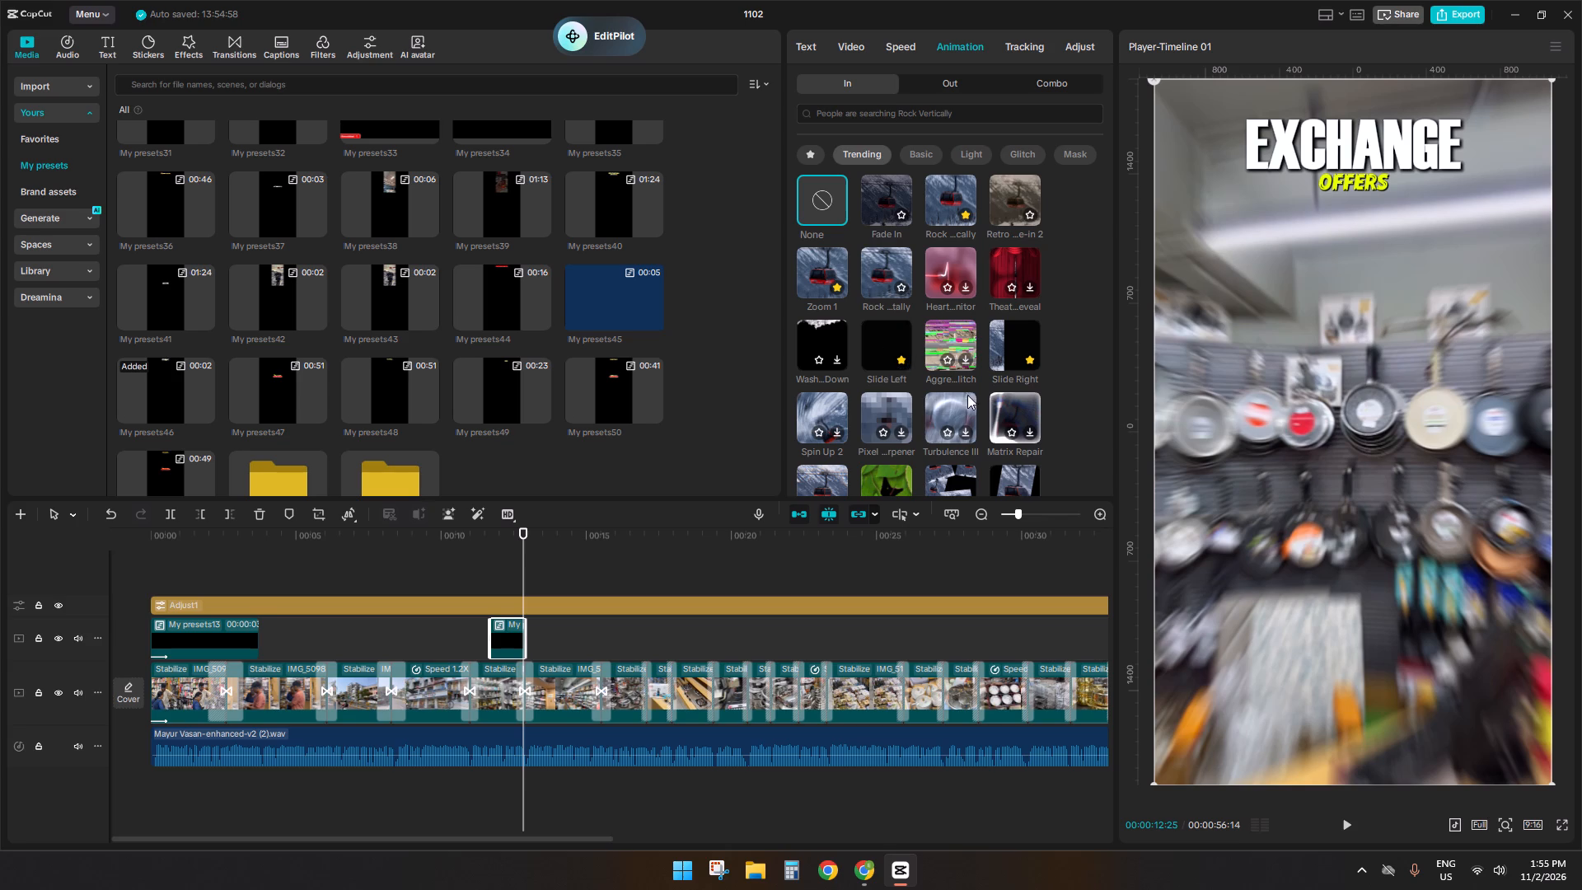
click(811, 163)
click(959, 283)
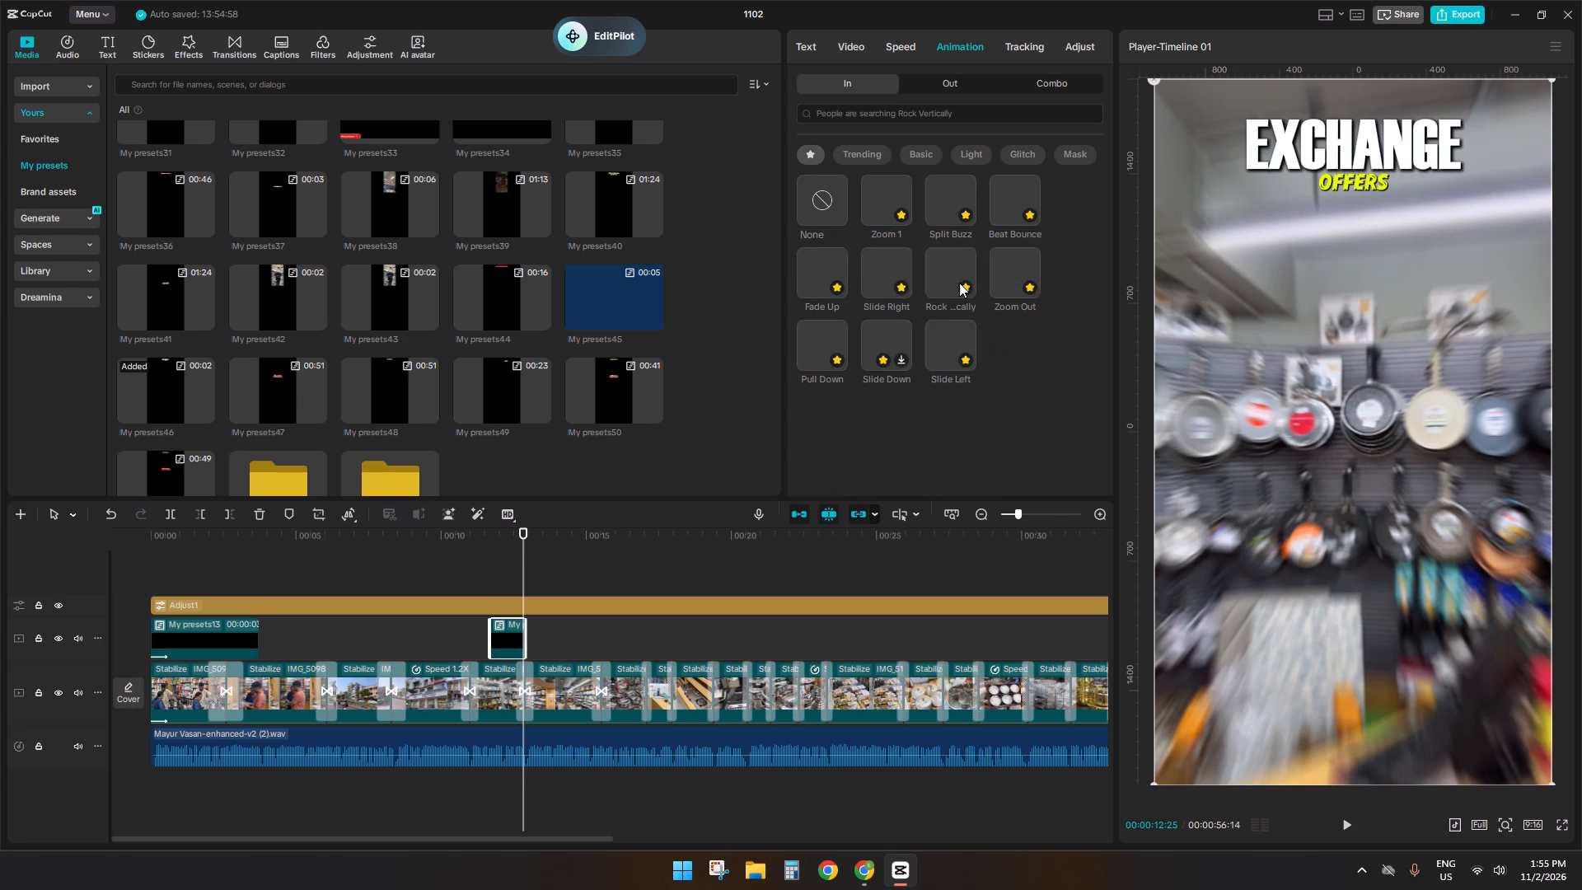
click(865, 163)
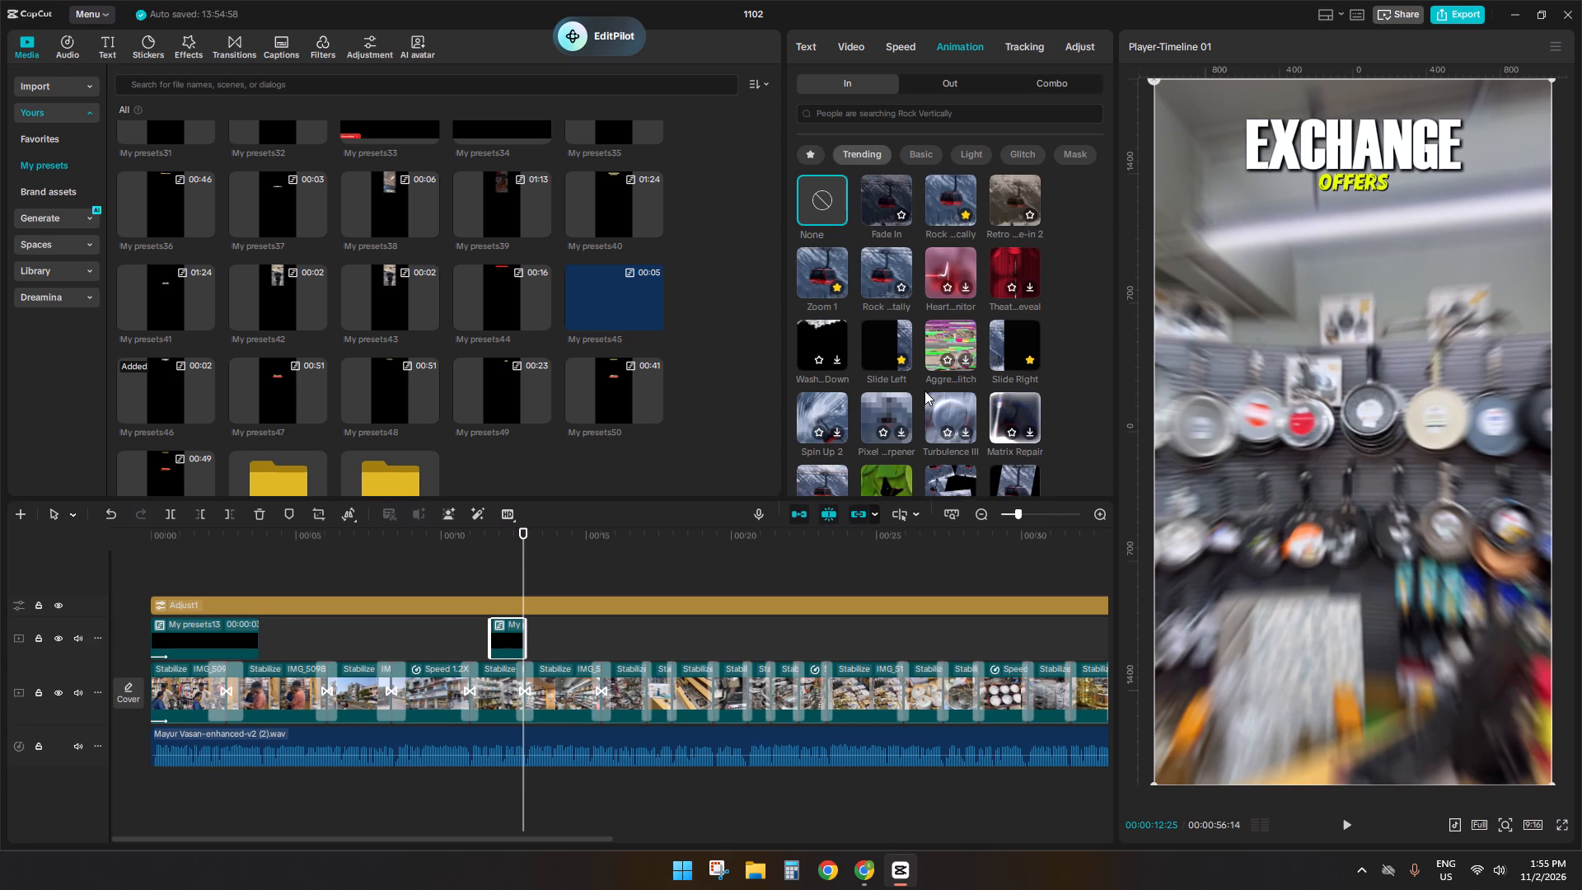
scroll(924, 391, down, 3)
click(910, 152)
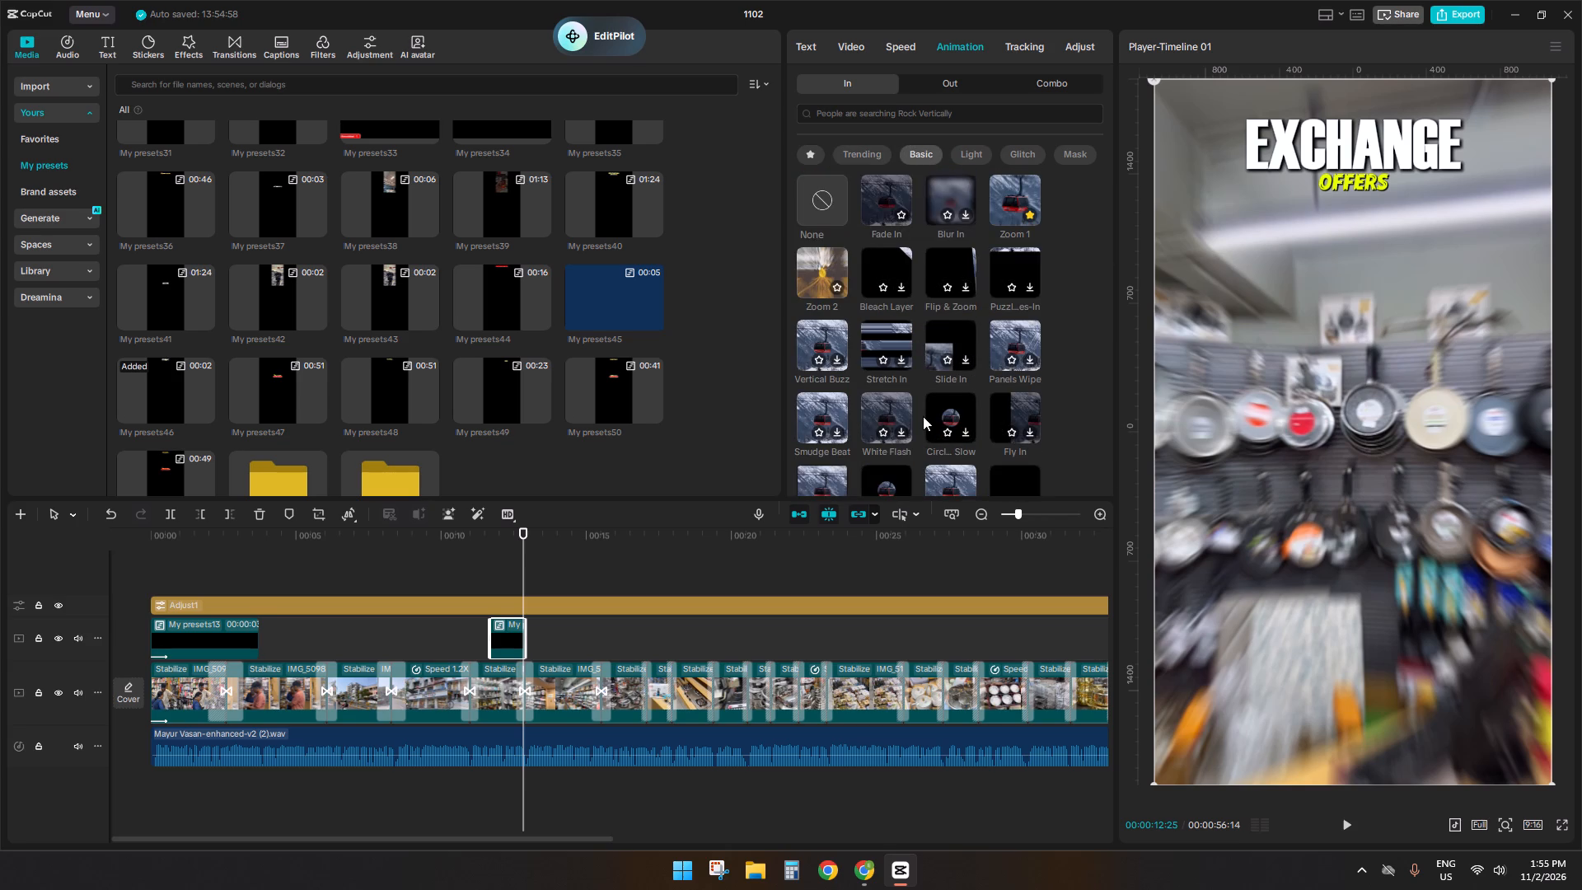
scroll(923, 416, down, 8)
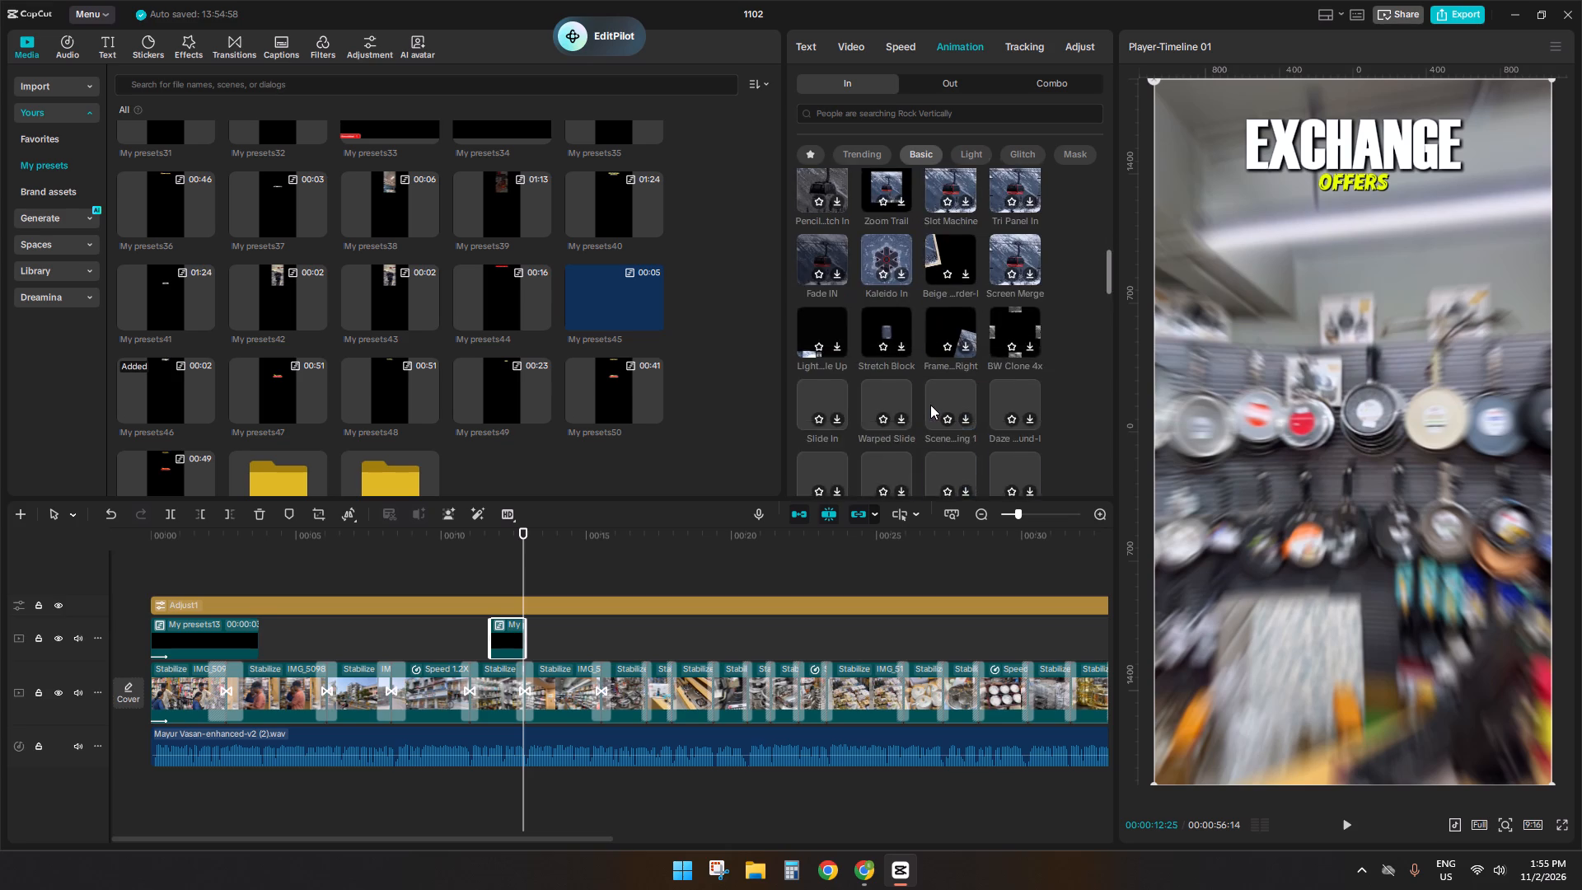
scroll(930, 405, down, 18)
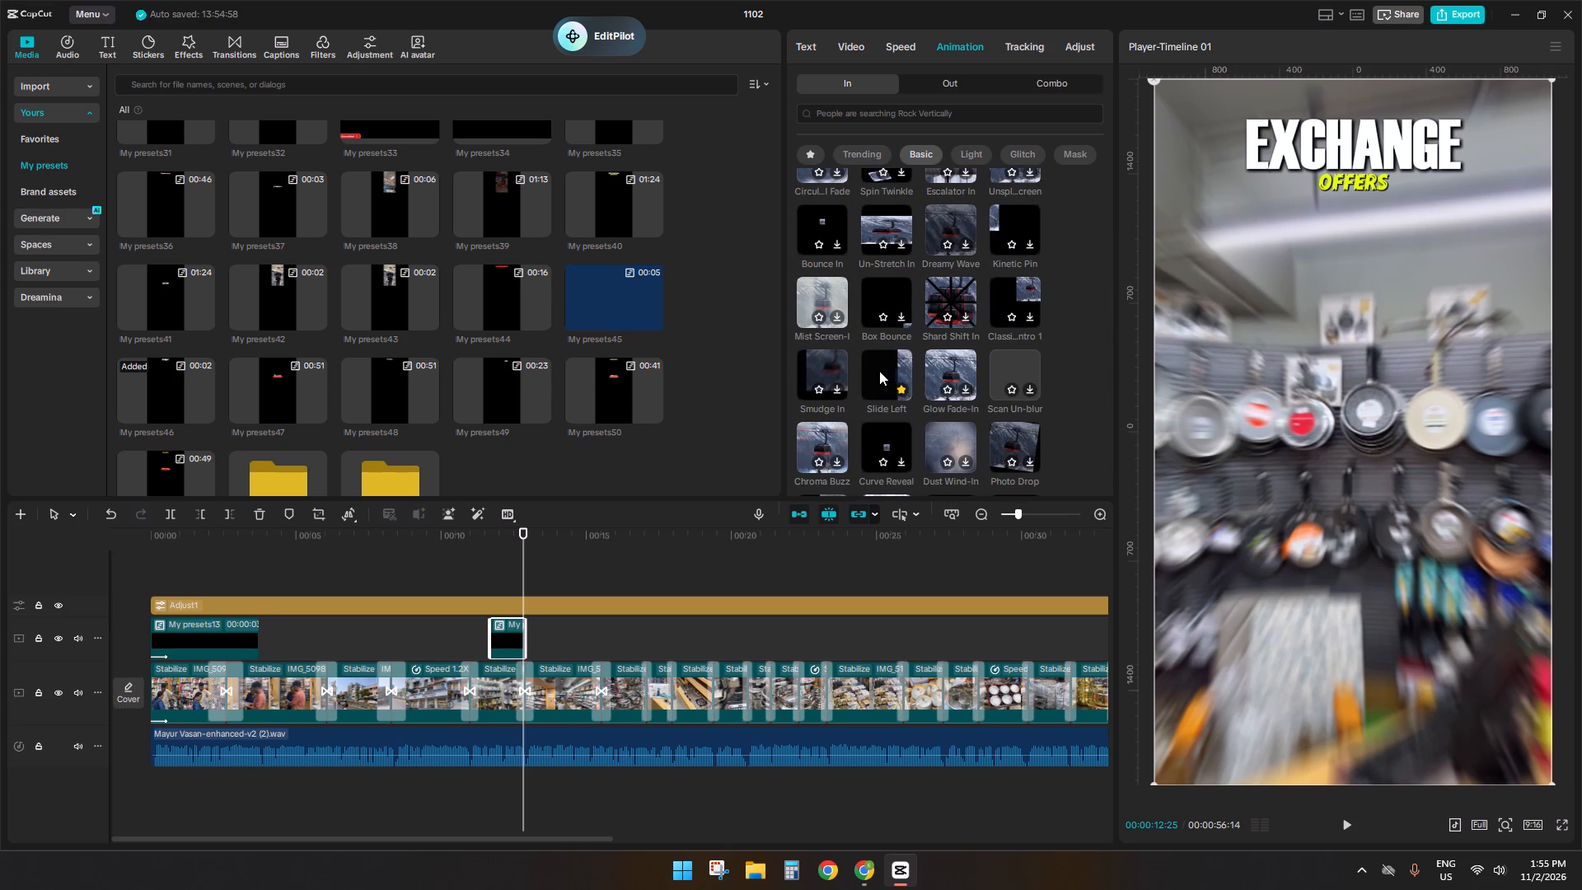
scroll(879, 371, down, 10)
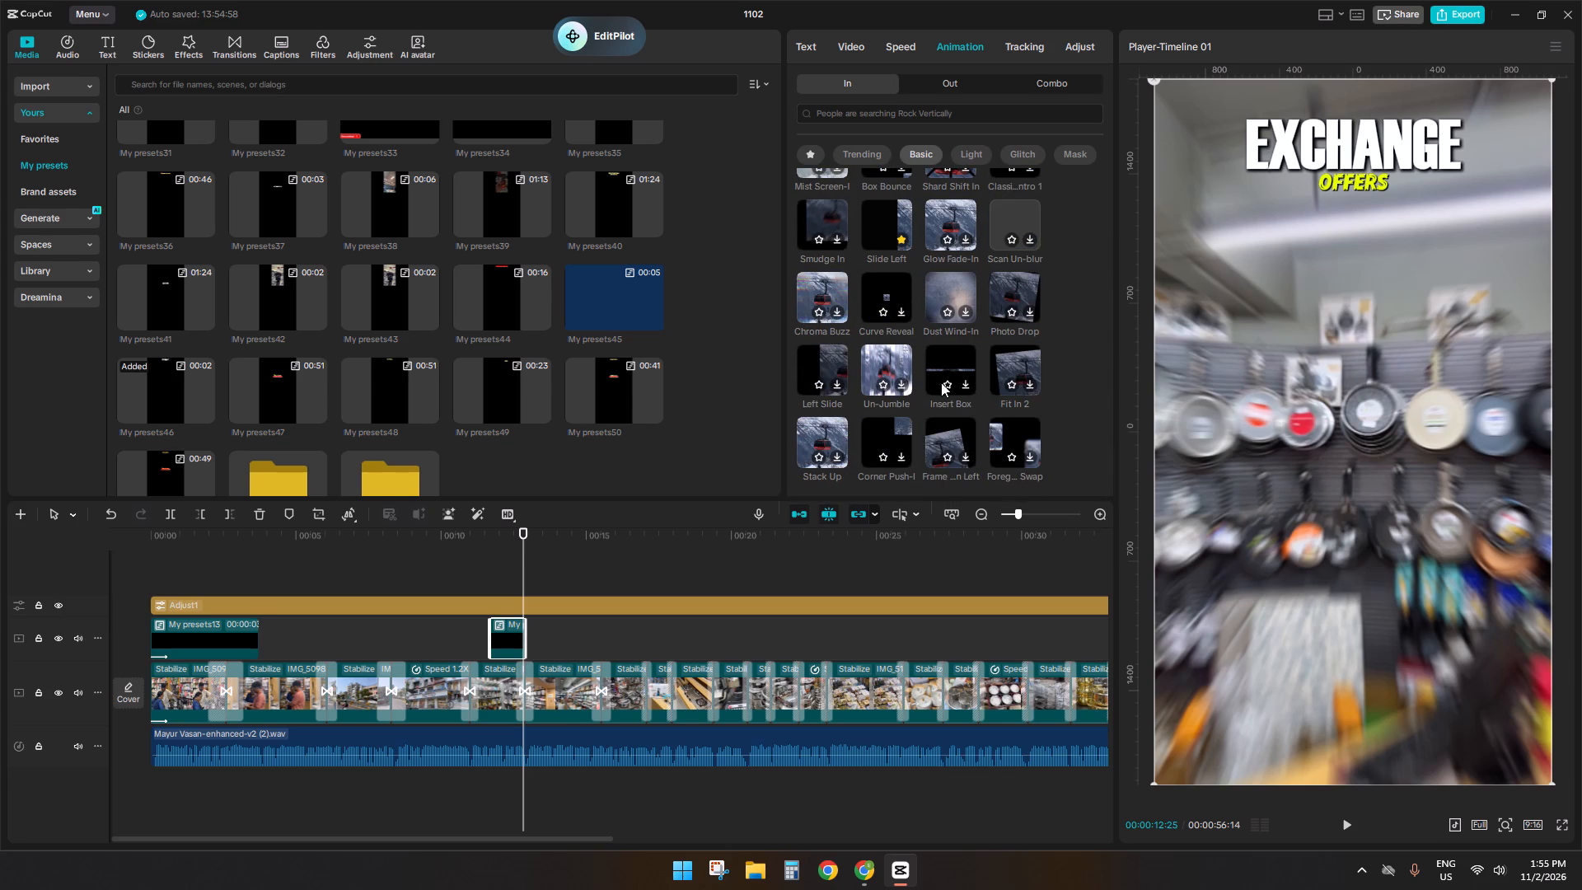
scroll(952, 396, up, 9)
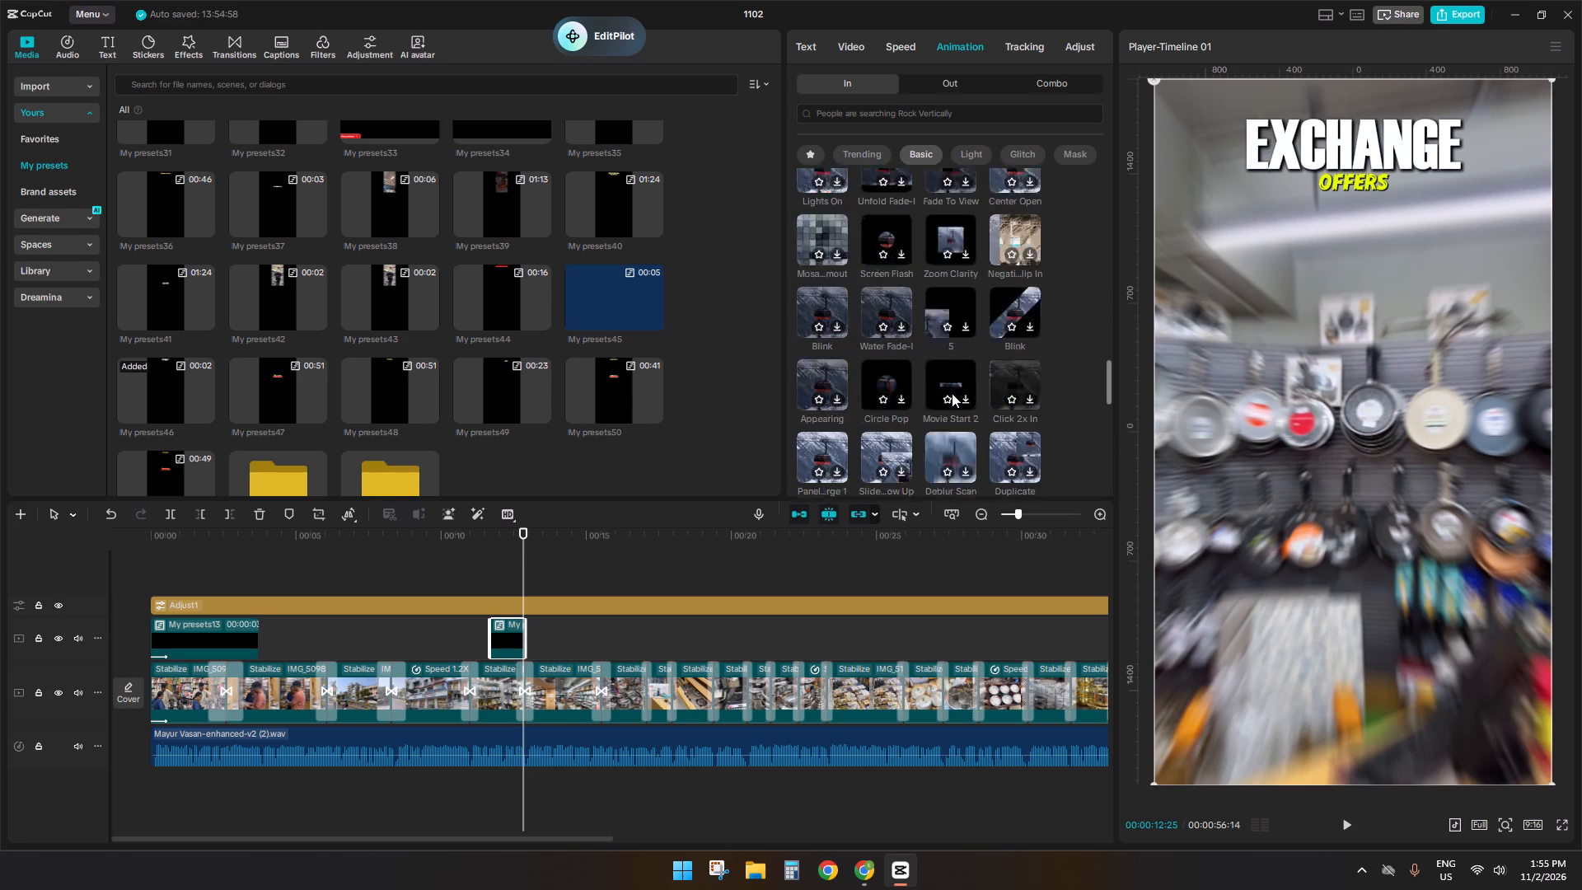
scroll(952, 393, up, 2)
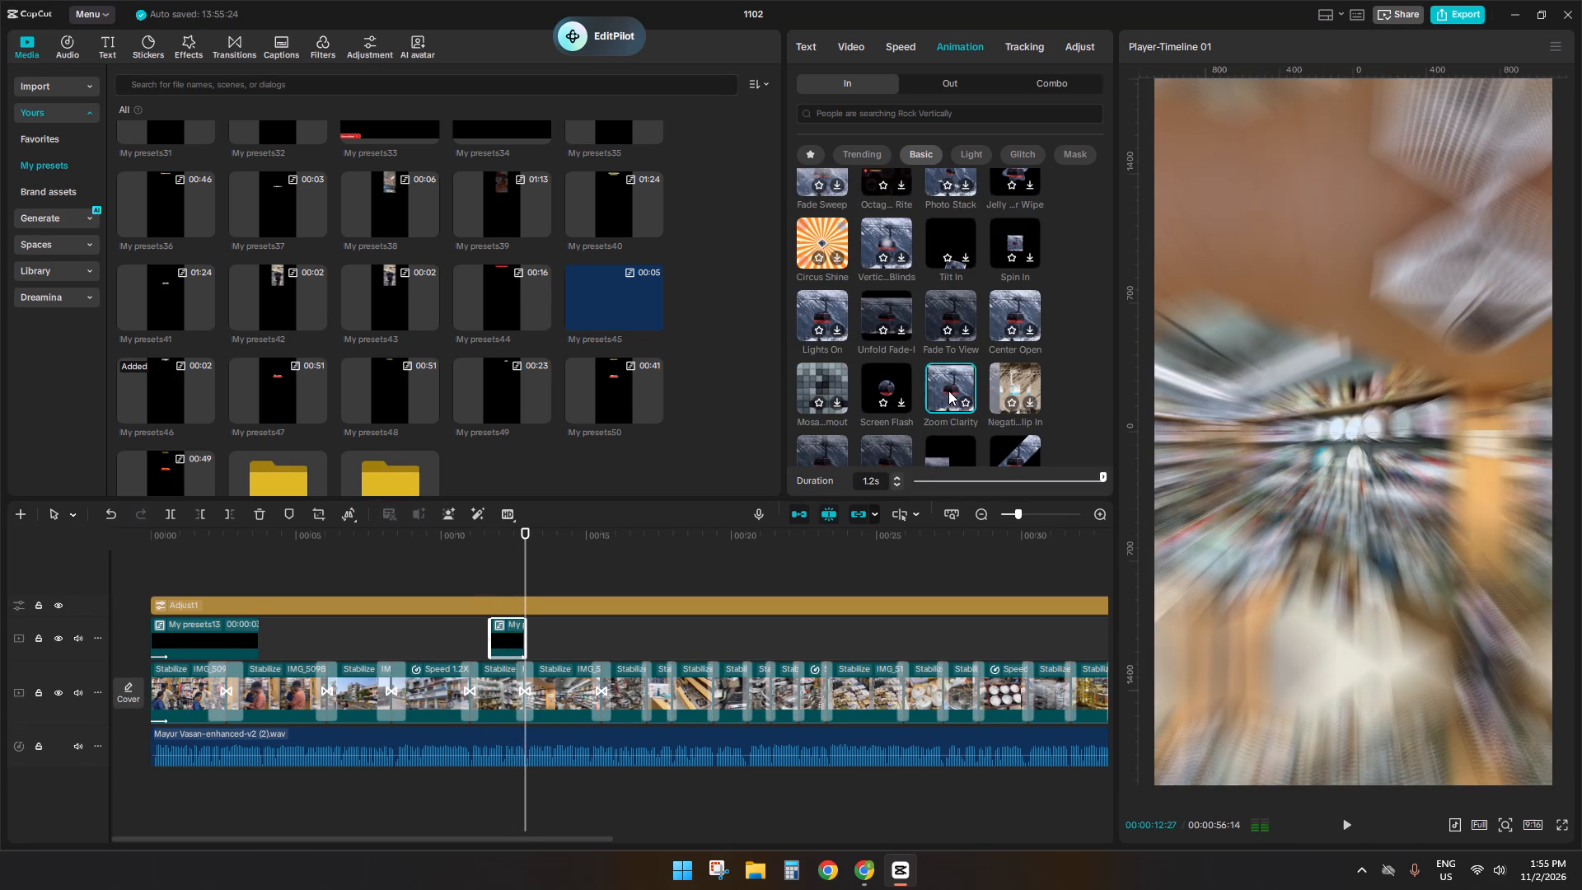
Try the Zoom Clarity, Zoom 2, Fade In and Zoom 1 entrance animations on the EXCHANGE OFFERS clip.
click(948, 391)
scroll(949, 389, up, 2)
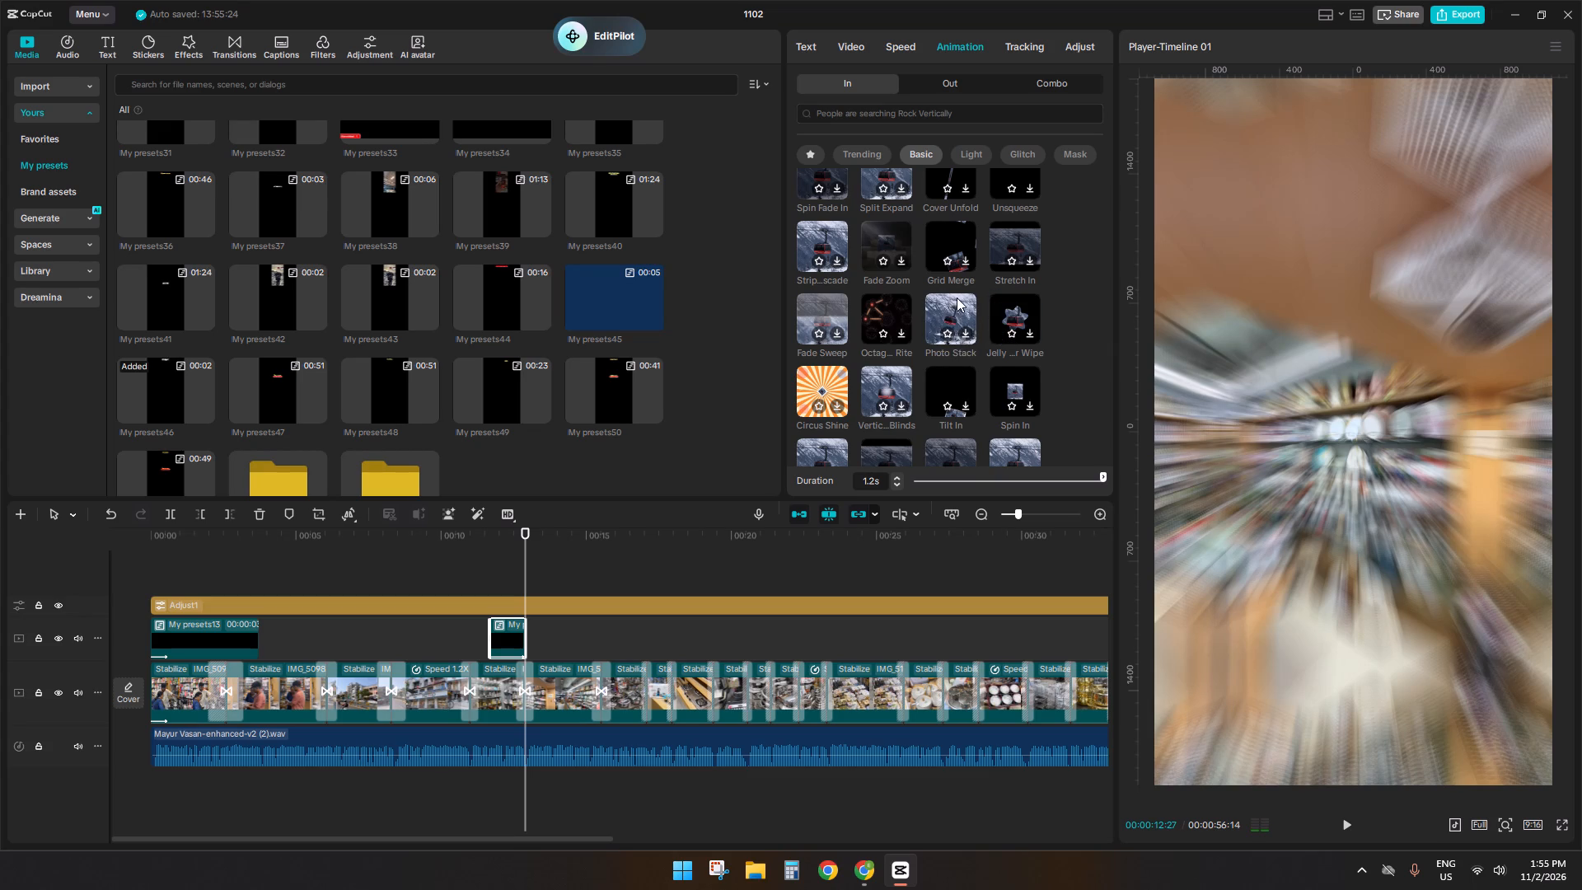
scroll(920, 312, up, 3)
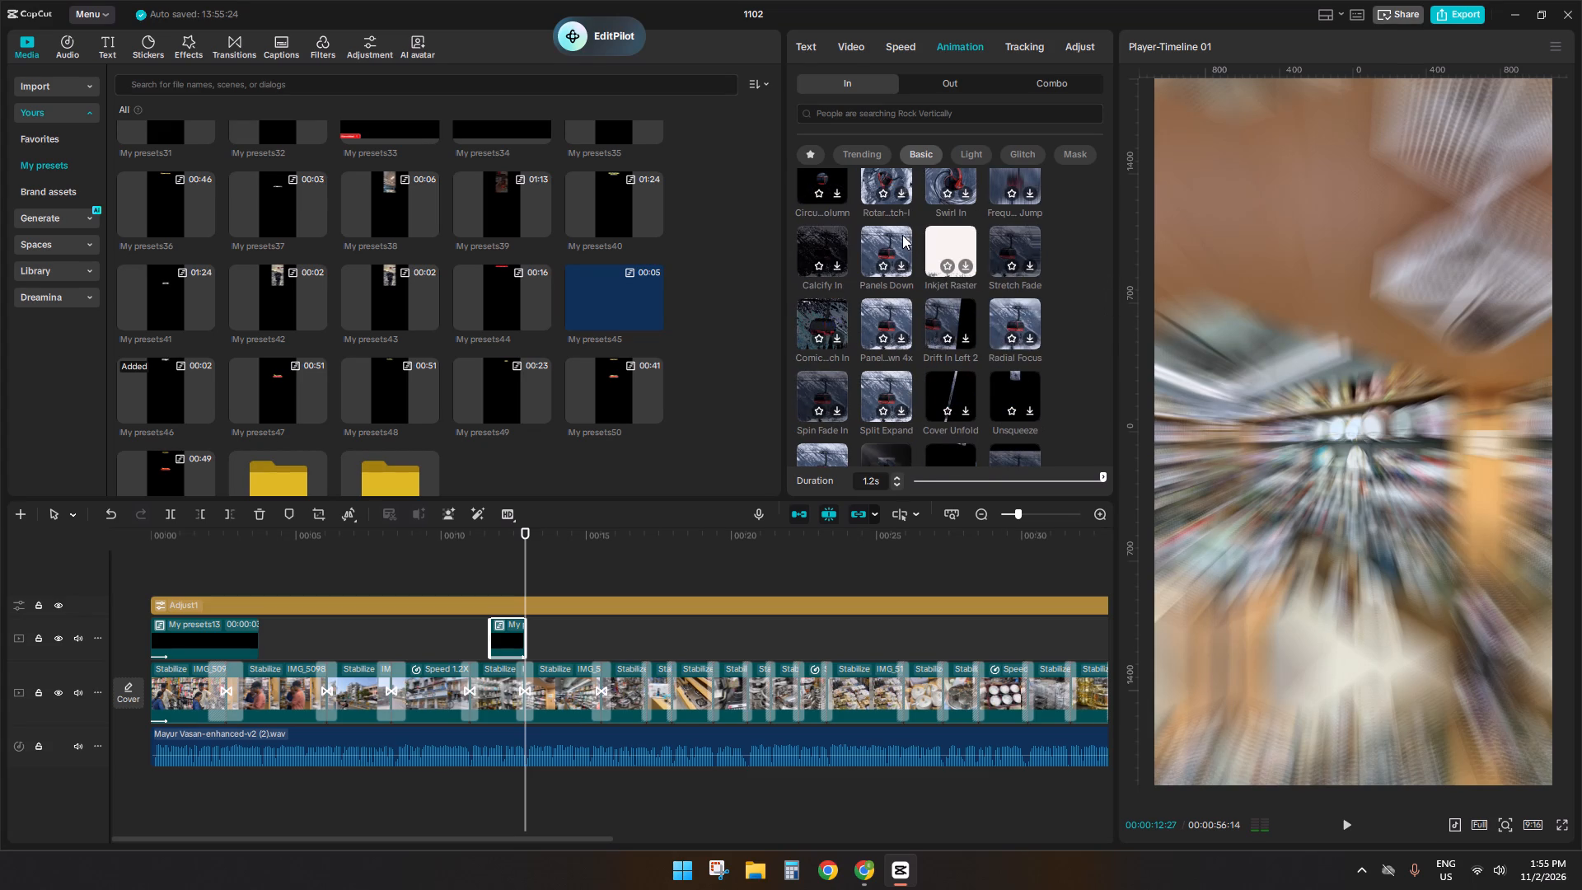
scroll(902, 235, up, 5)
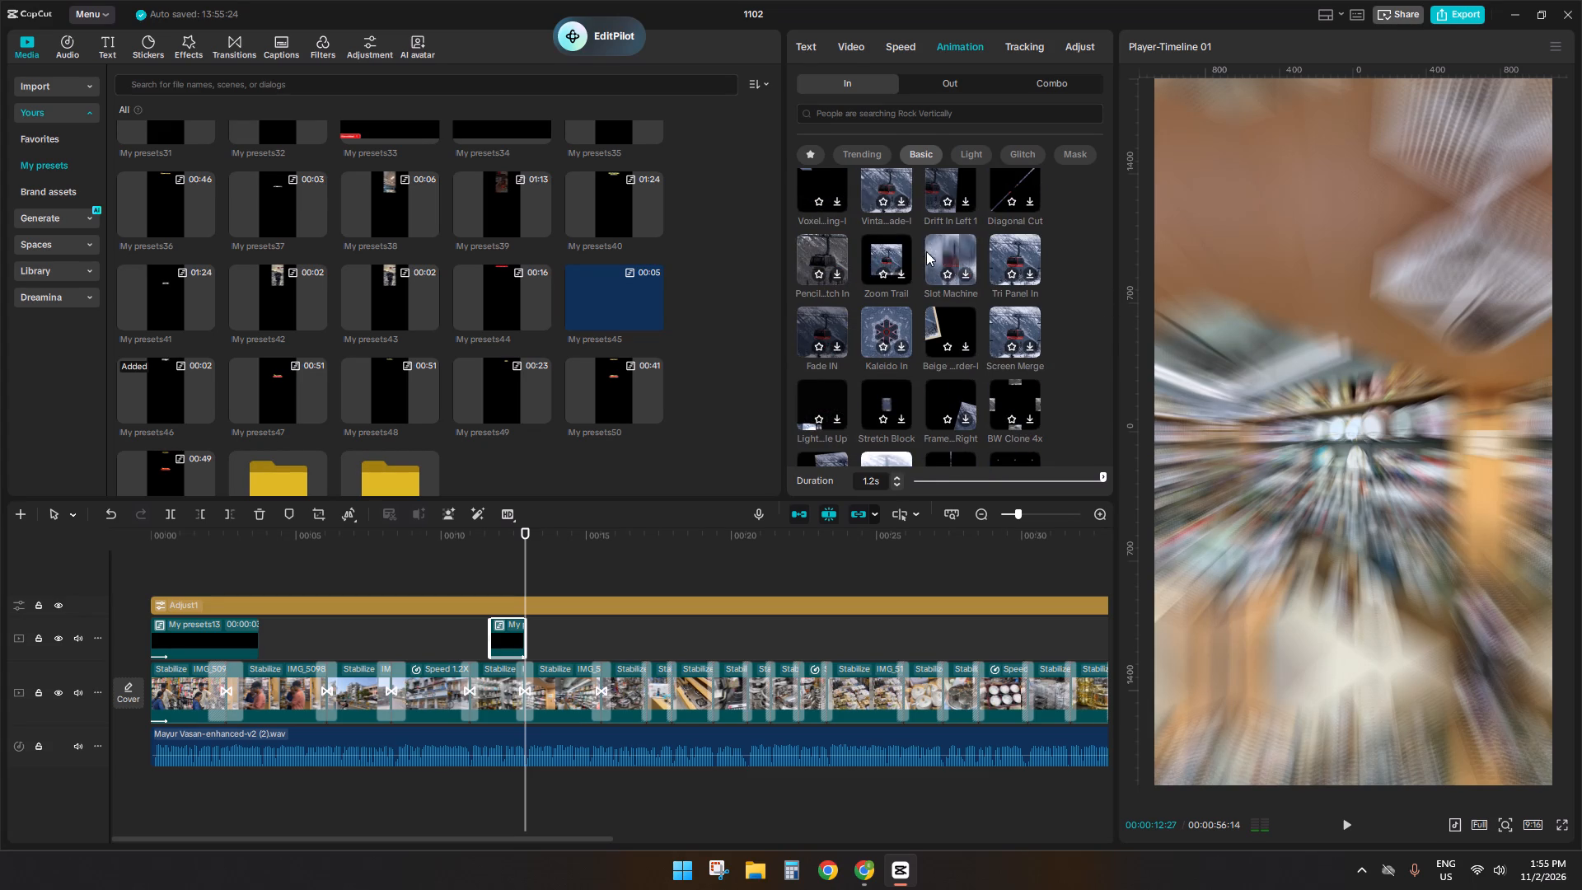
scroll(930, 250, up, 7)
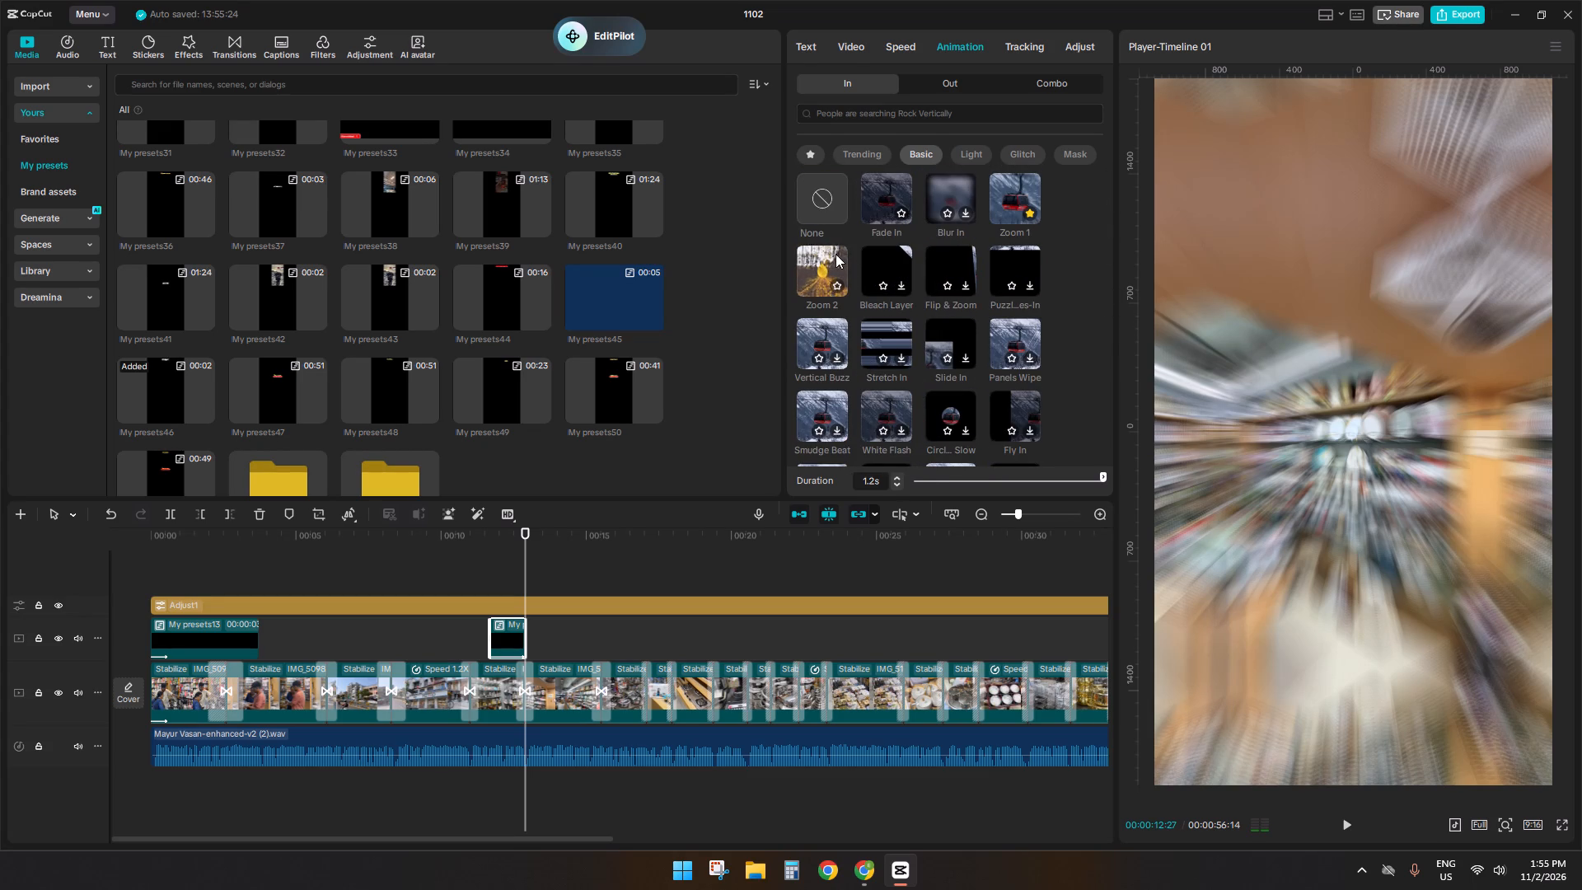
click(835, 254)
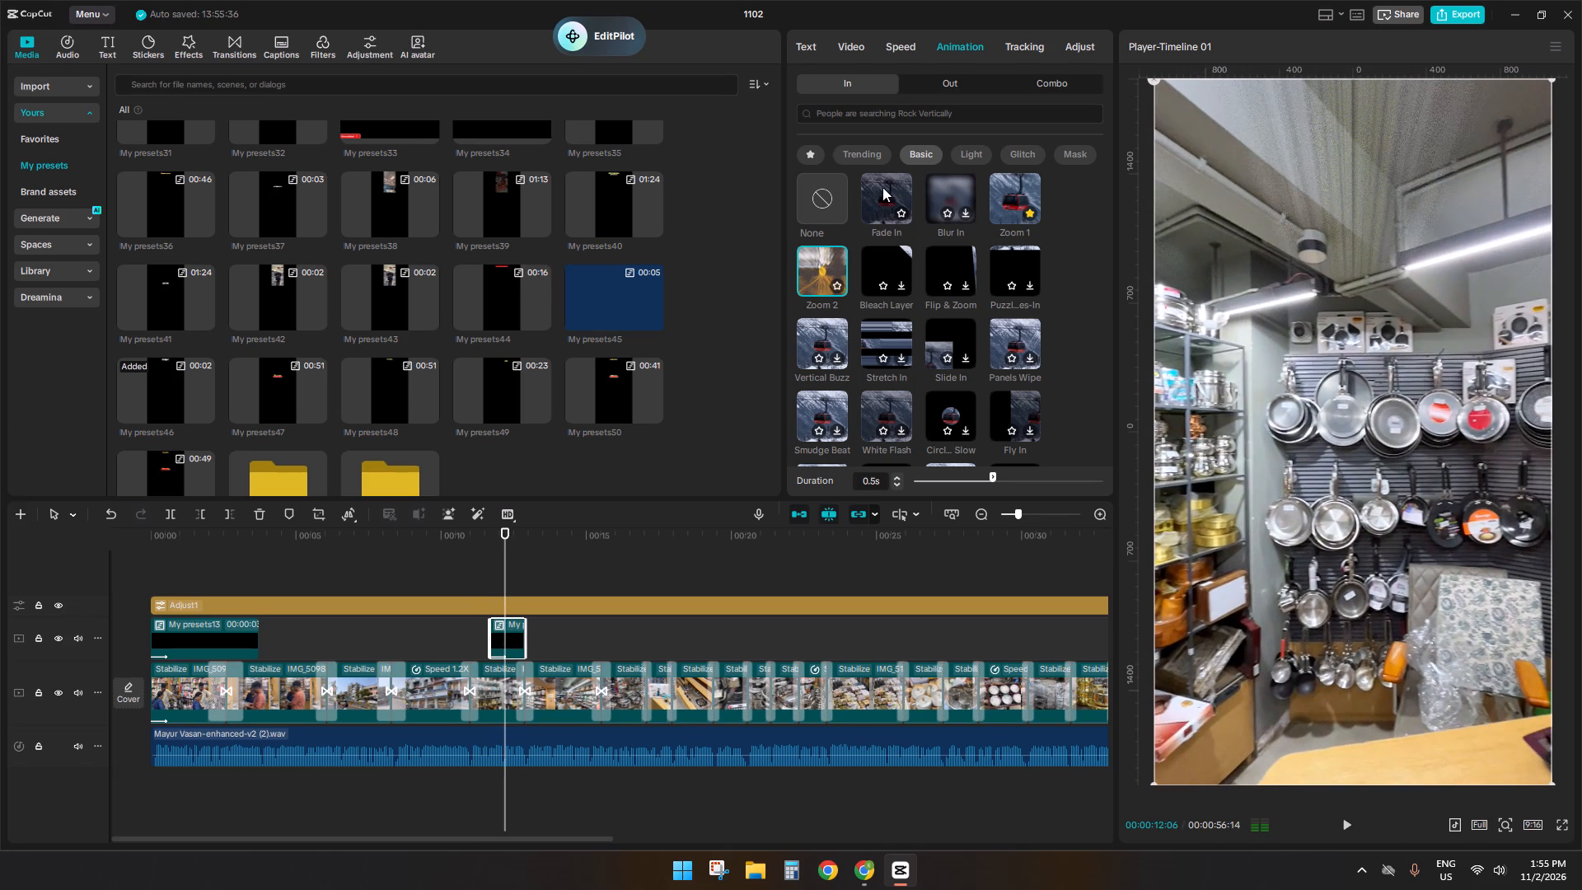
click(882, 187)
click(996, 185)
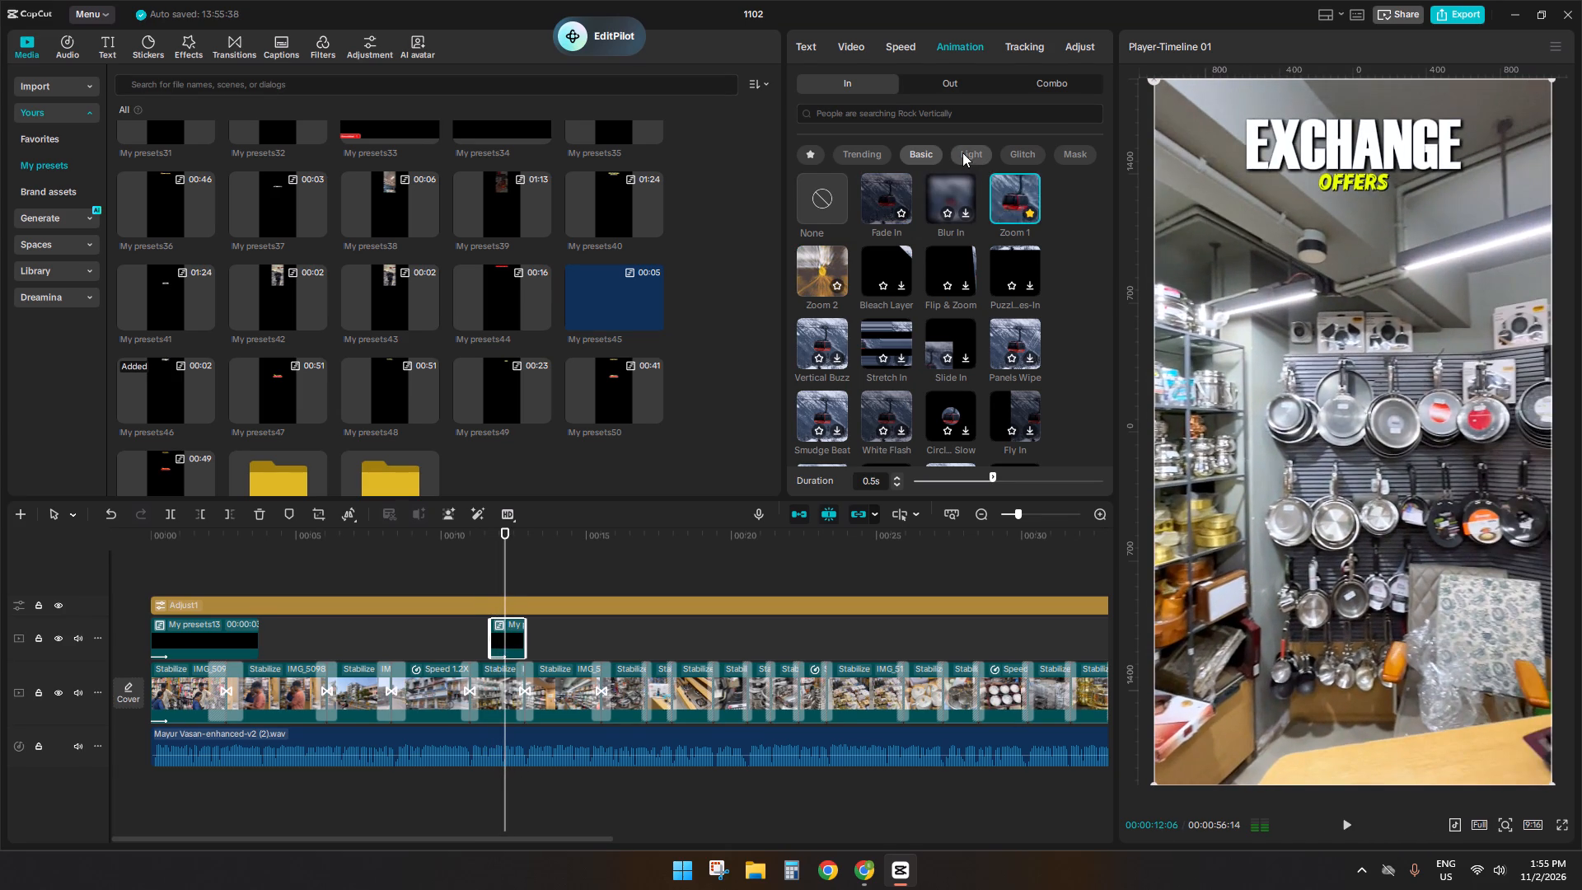
Browse the trending In animations for another entrance effect for the EXCHANGE OFFERS clip.
click(962, 152)
click(866, 162)
scroll(860, 296, down, 2)
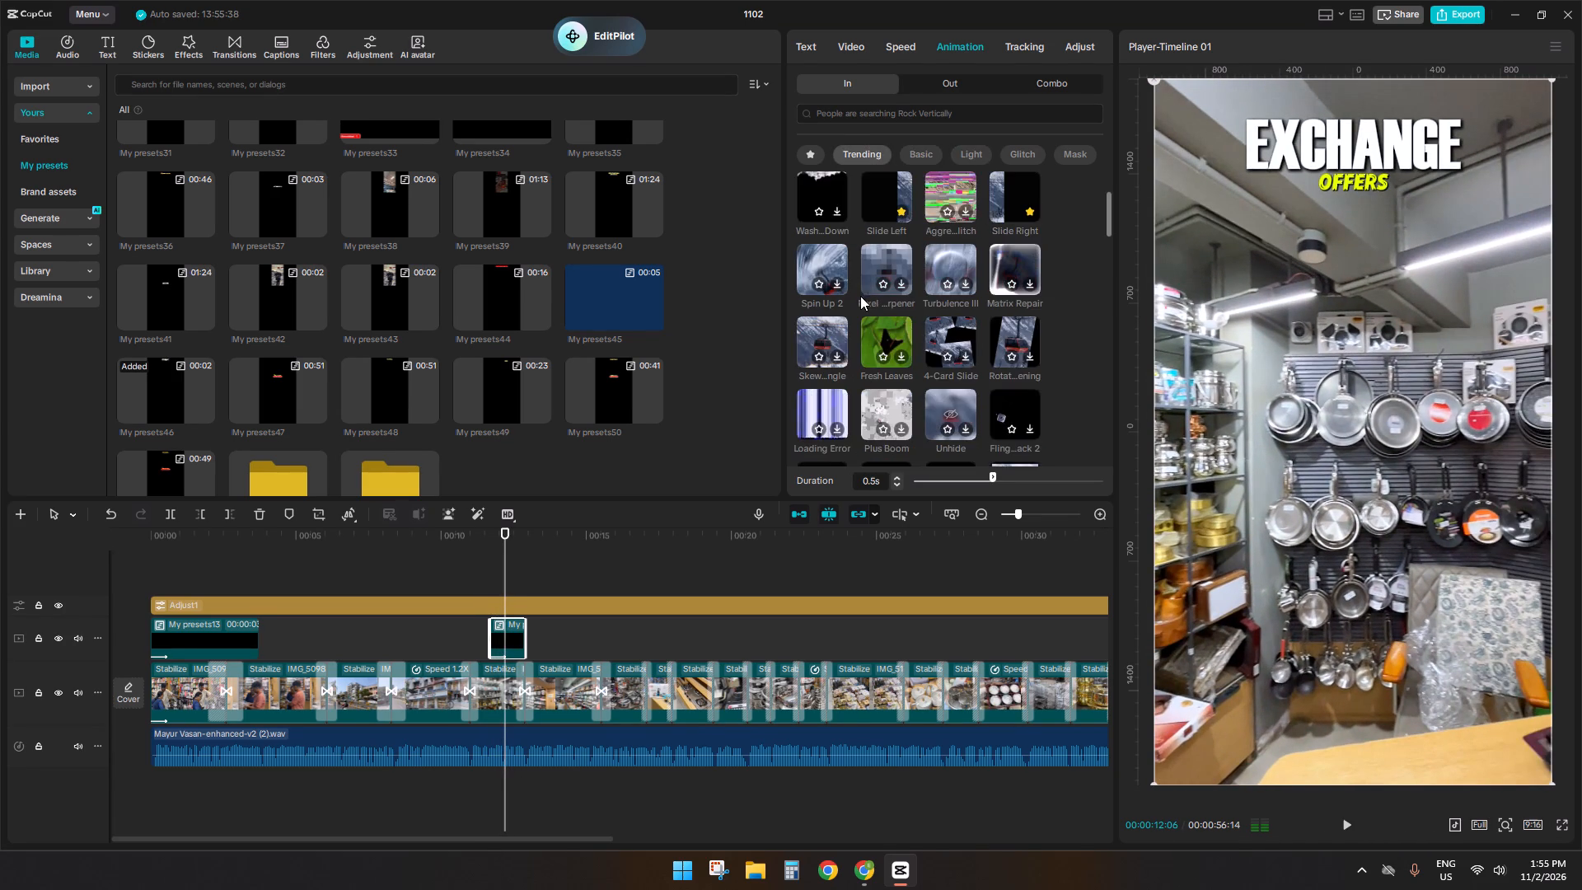
scroll(873, 312, down, 19)
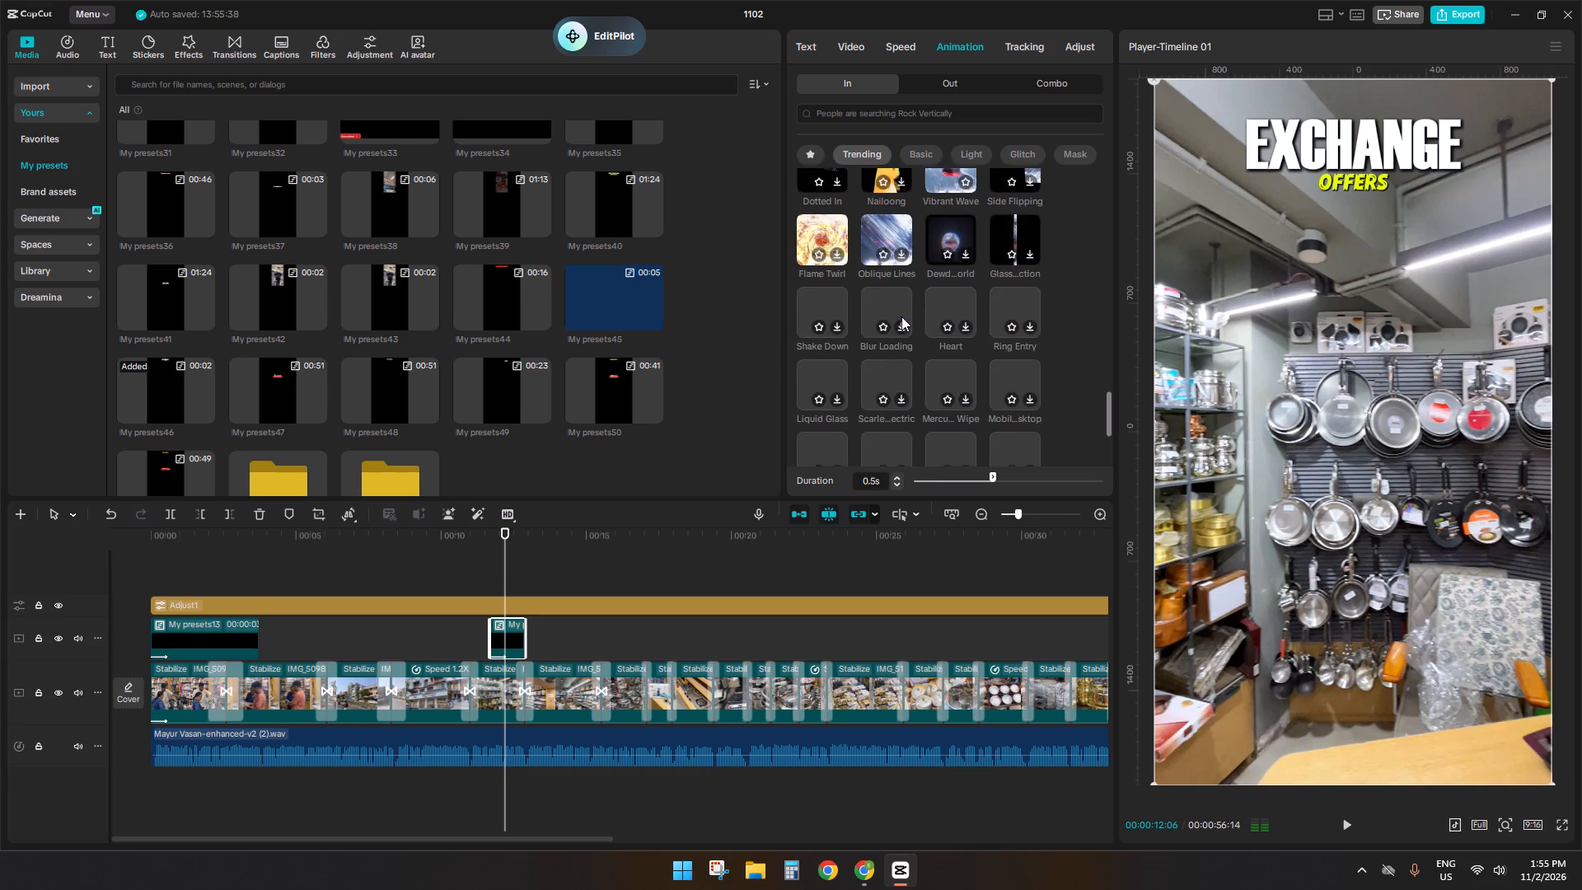
scroll(901, 316, down, 6)
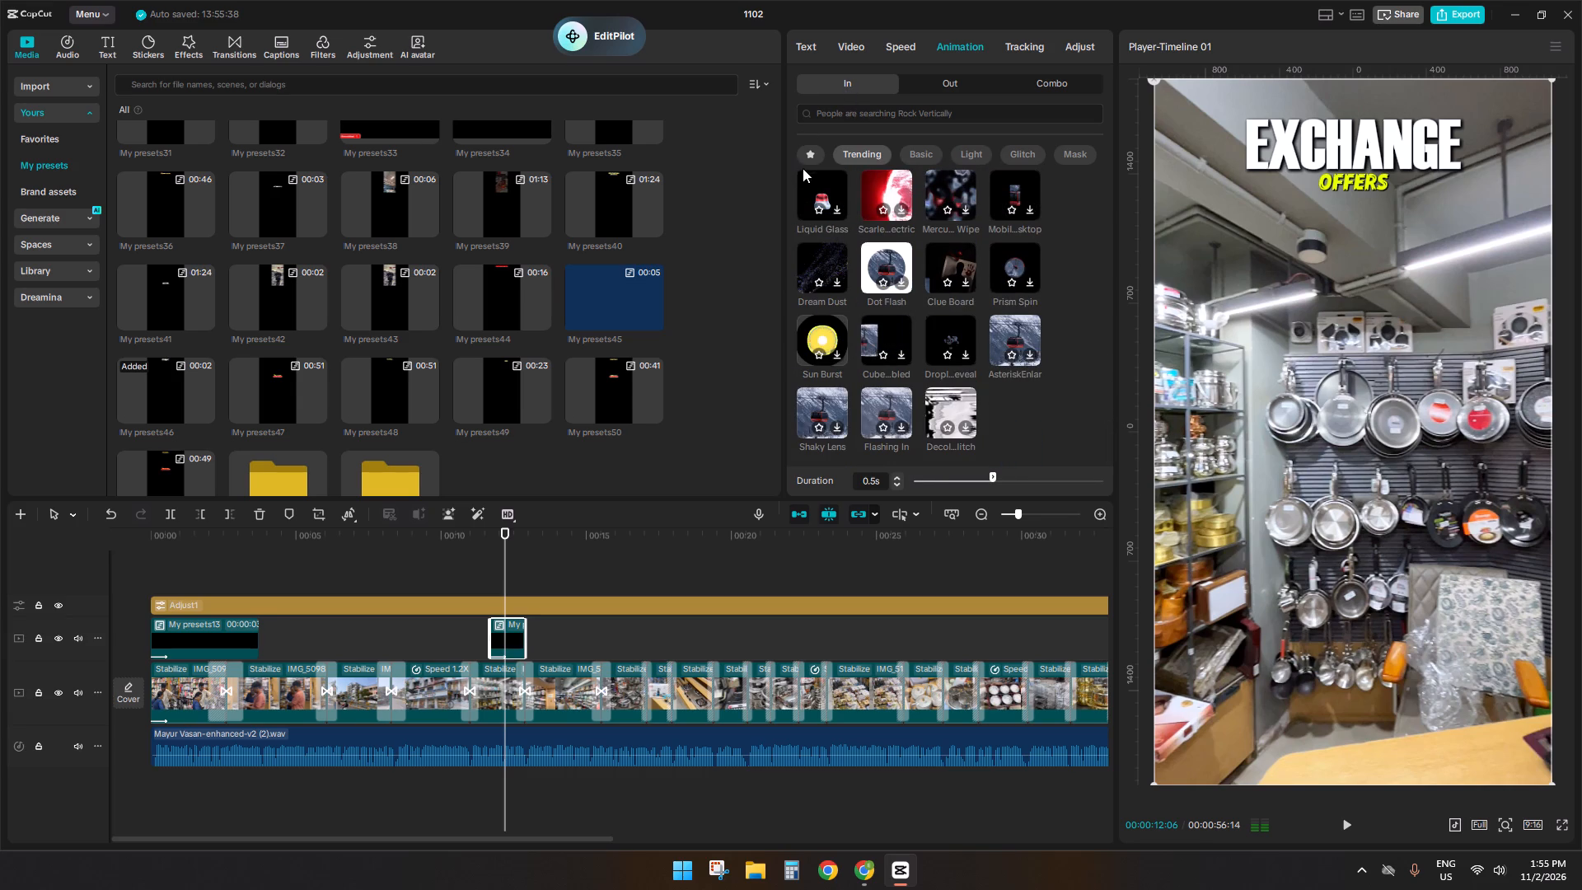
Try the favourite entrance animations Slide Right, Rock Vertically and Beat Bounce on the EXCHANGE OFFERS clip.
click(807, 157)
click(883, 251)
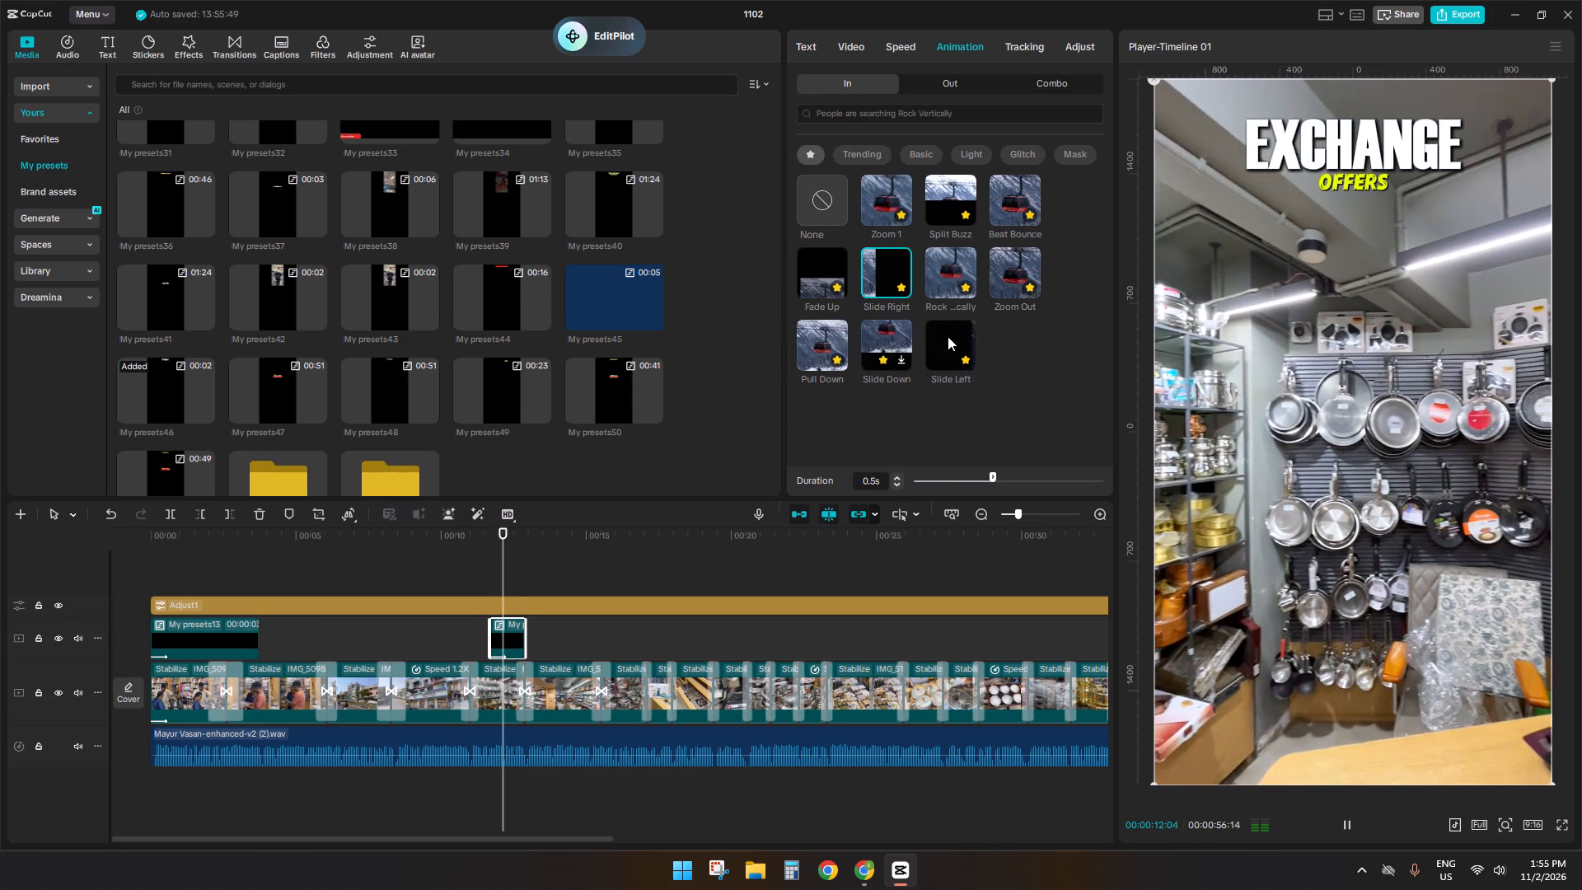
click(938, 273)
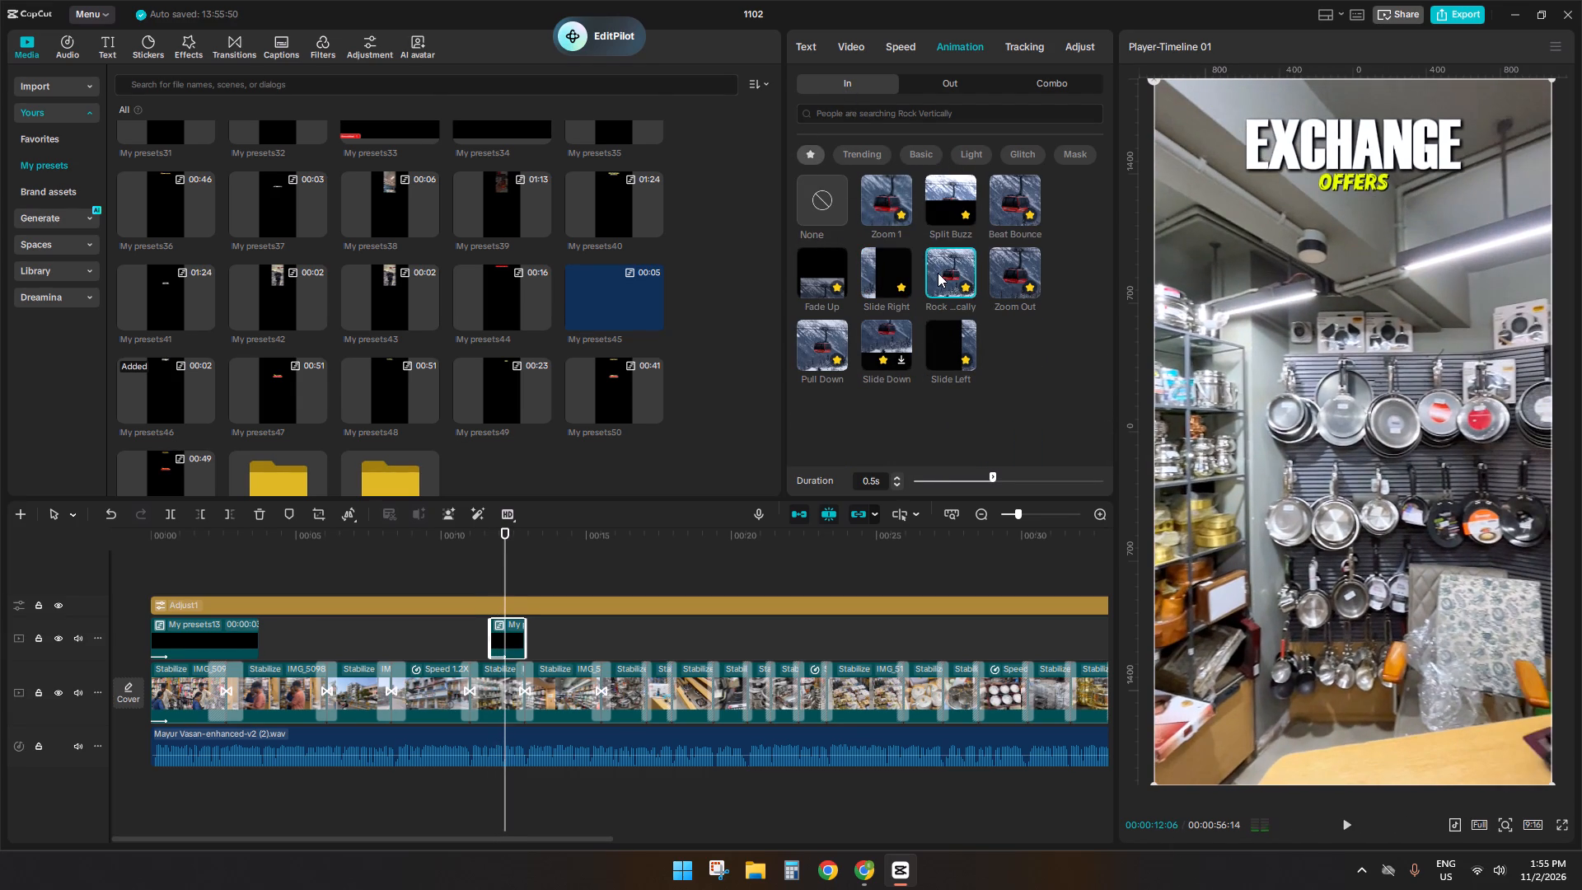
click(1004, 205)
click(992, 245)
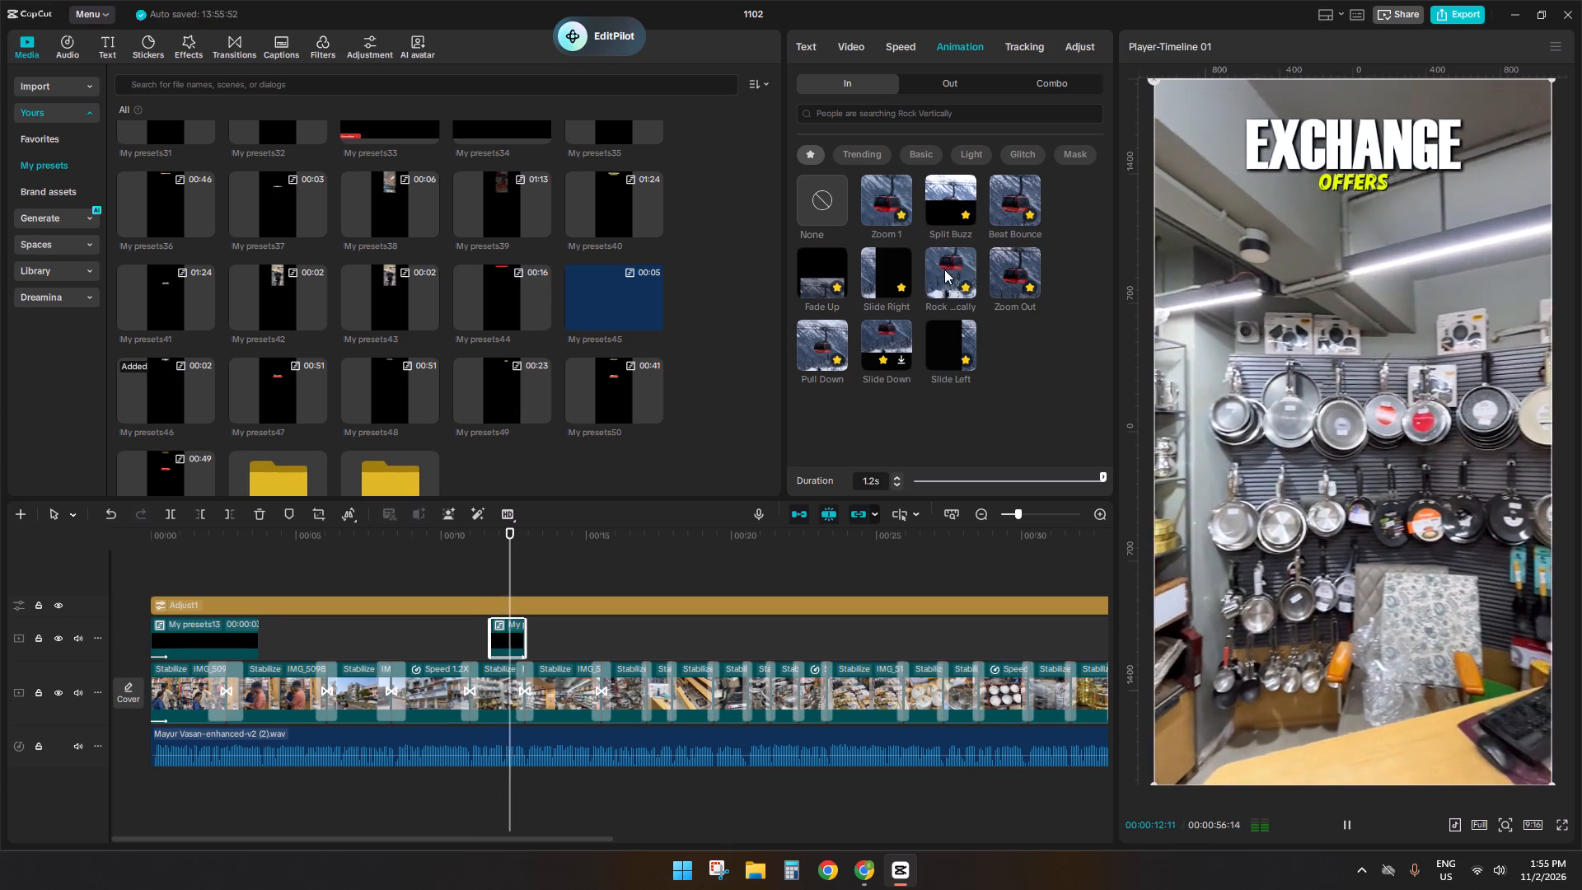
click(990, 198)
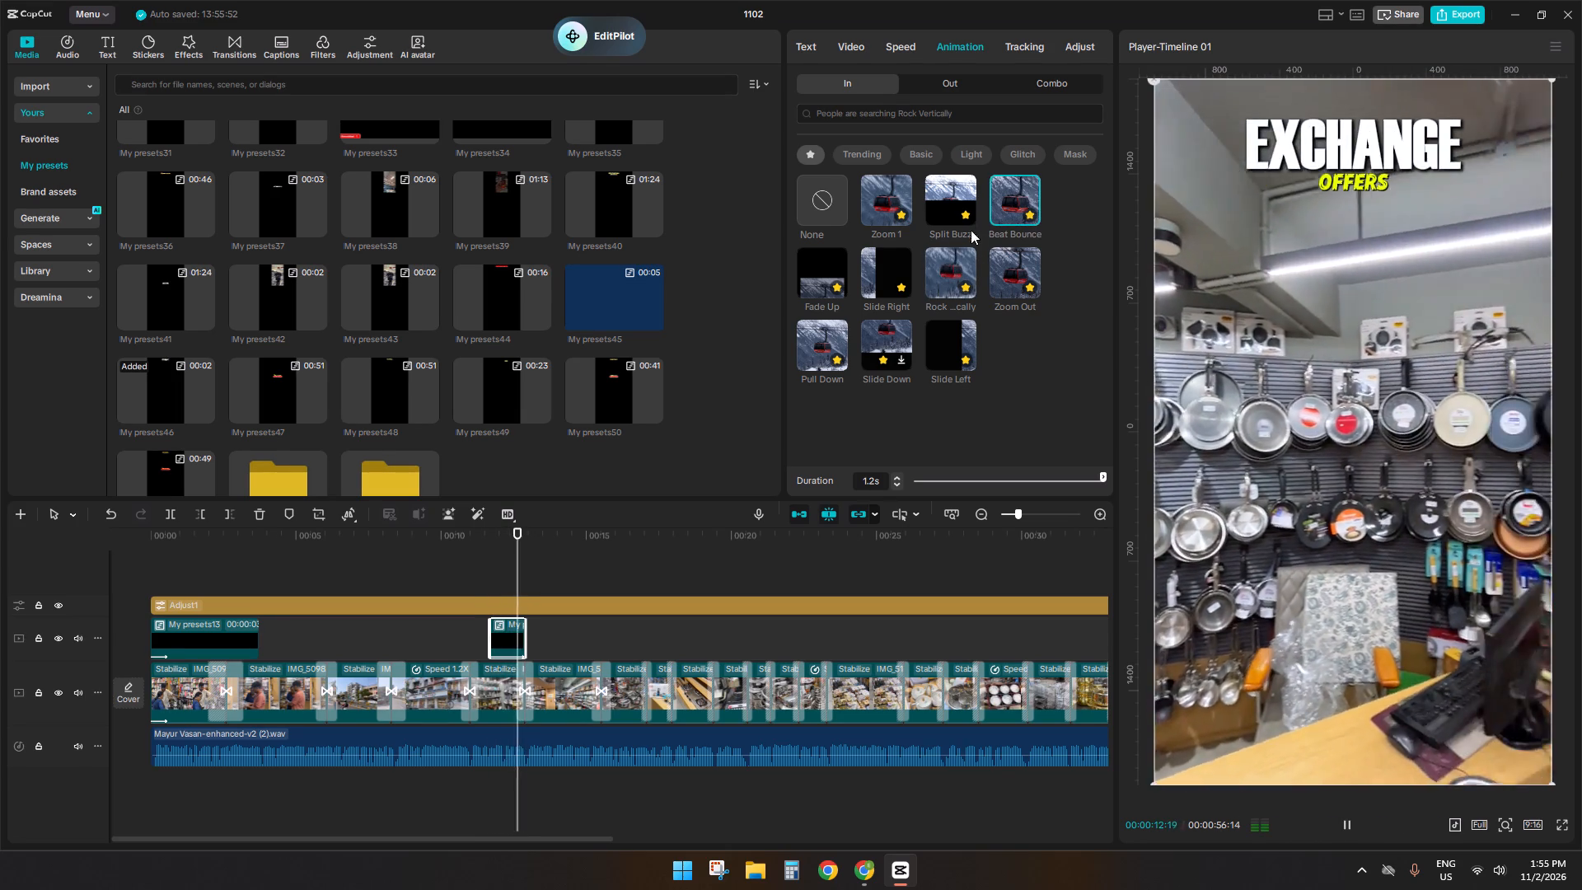
Apply the Rock Vertically In animation to the EXCHANGE OFFERS clip with a duration of 0.5 s.
click(946, 273)
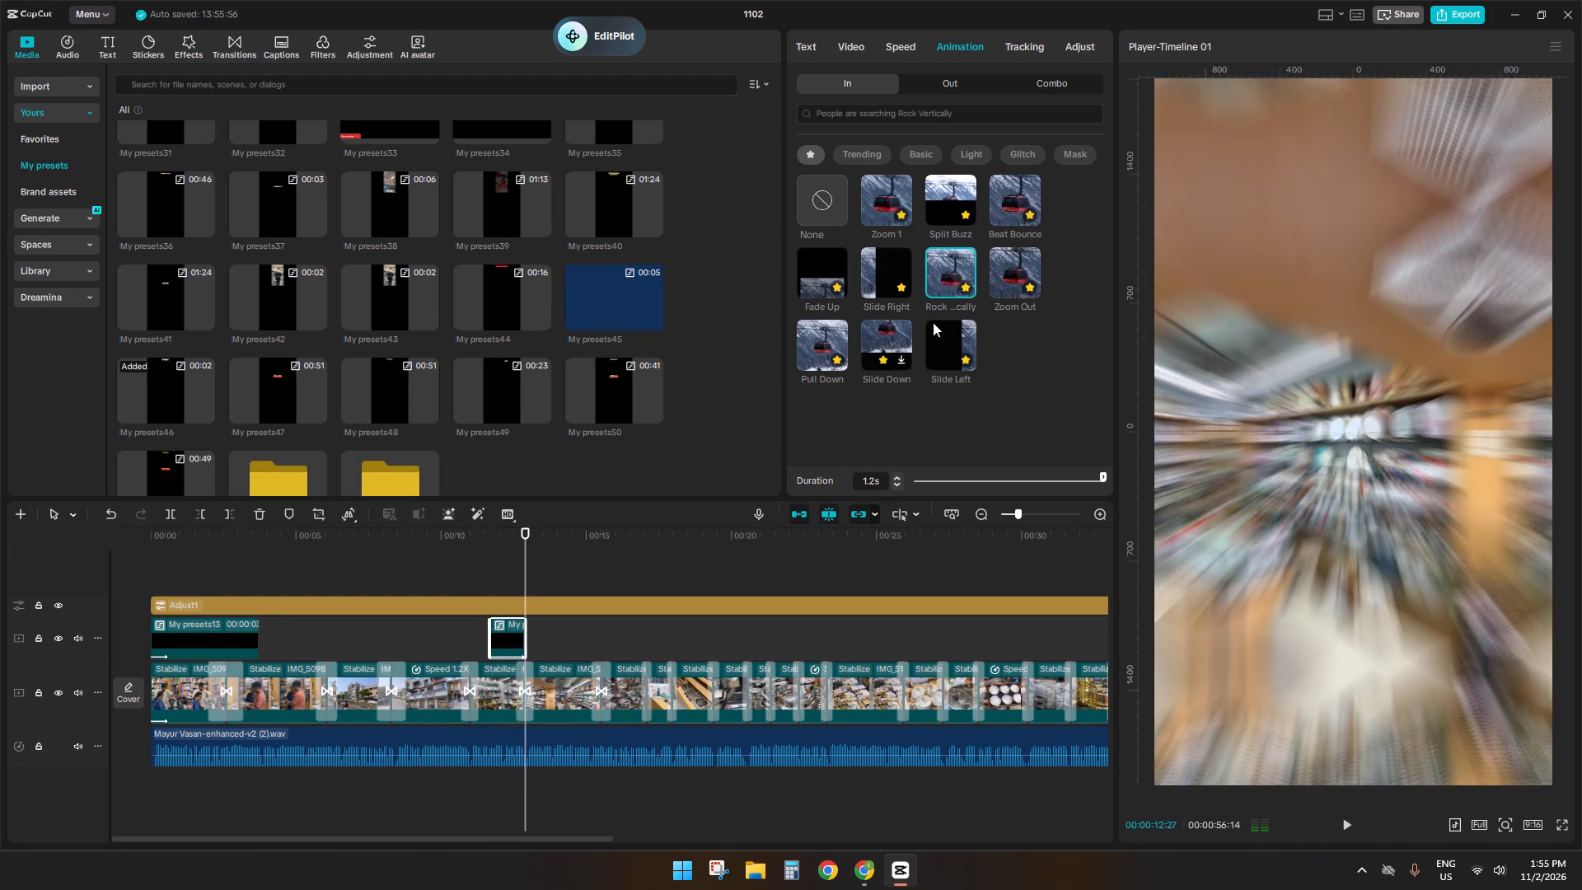
click(969, 487)
click(989, 483)
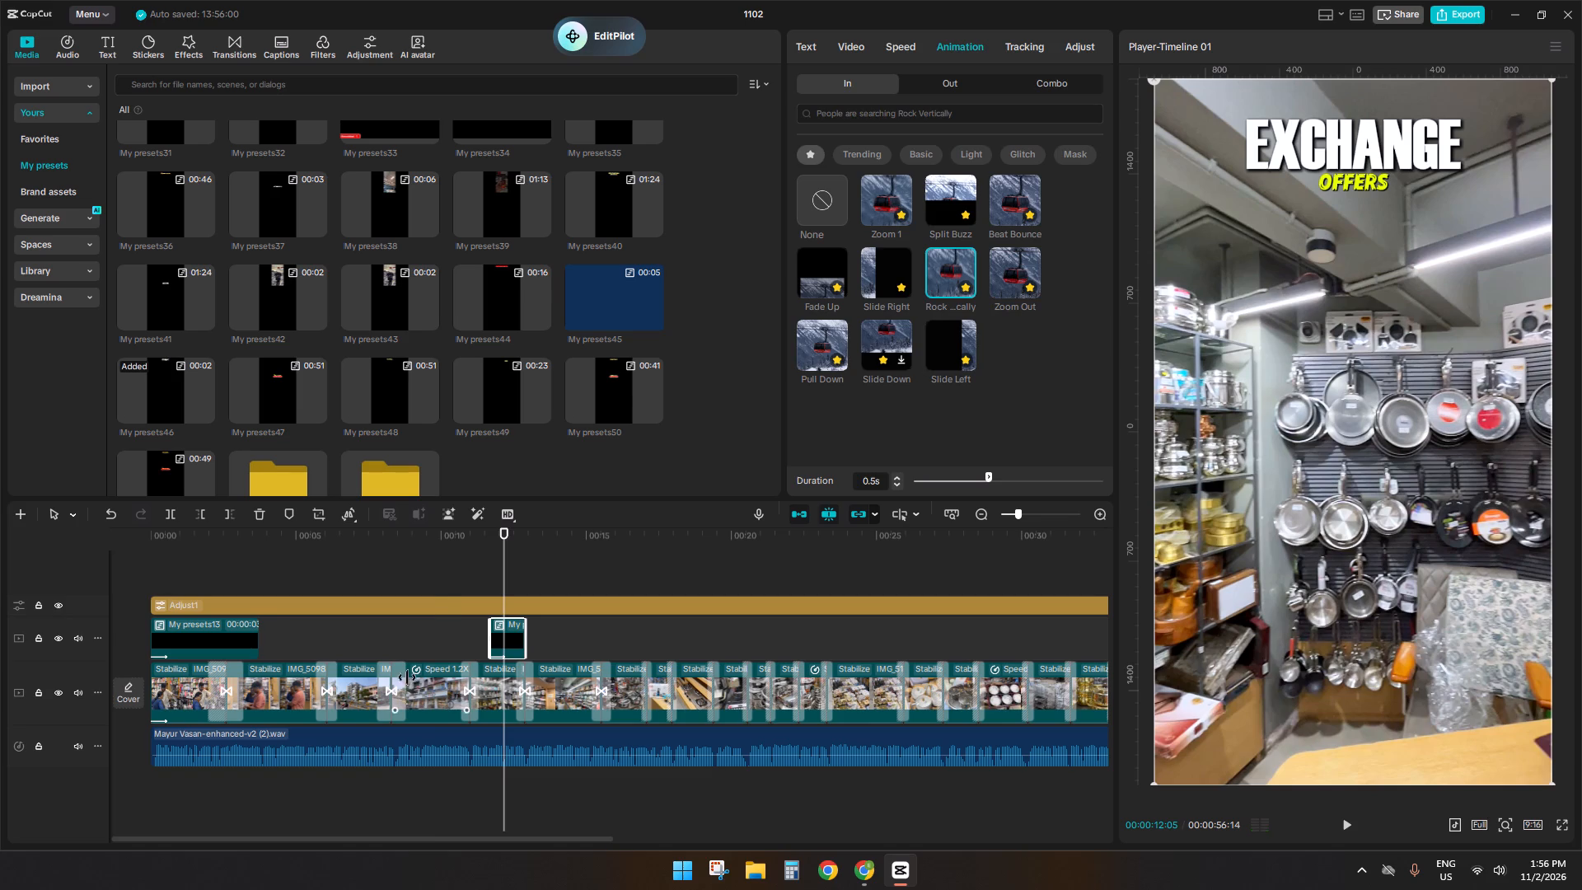
Play the section around the EXCHANGE OFFERS clip to check its entrance animation.
click(433, 591)
key(space)
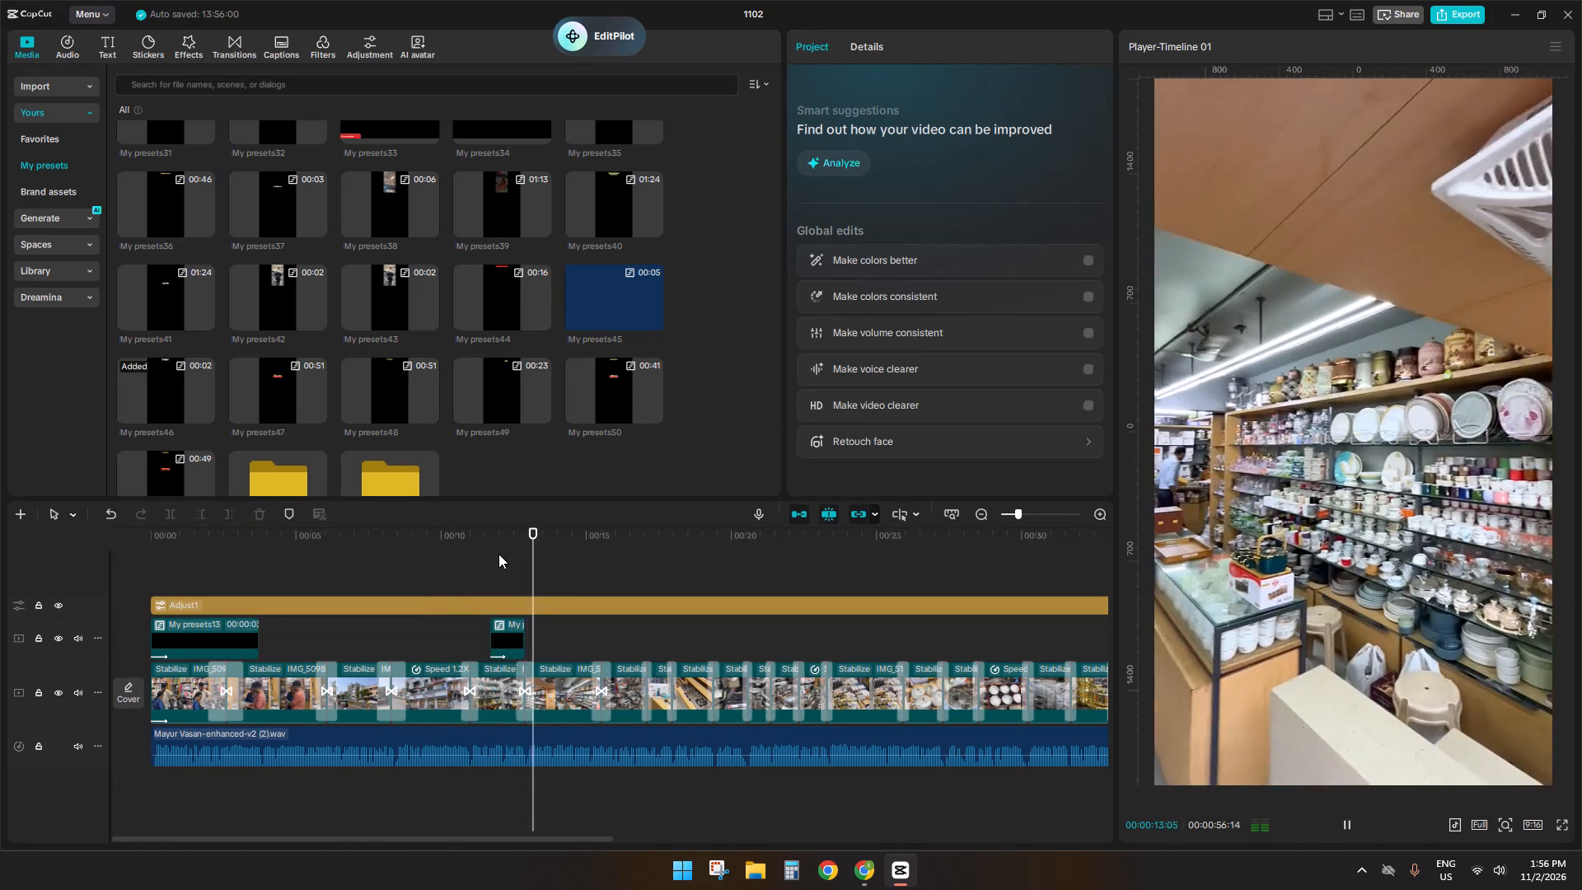
key(space)
Preview the imported store clips in the All over_ folder to find replacement footage for the EXCHANGE OFFERS section.
click(40, 88)
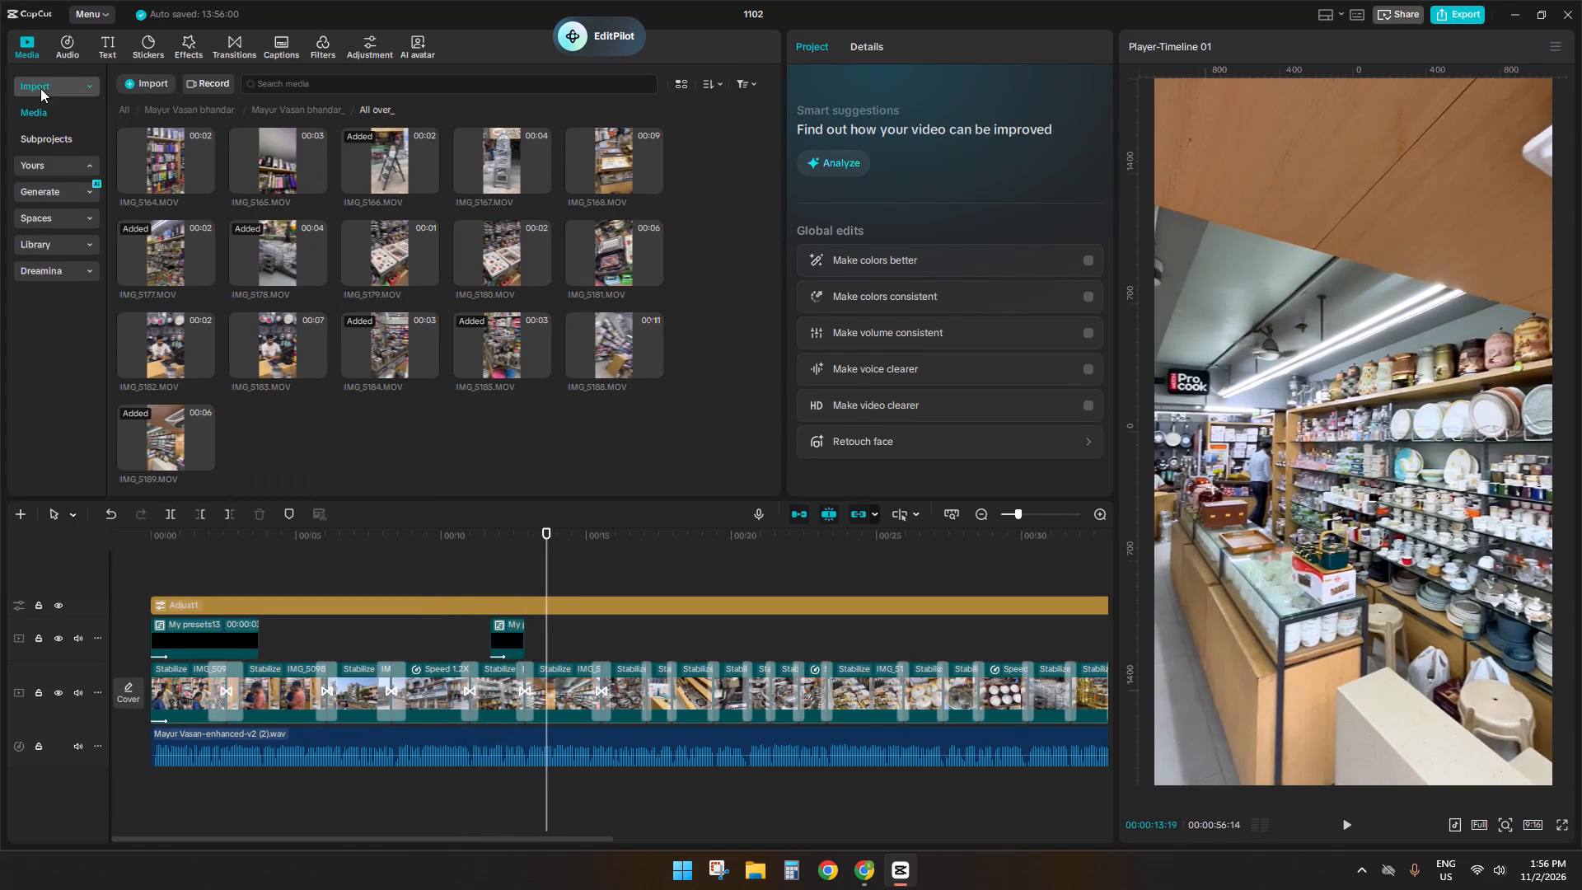
click(218, 171)
click(183, 165)
click(245, 168)
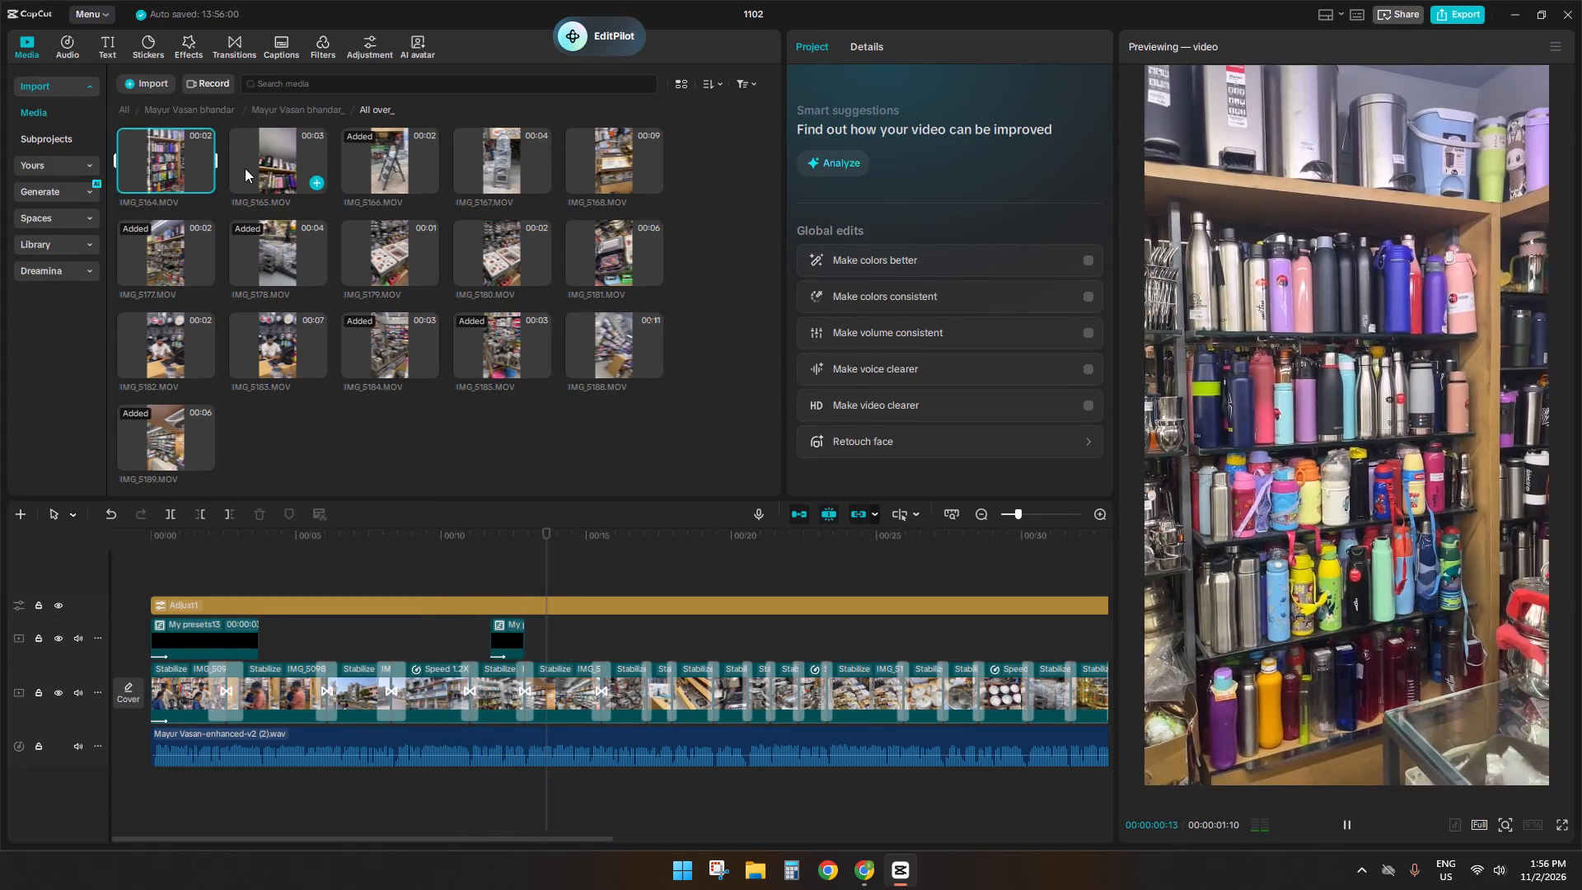
click(381, 161)
click(386, 259)
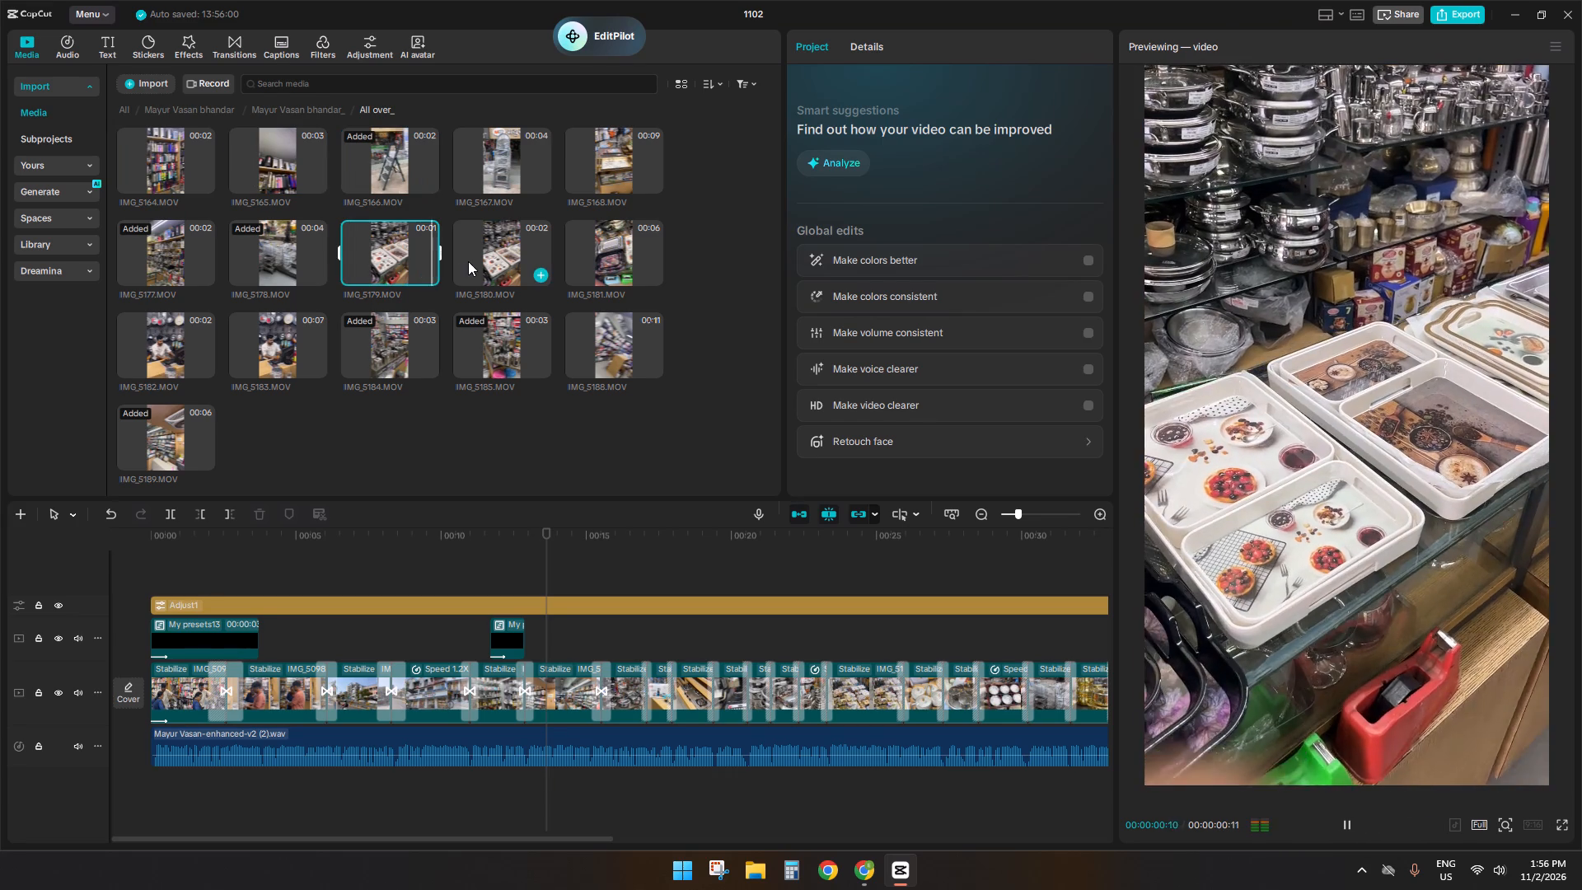
click(468, 261)
click(604, 257)
scroll(604, 257, up, 4)
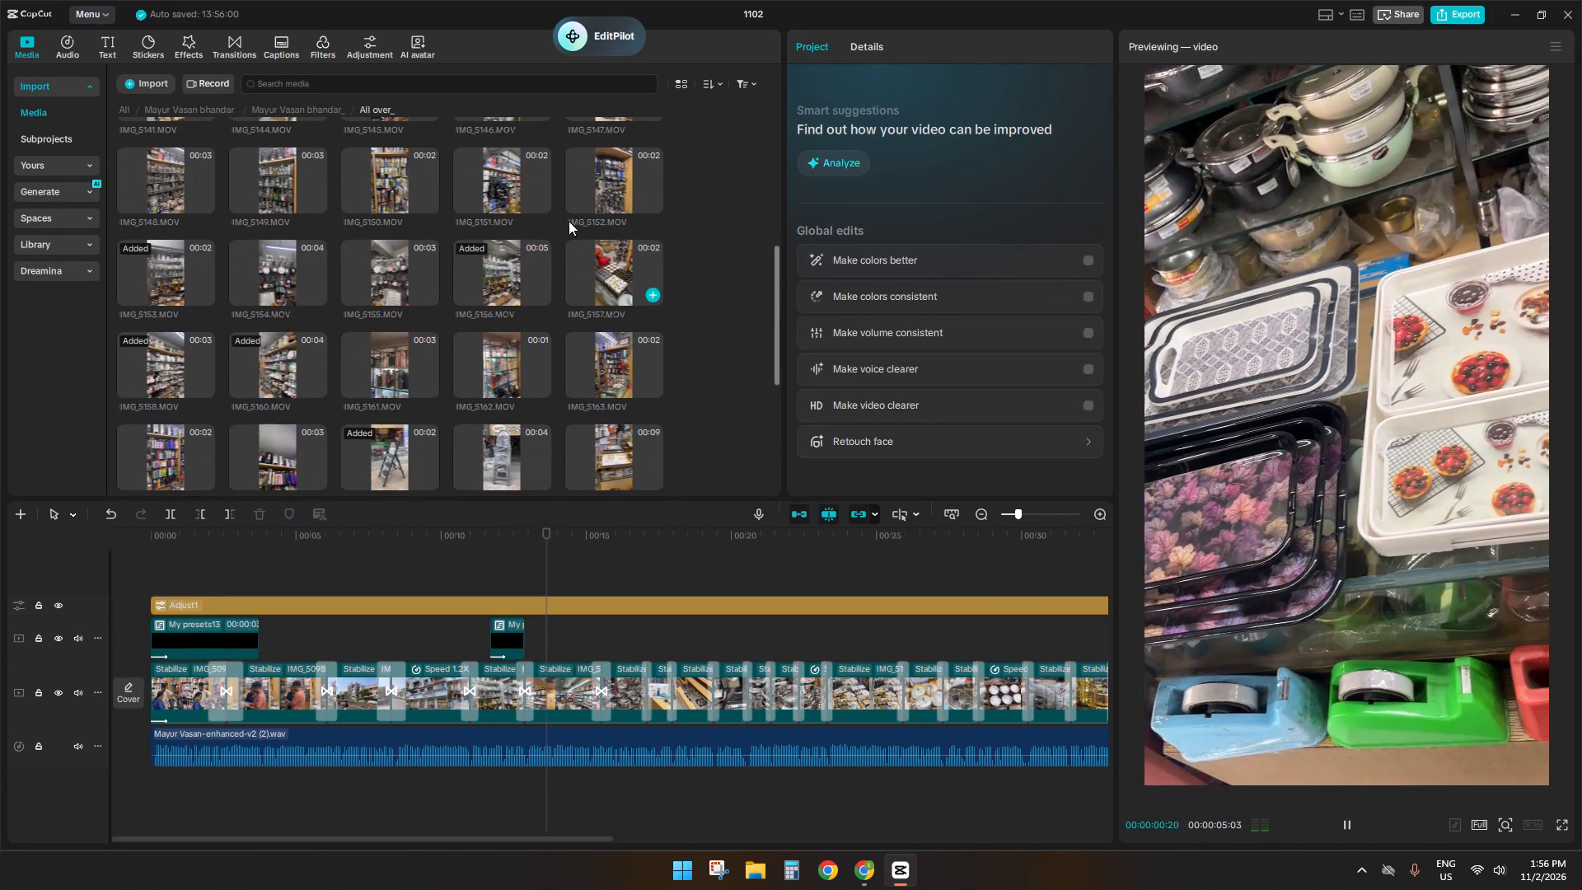
click(597, 173)
click(525, 175)
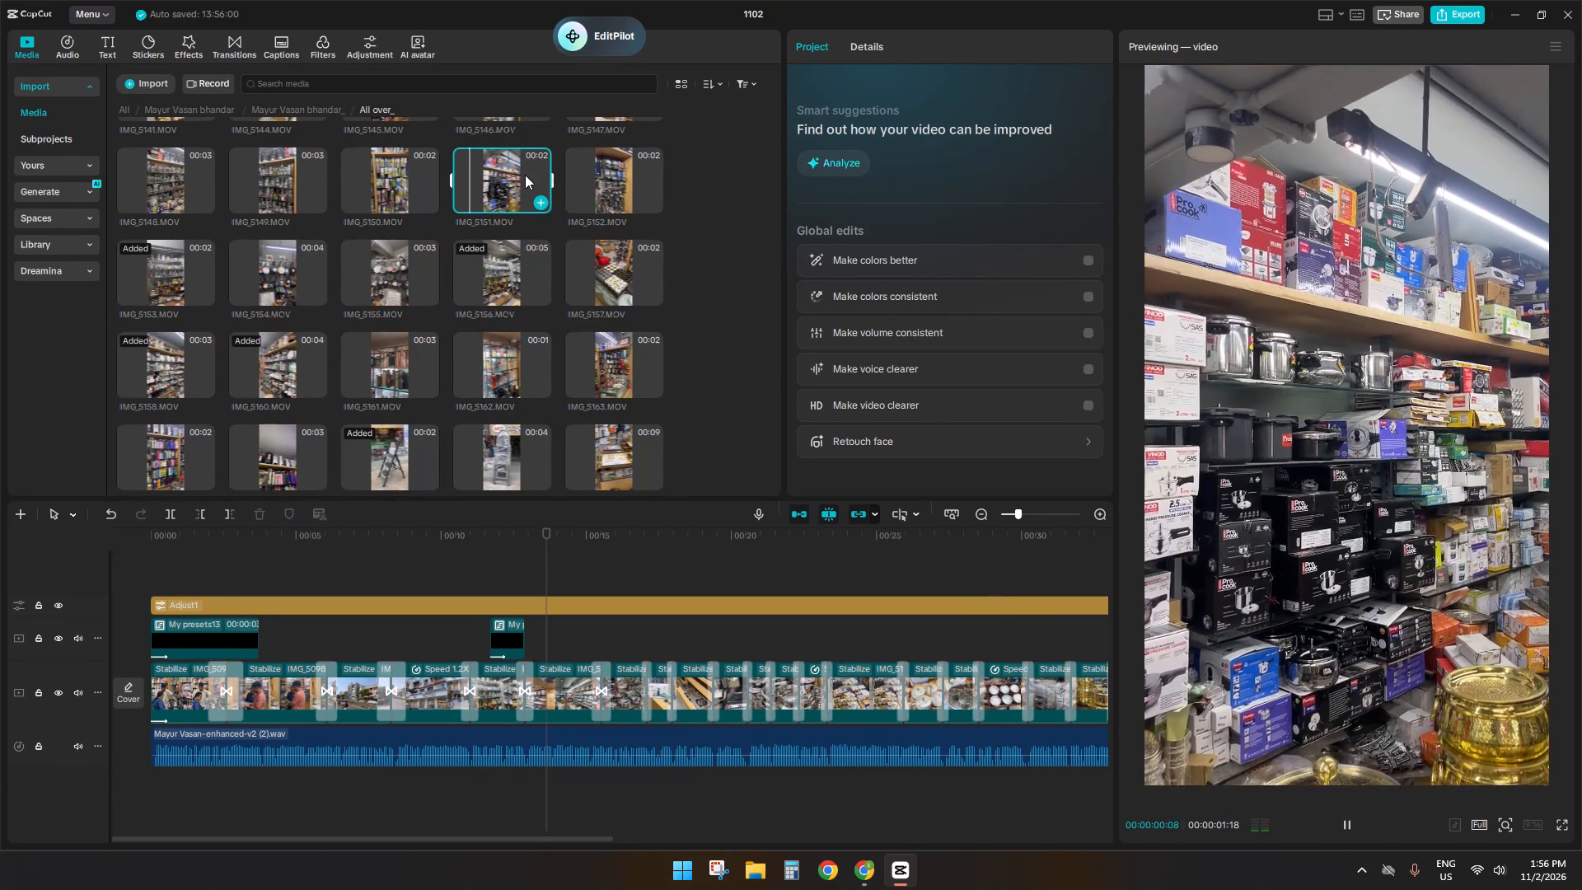
click(383, 189)
click(283, 191)
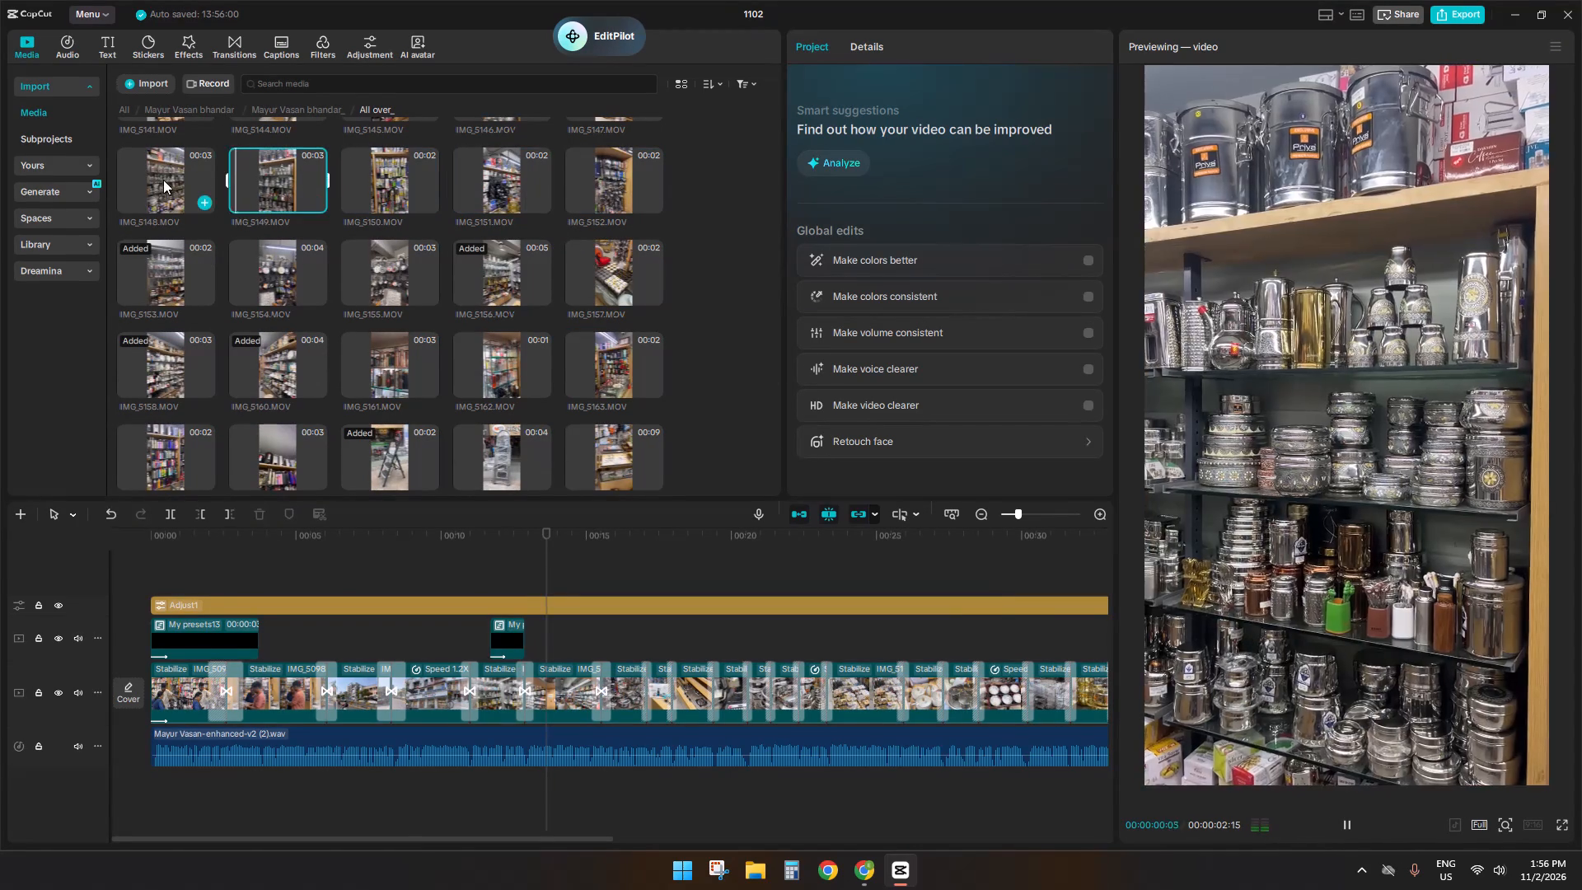
click(163, 180)
click(157, 281)
click(170, 340)
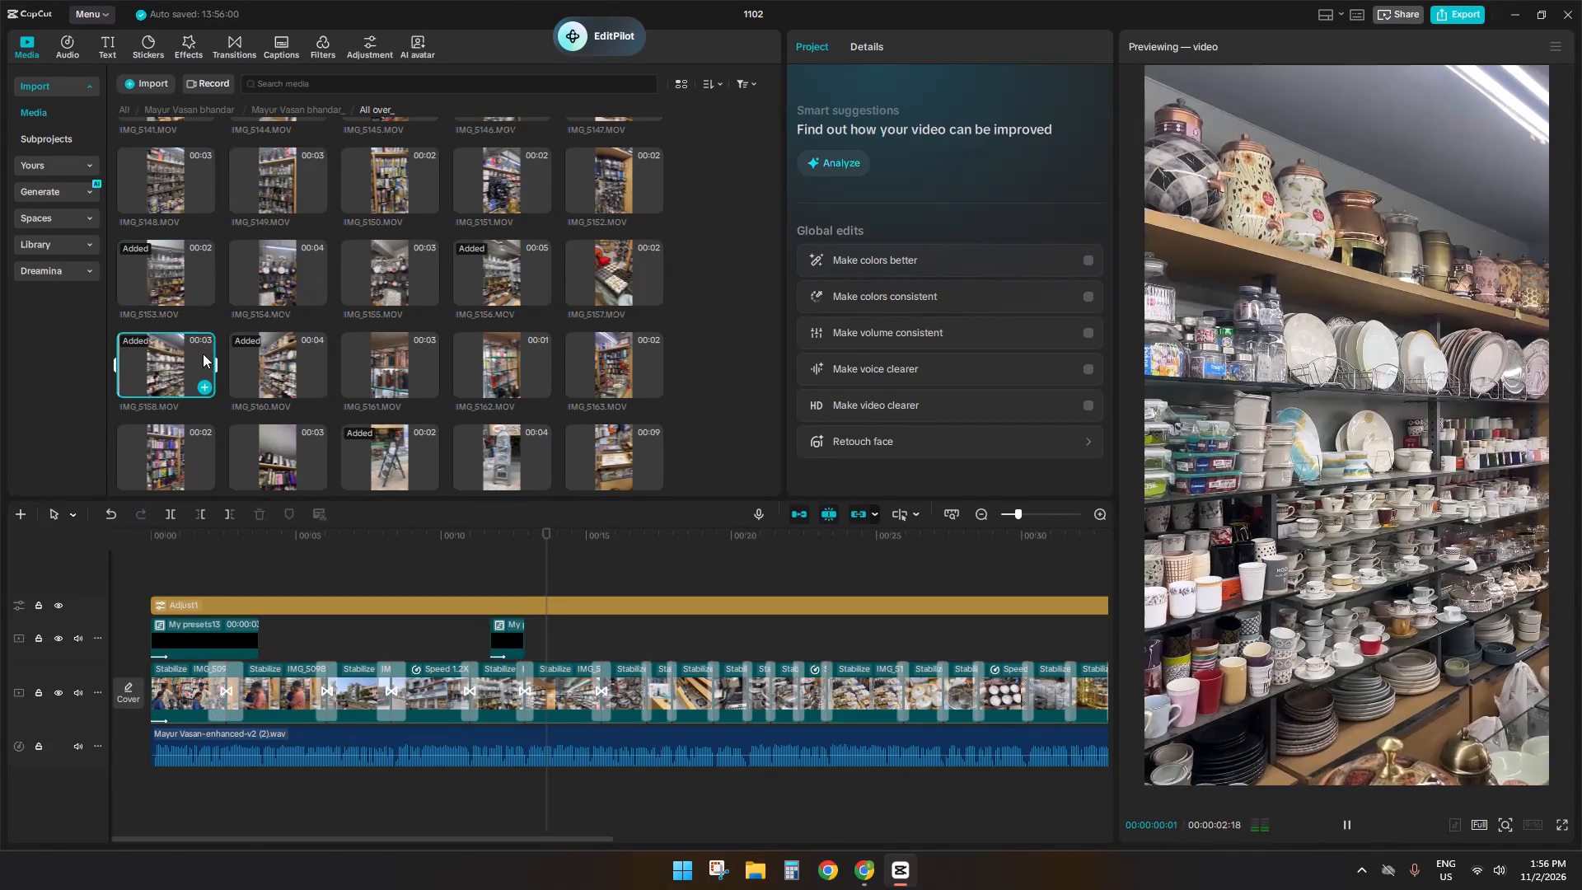
Replace the main-track clip beneath the EXCHANGE OFFERS text with IMG_5158.MOV, keeping the original video effect.
click(213, 354)
click(169, 358)
drag(166, 358, 574, 621)
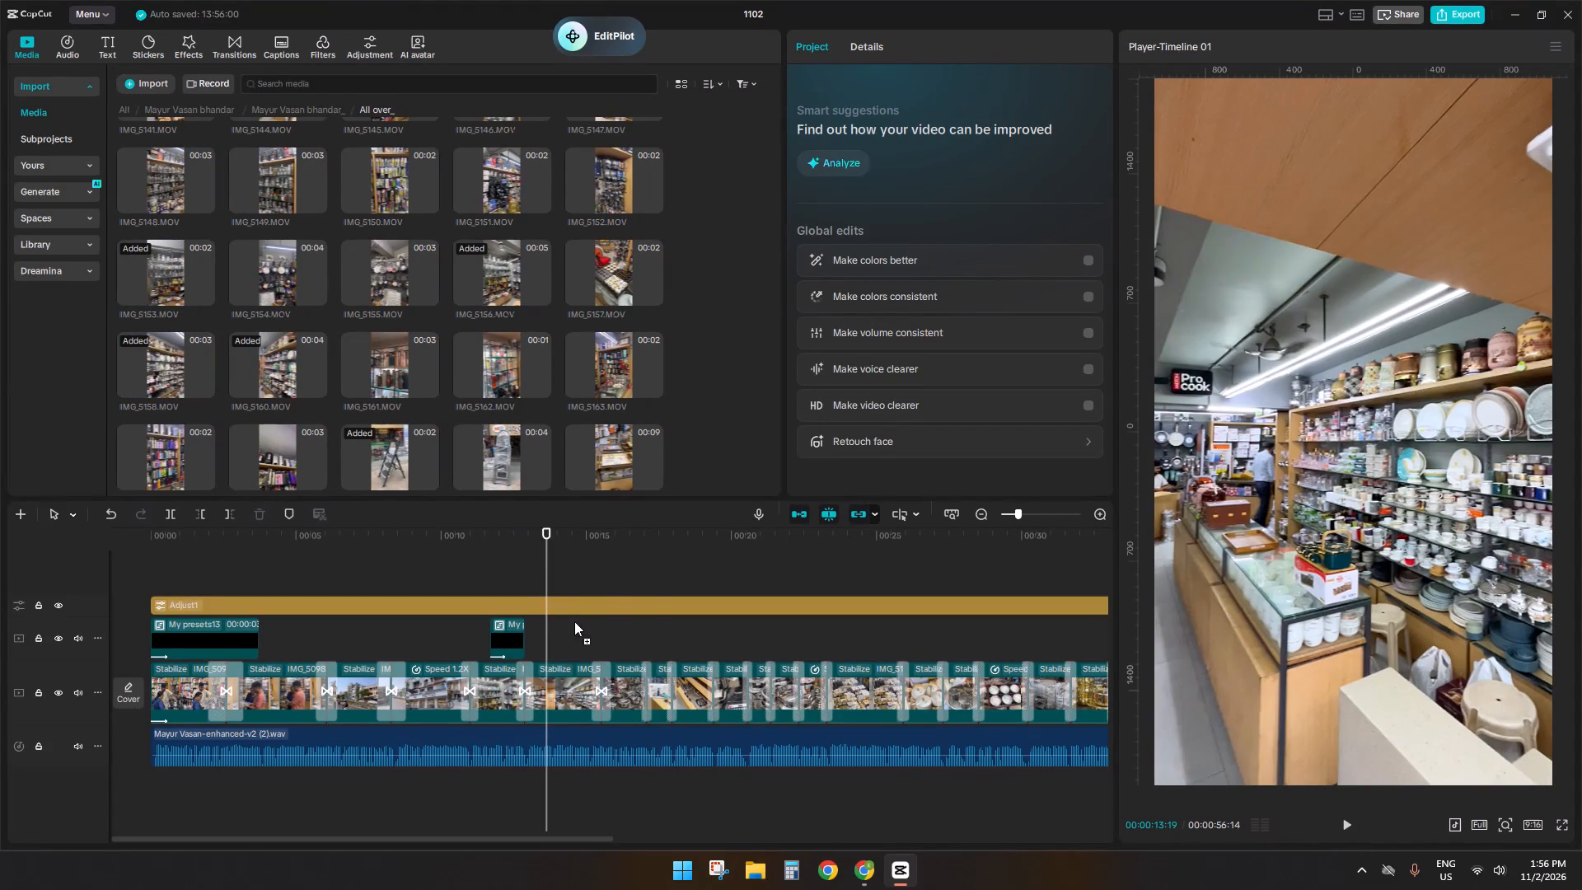
drag(574, 621, 486, 697)
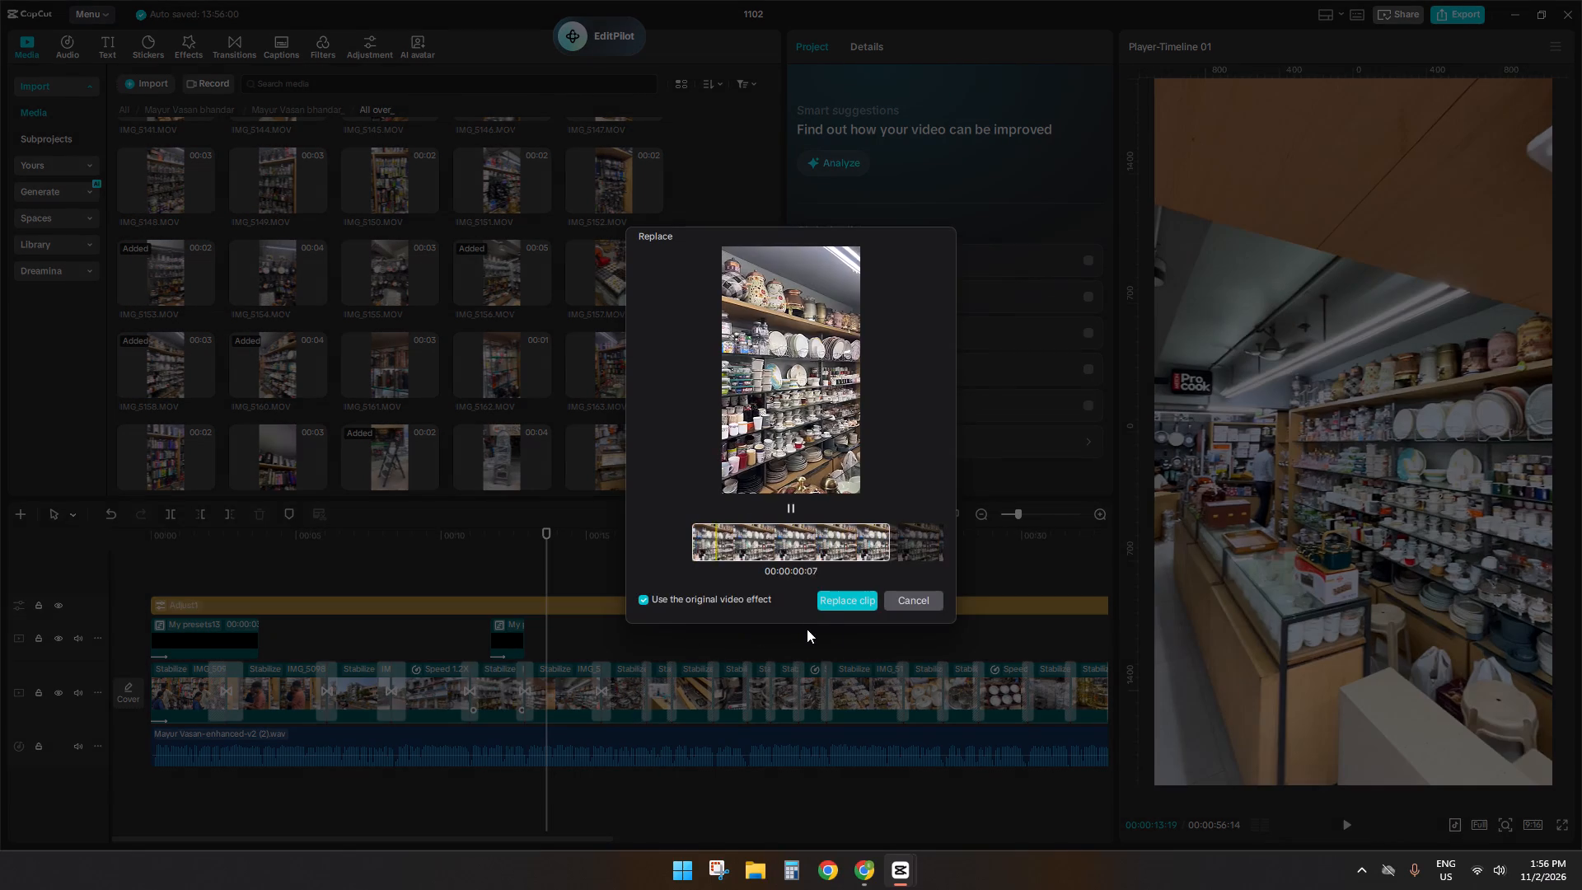
click(840, 606)
click(704, 482)
click(471, 616)
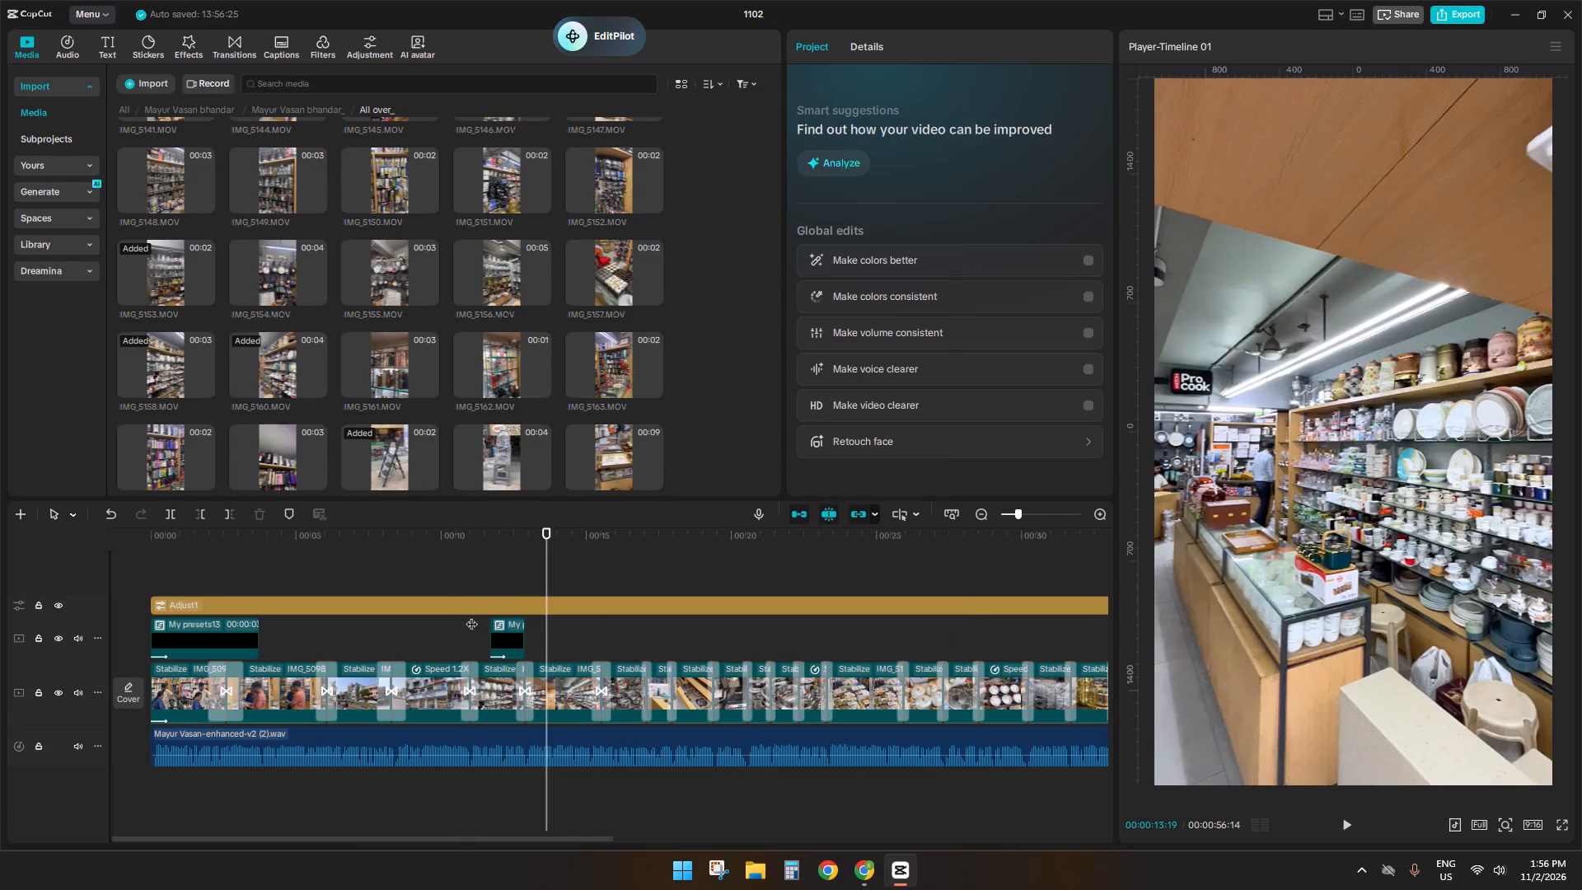
Change the EXCHANGE OFFERS clip's In animation to Slide Right with a duration of 0.3 s.
key(space)
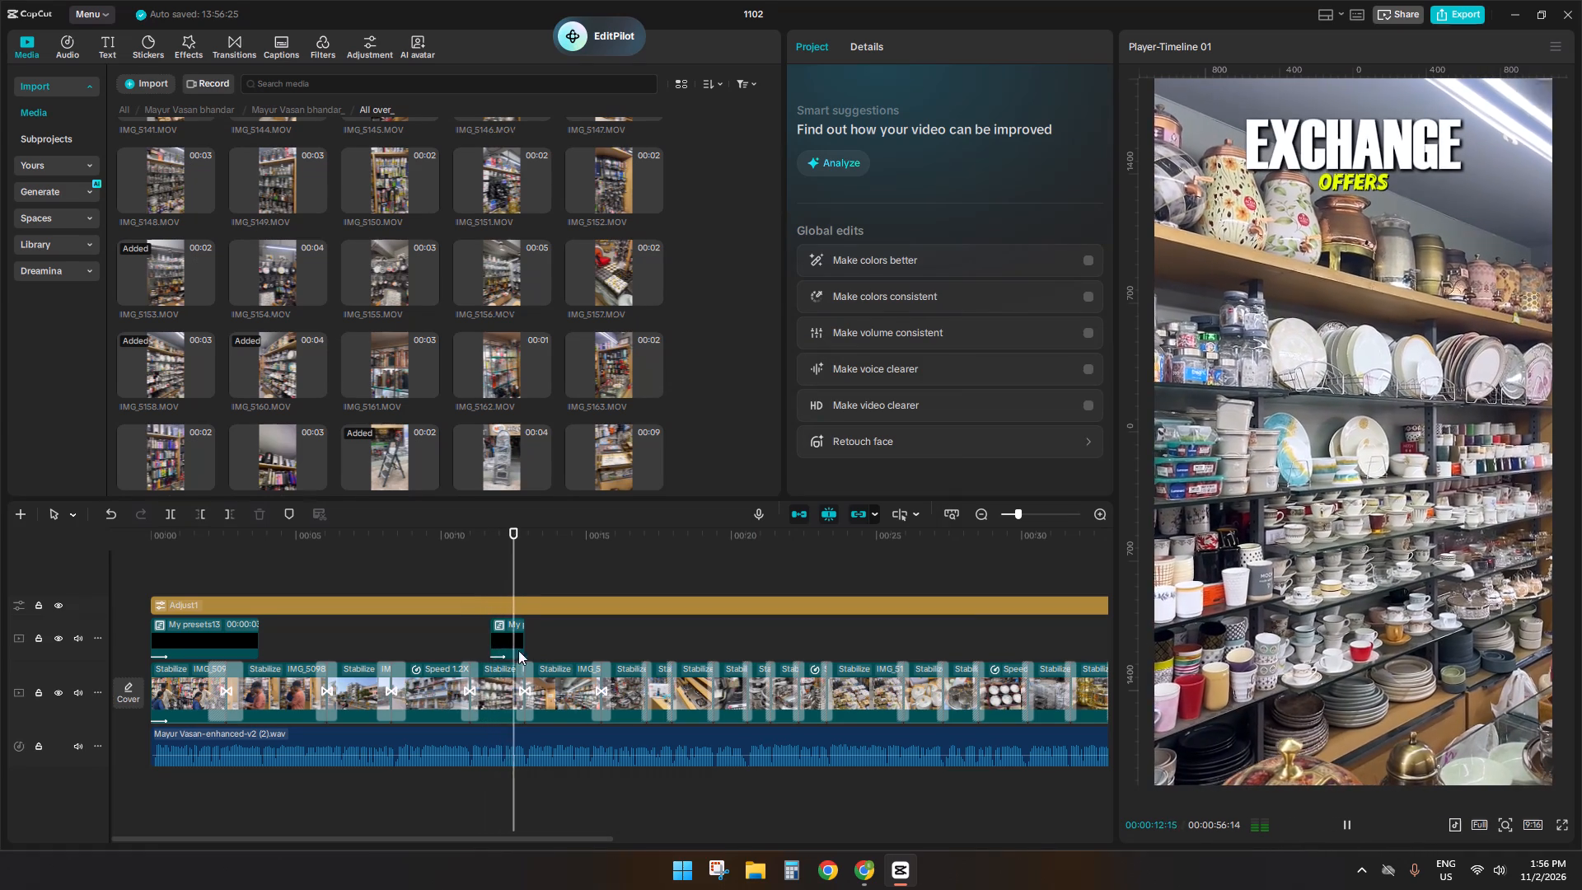
key(space)
click(507, 636)
click(921, 44)
click(948, 46)
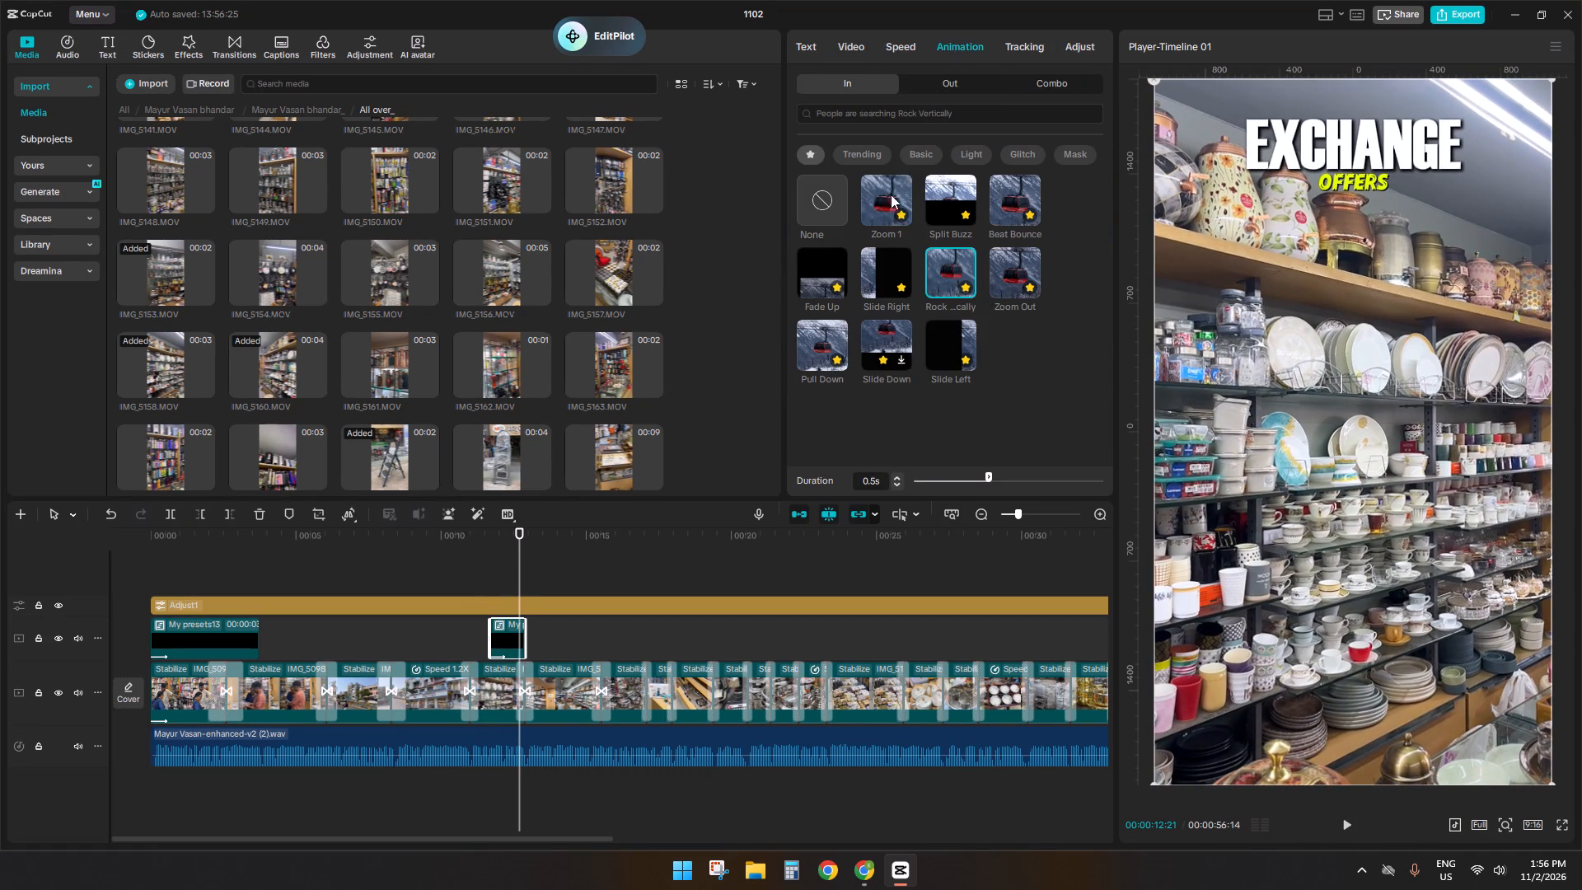
click(885, 269)
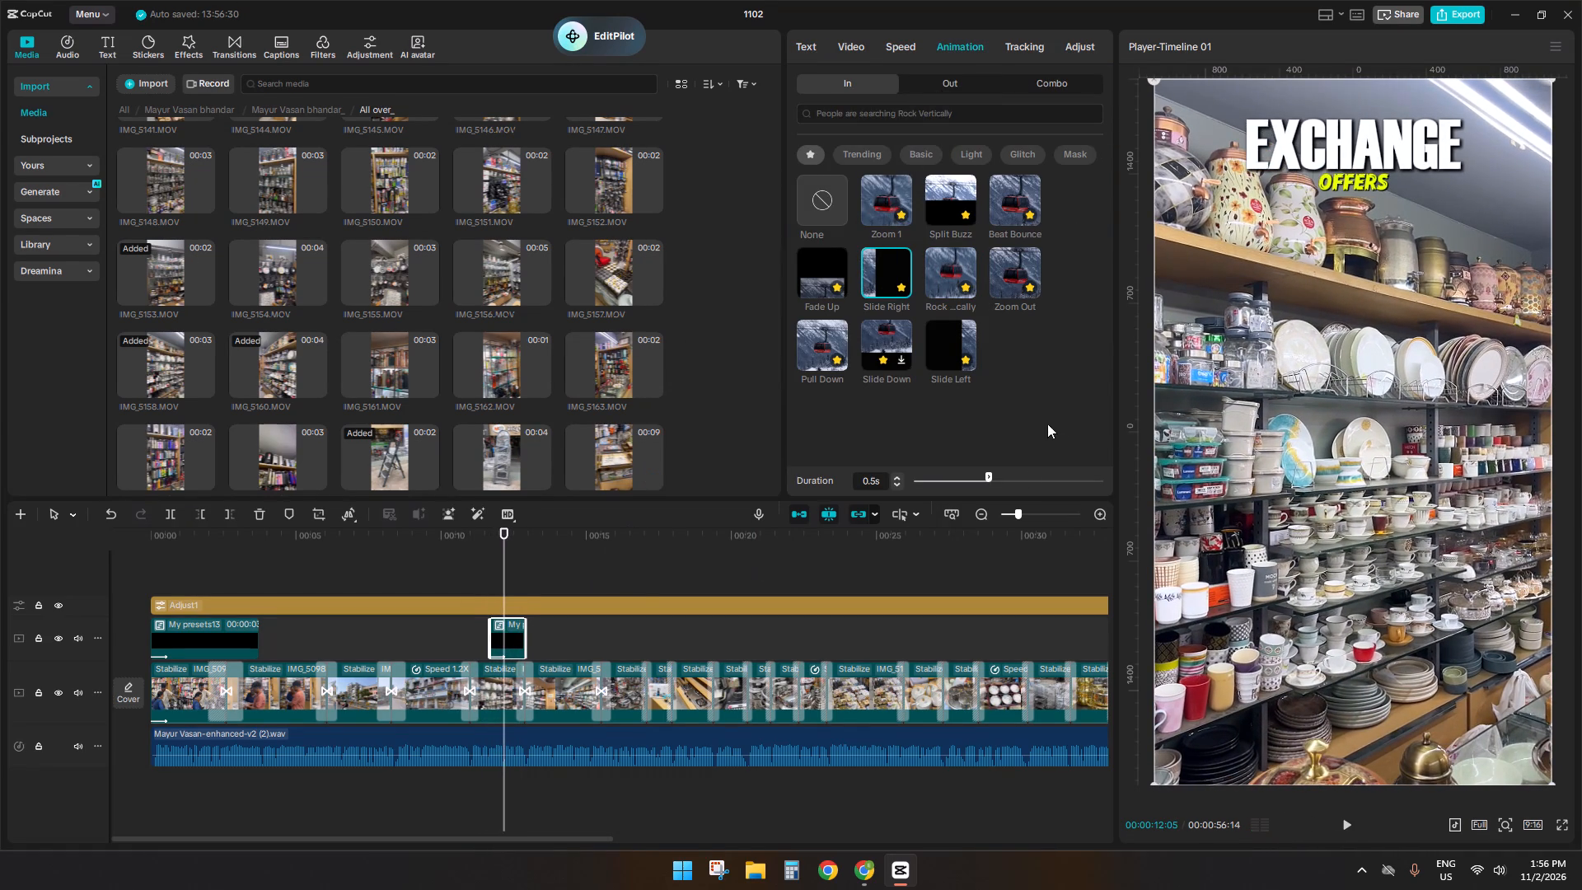
click(962, 485)
Play the EXCHANGE OFFERS section and the textless storefront stretch before it to check the animation and text timing.
key(space)
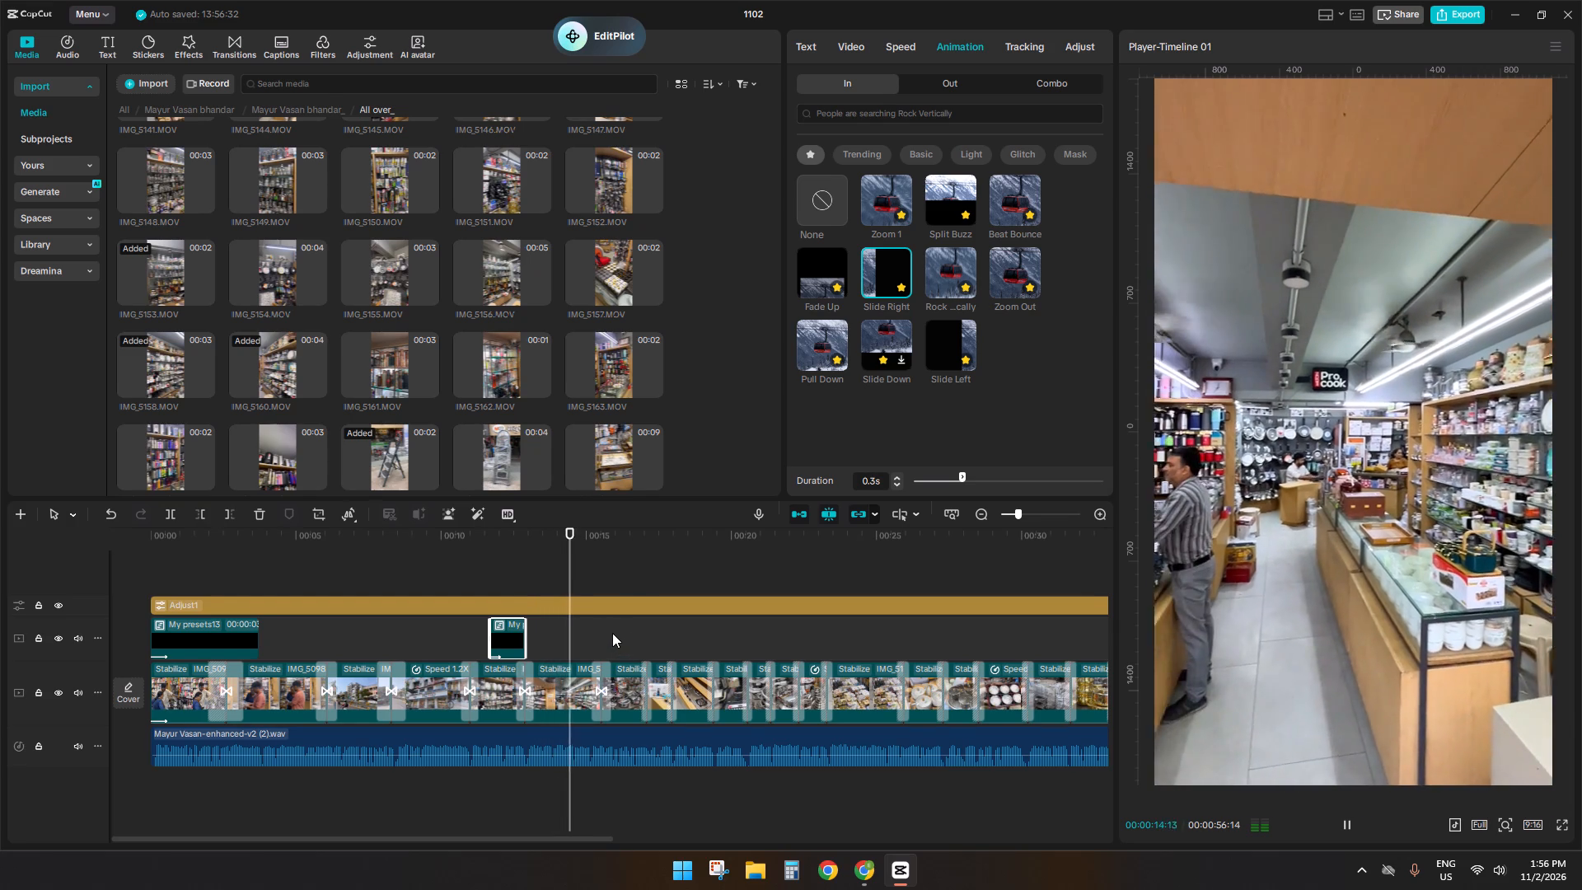
ctrl+scroll(590, 630, down, 3)
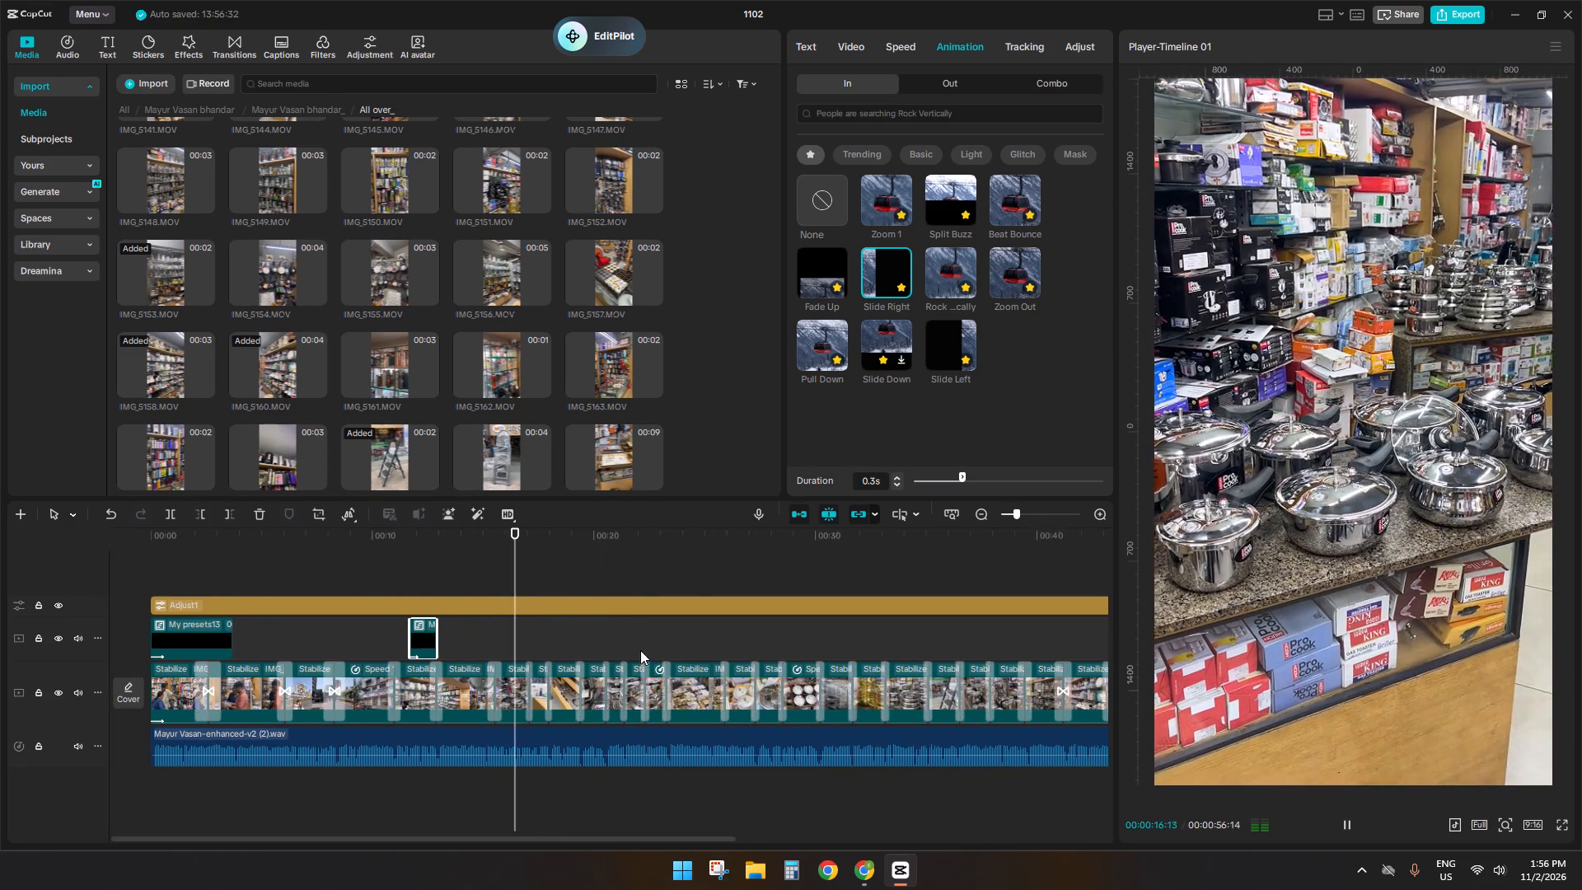
ctrl+scroll(637, 663, up, 4)
key(space)
click(485, 645)
ctrl+scroll(497, 672, down, 3)
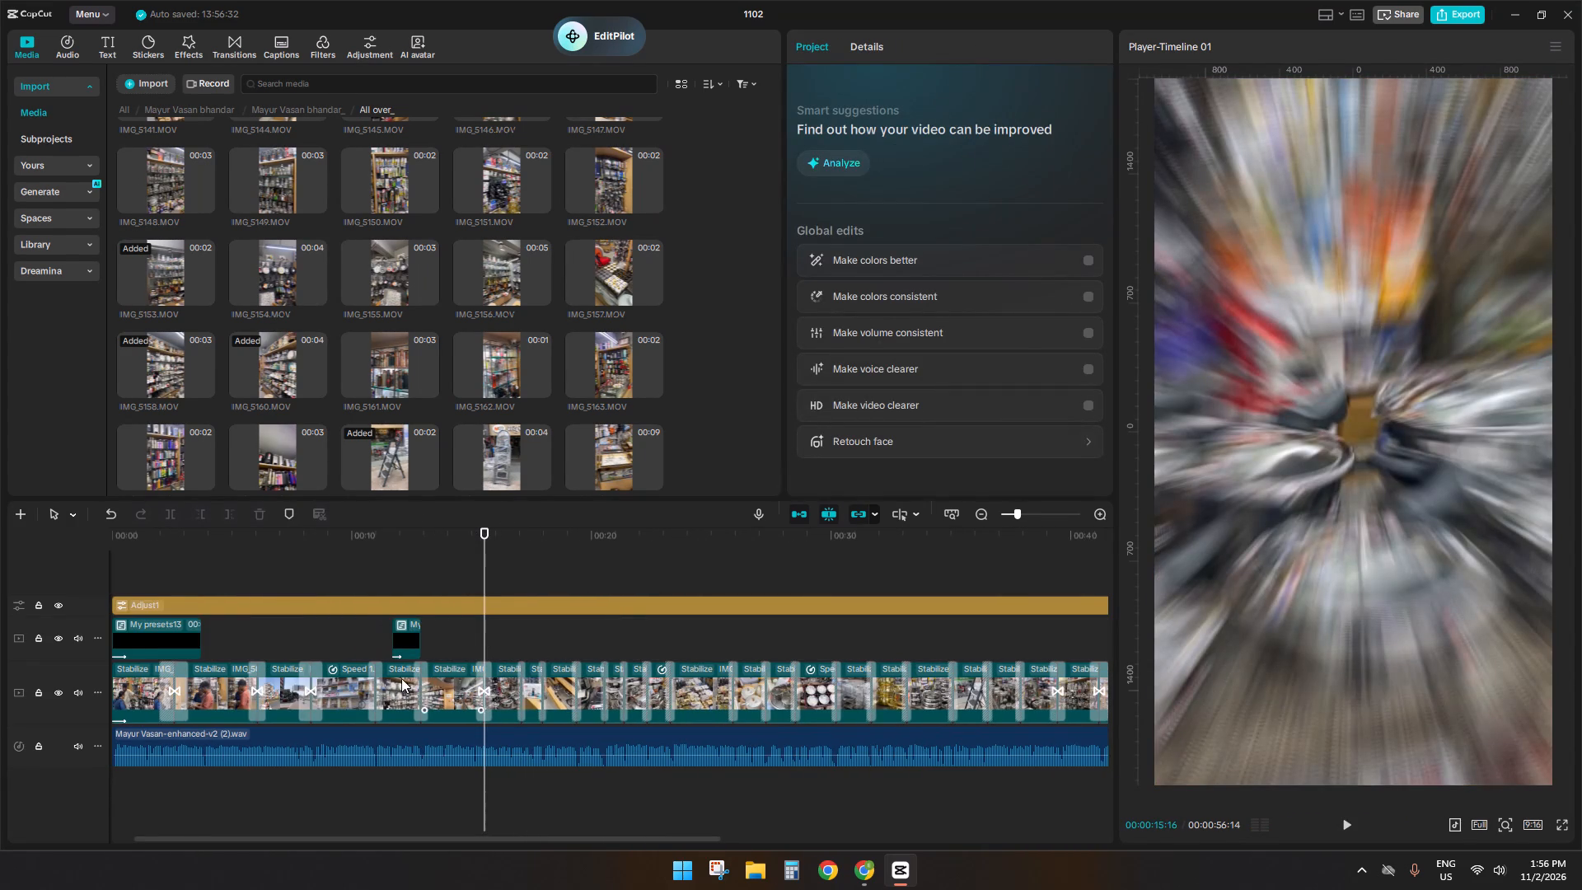
click(292, 644)
key(space)
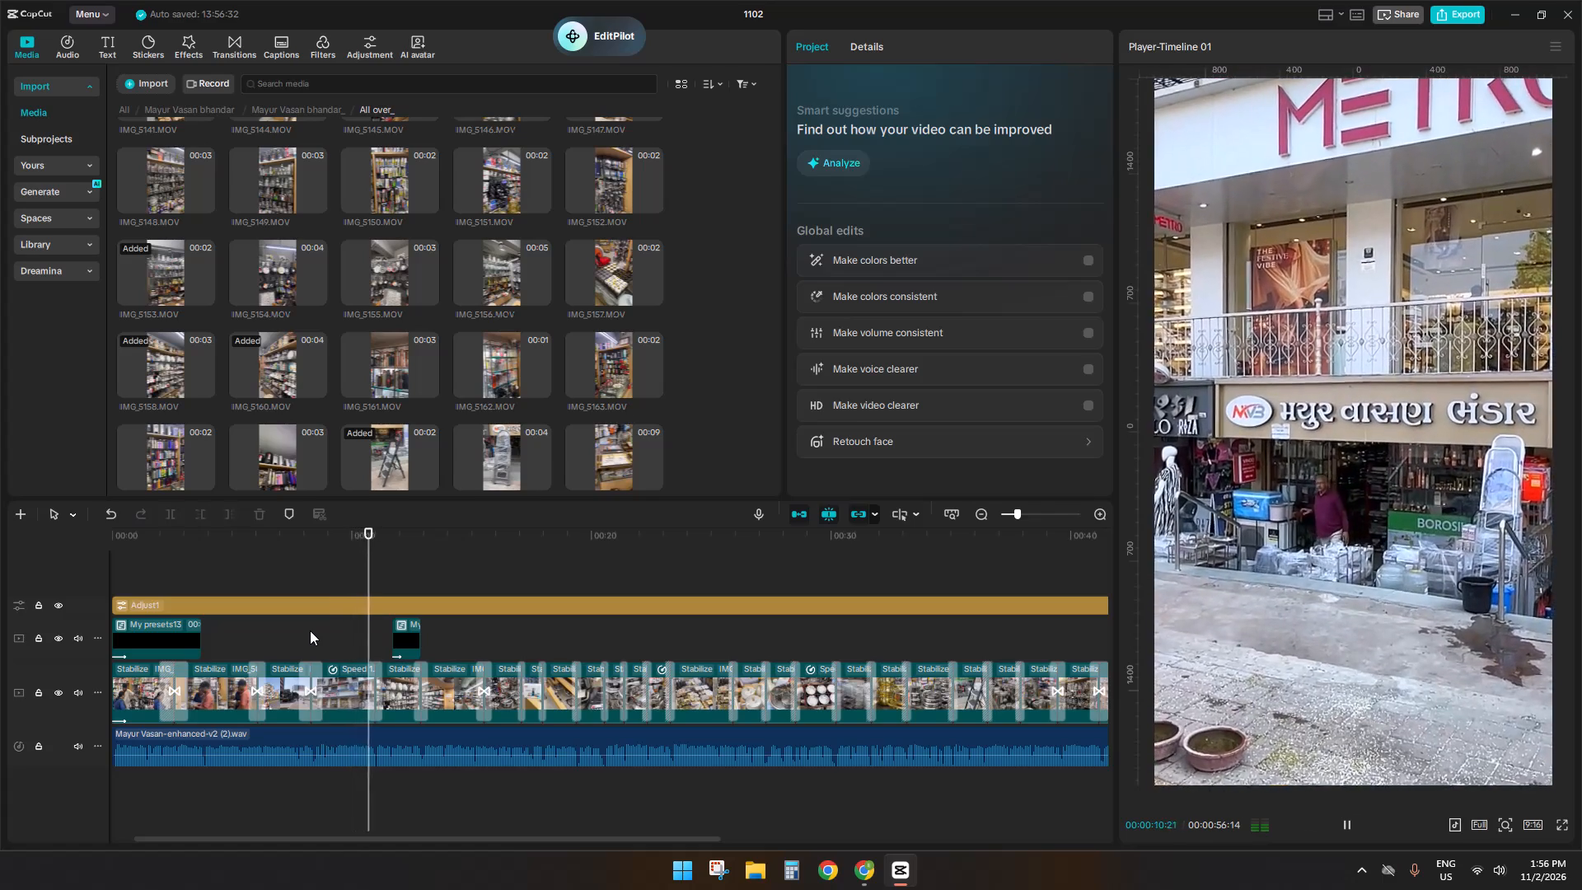
key(space)
Open the favorite text effects with the playhead at about 8 s, and switch to the ElevenLabs Gujarati transcript for the next caption.
click(310, 630)
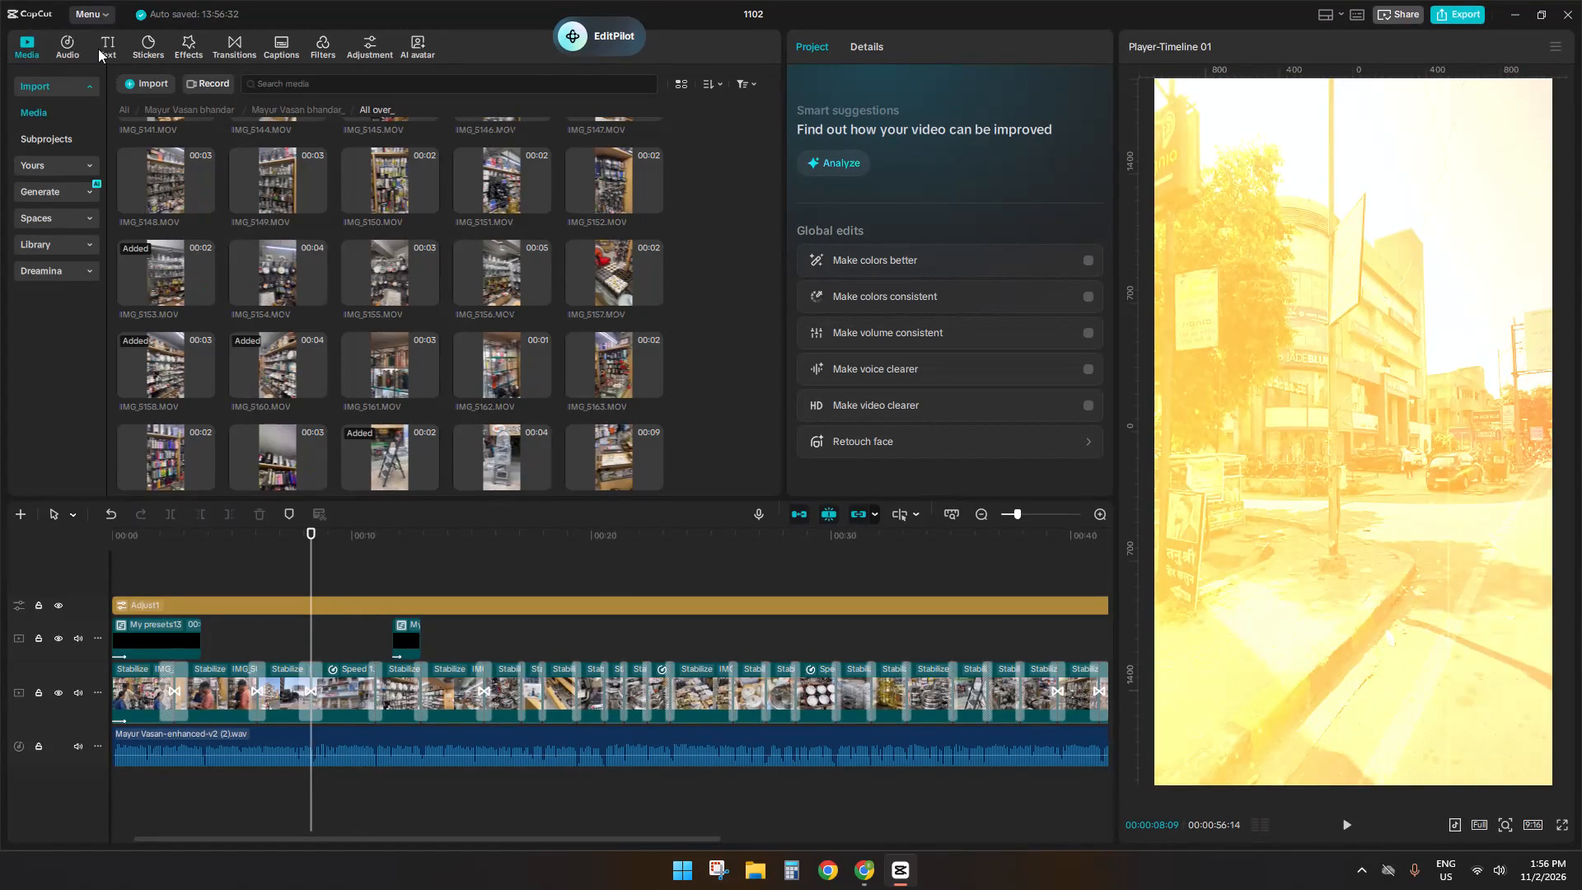
click(98, 49)
click(60, 138)
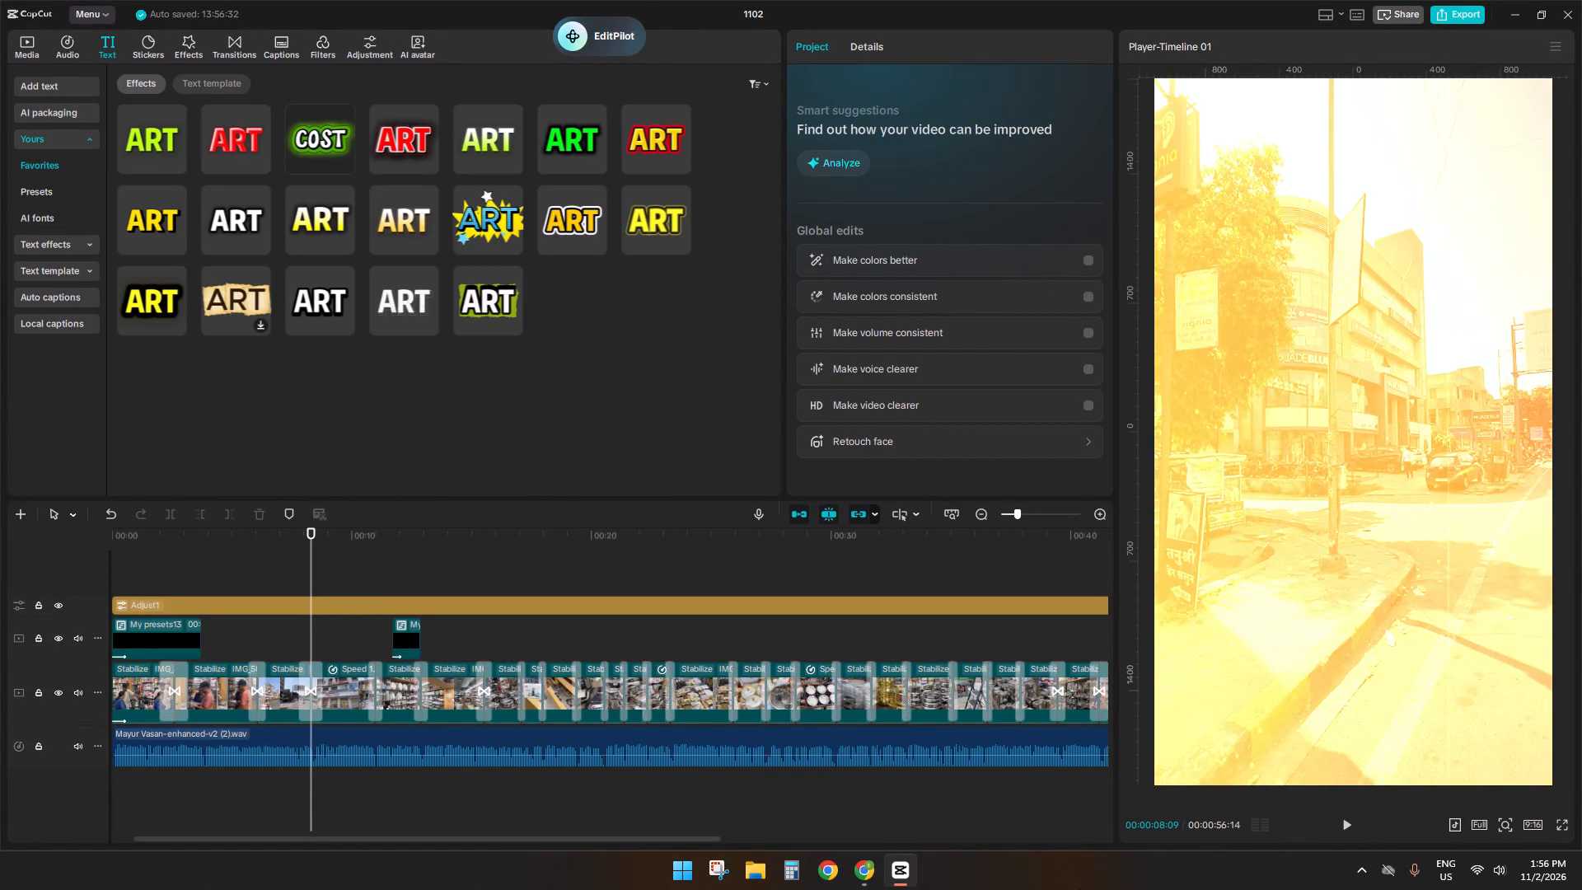
click(1565, 7)
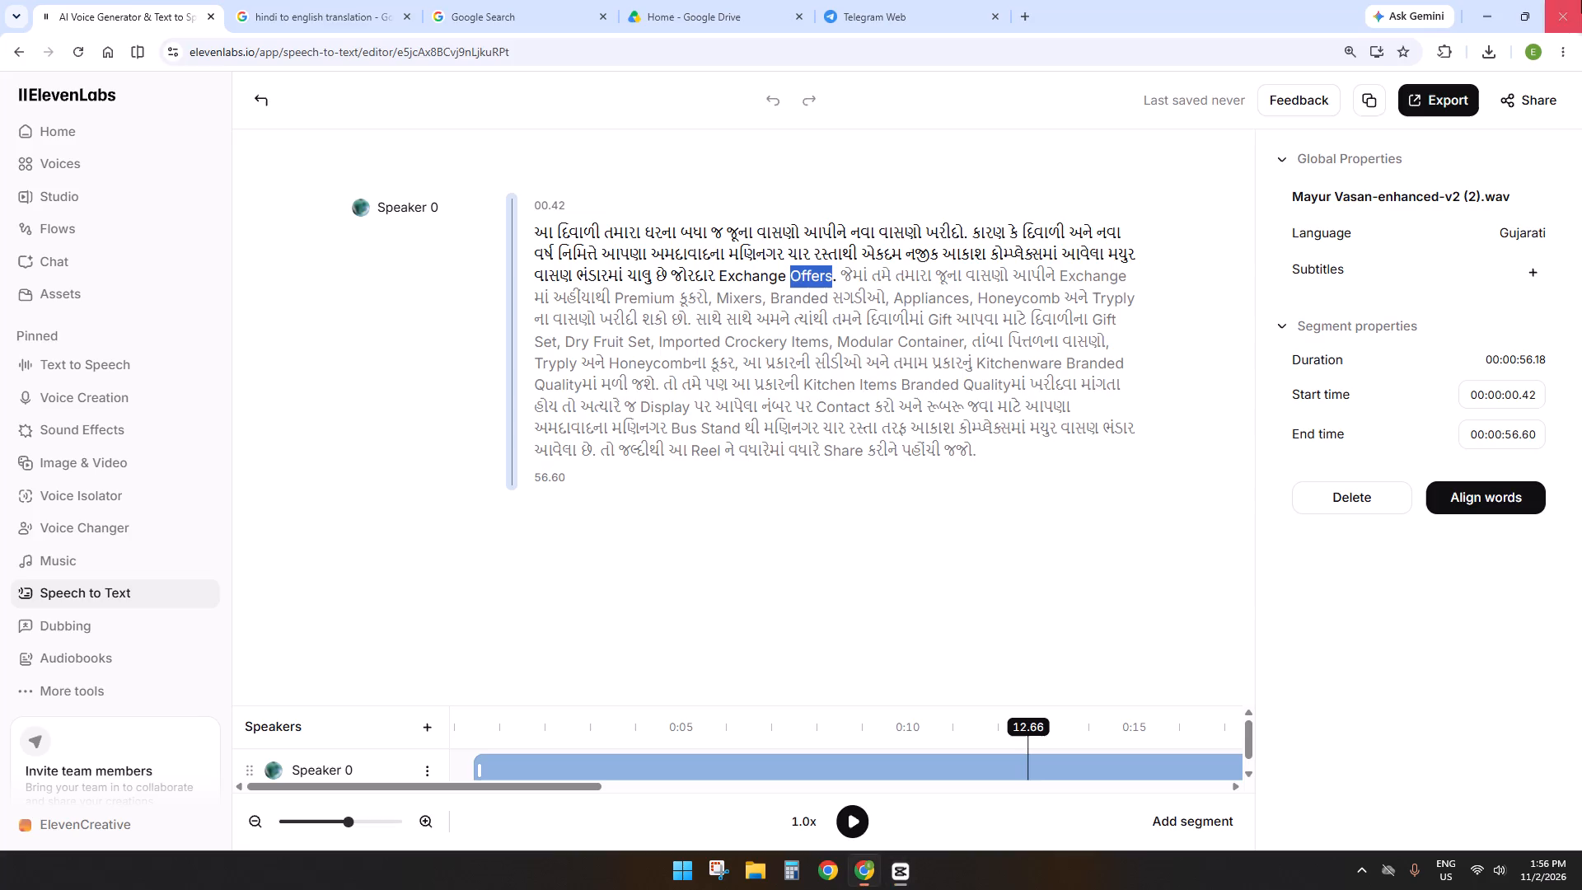
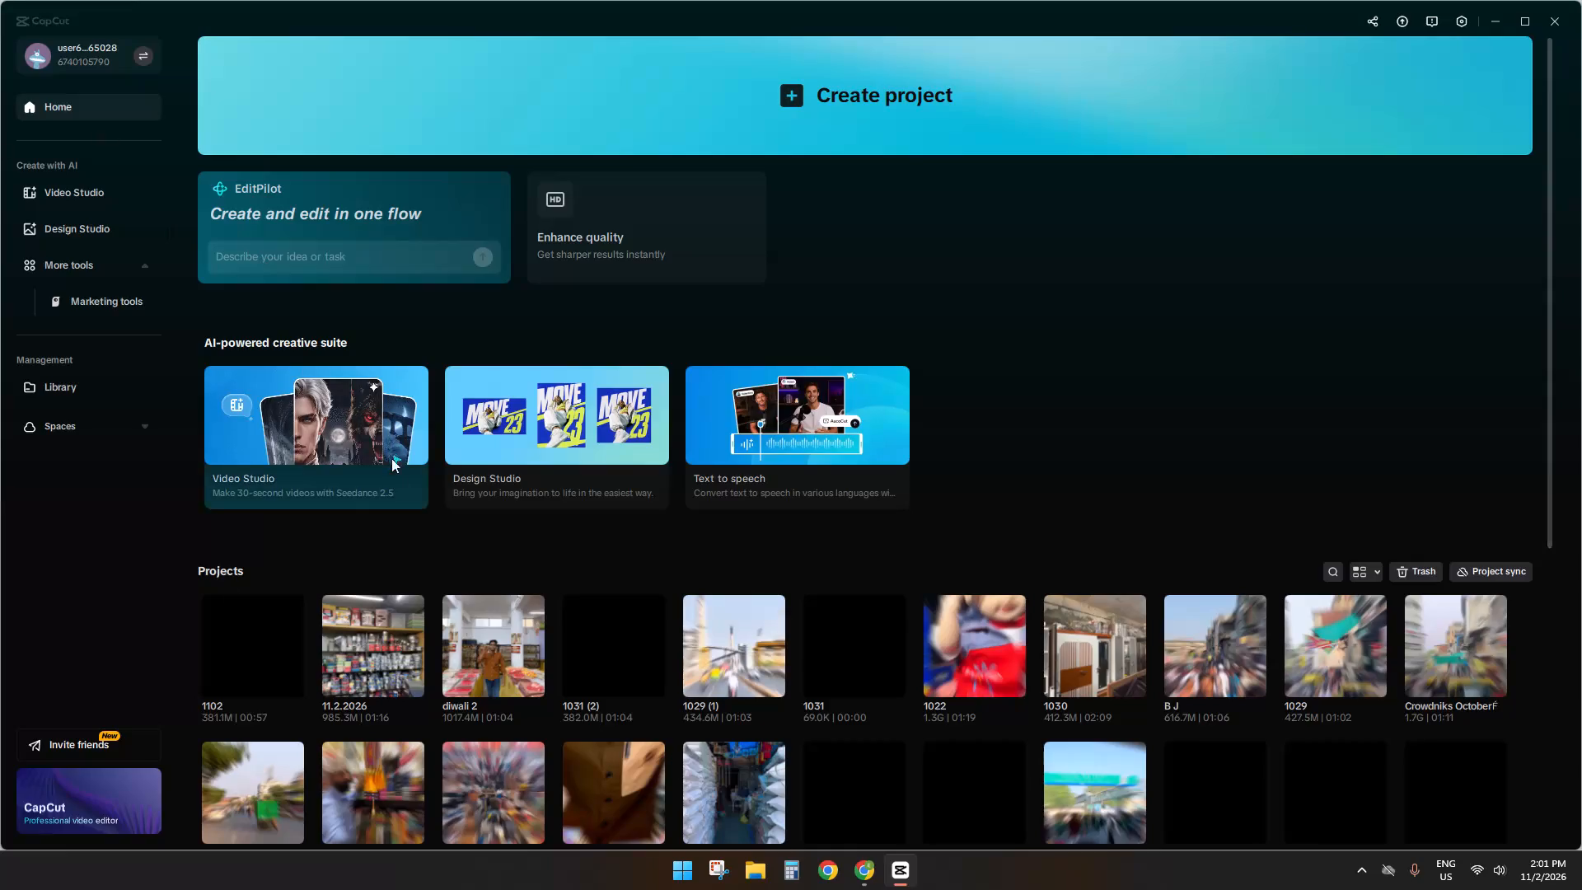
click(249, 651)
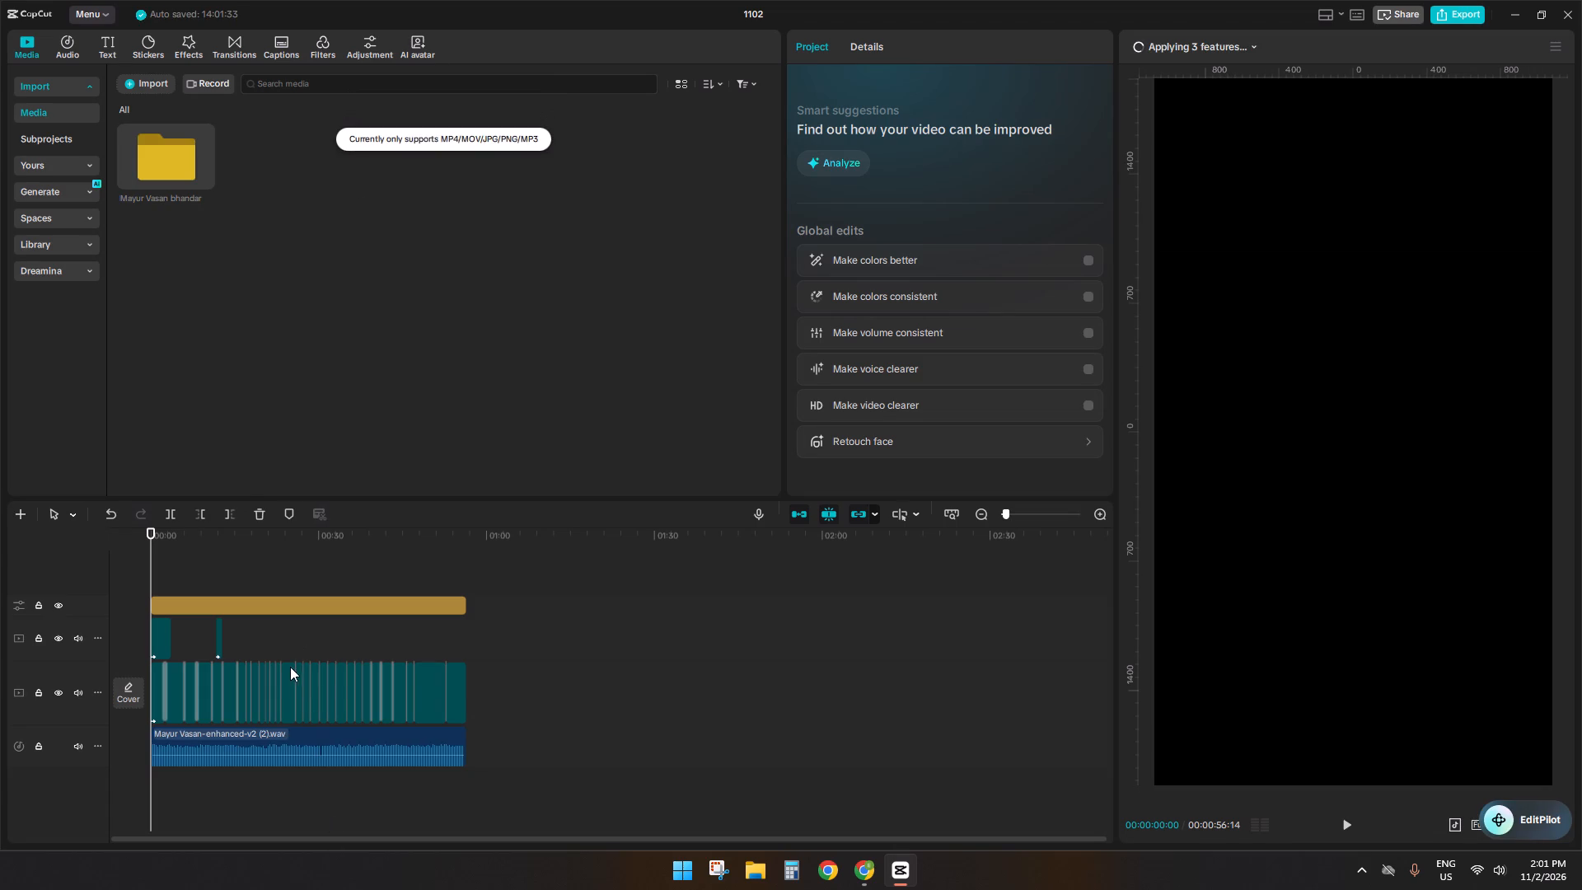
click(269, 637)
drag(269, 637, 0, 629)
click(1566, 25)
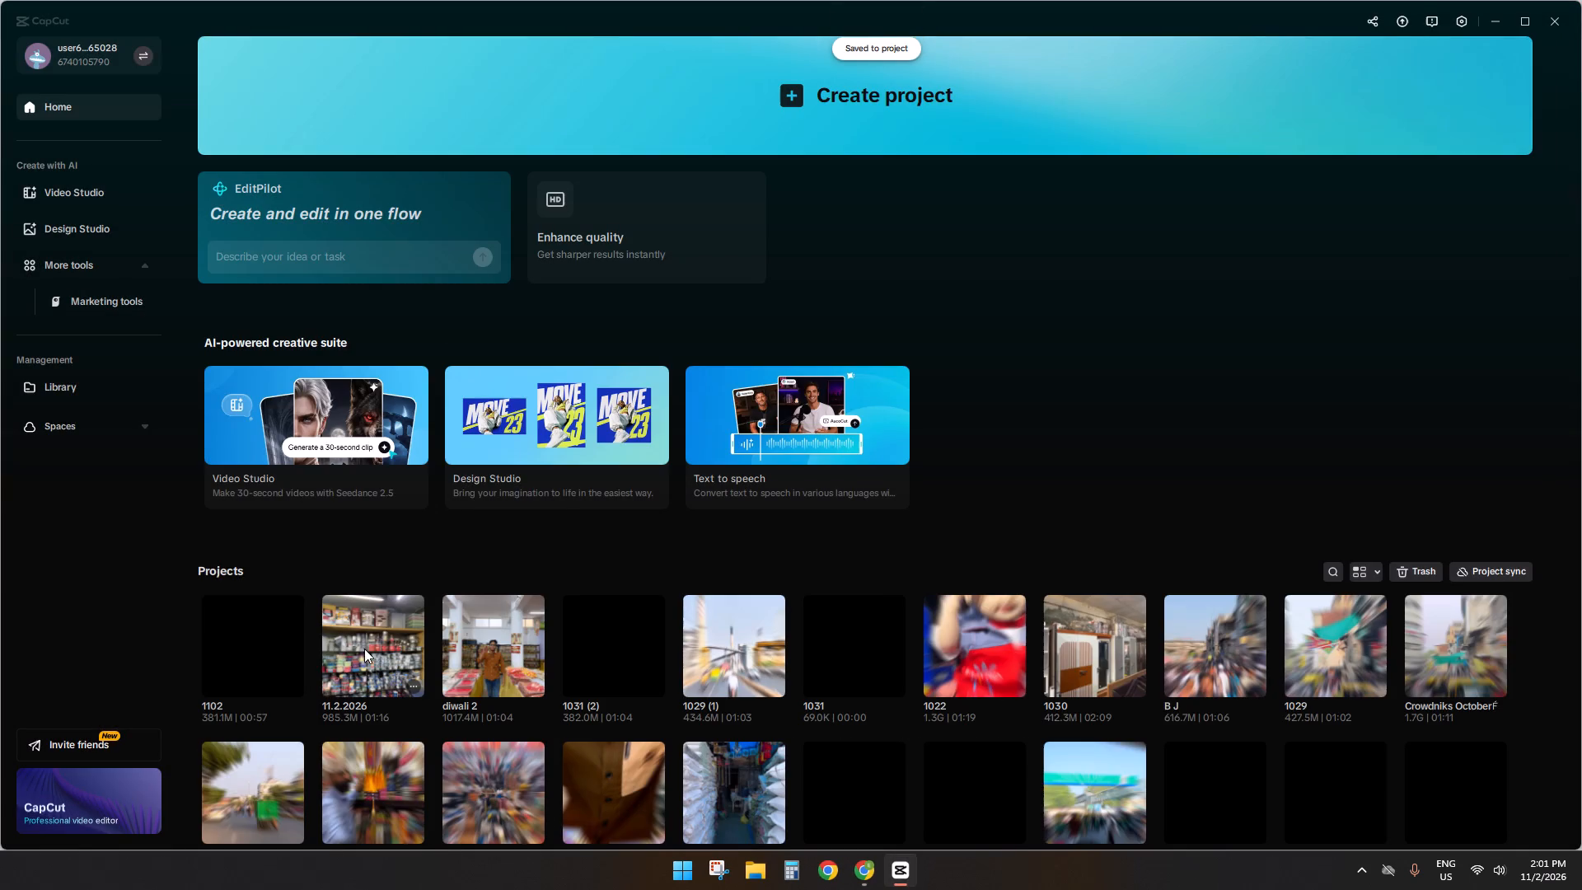
Open the 11.2.2026 project, look over the Raj Motor Accessories timeline and its on-screen text, and close the project.
click(359, 644)
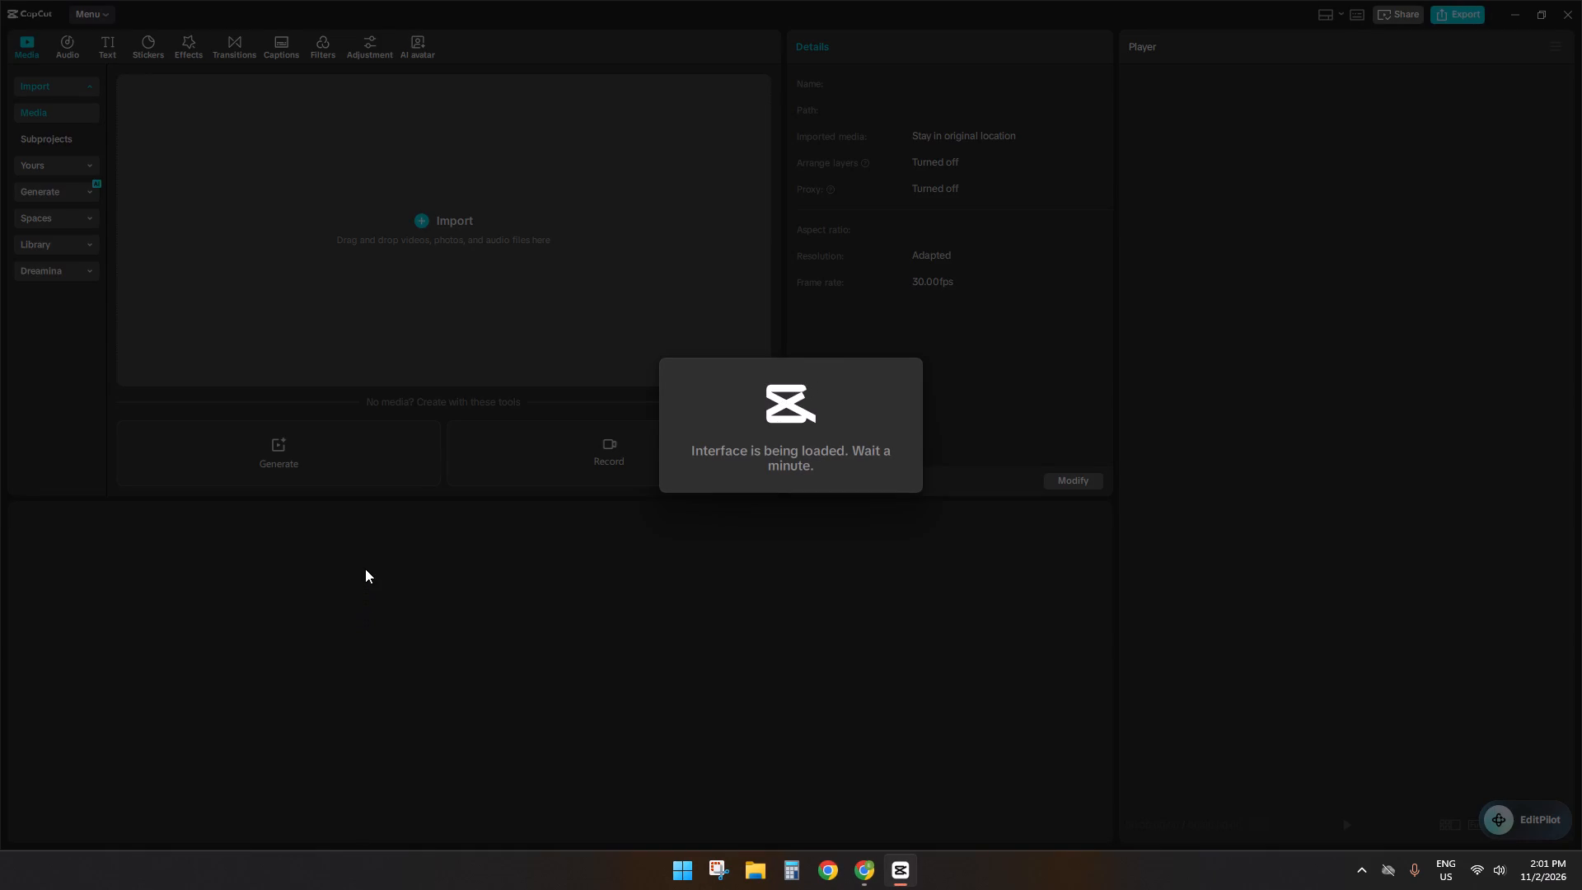
scroll(357, 688, up, 1)
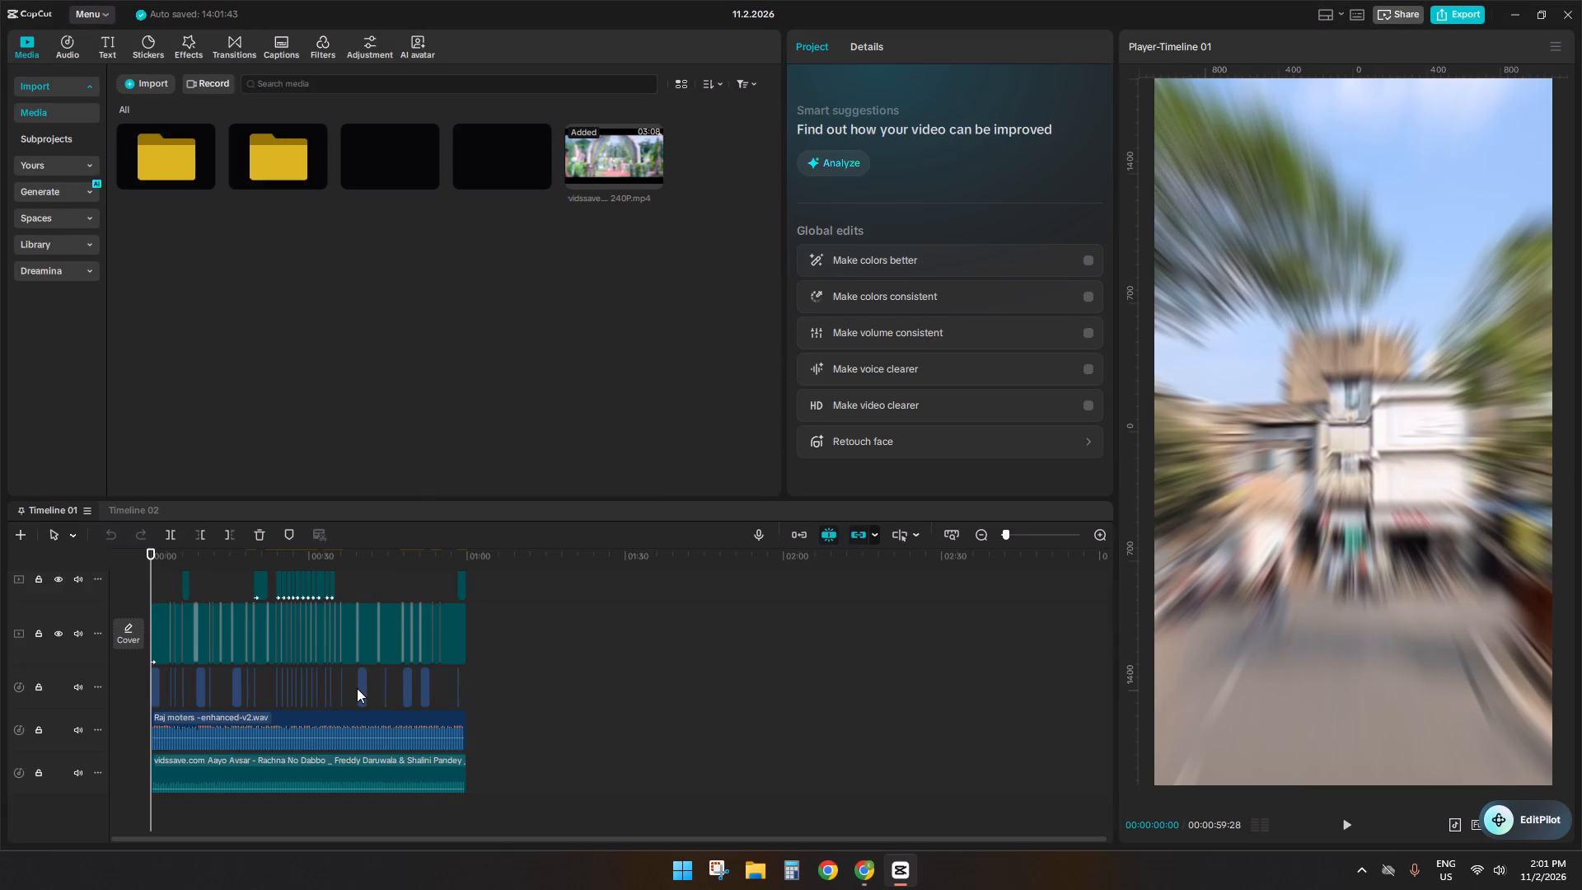
scroll(357, 688, up, 3)
scroll(355, 710, down, 1)
scroll(355, 710, up, 3)
key(space)
click(297, 654)
key(space)
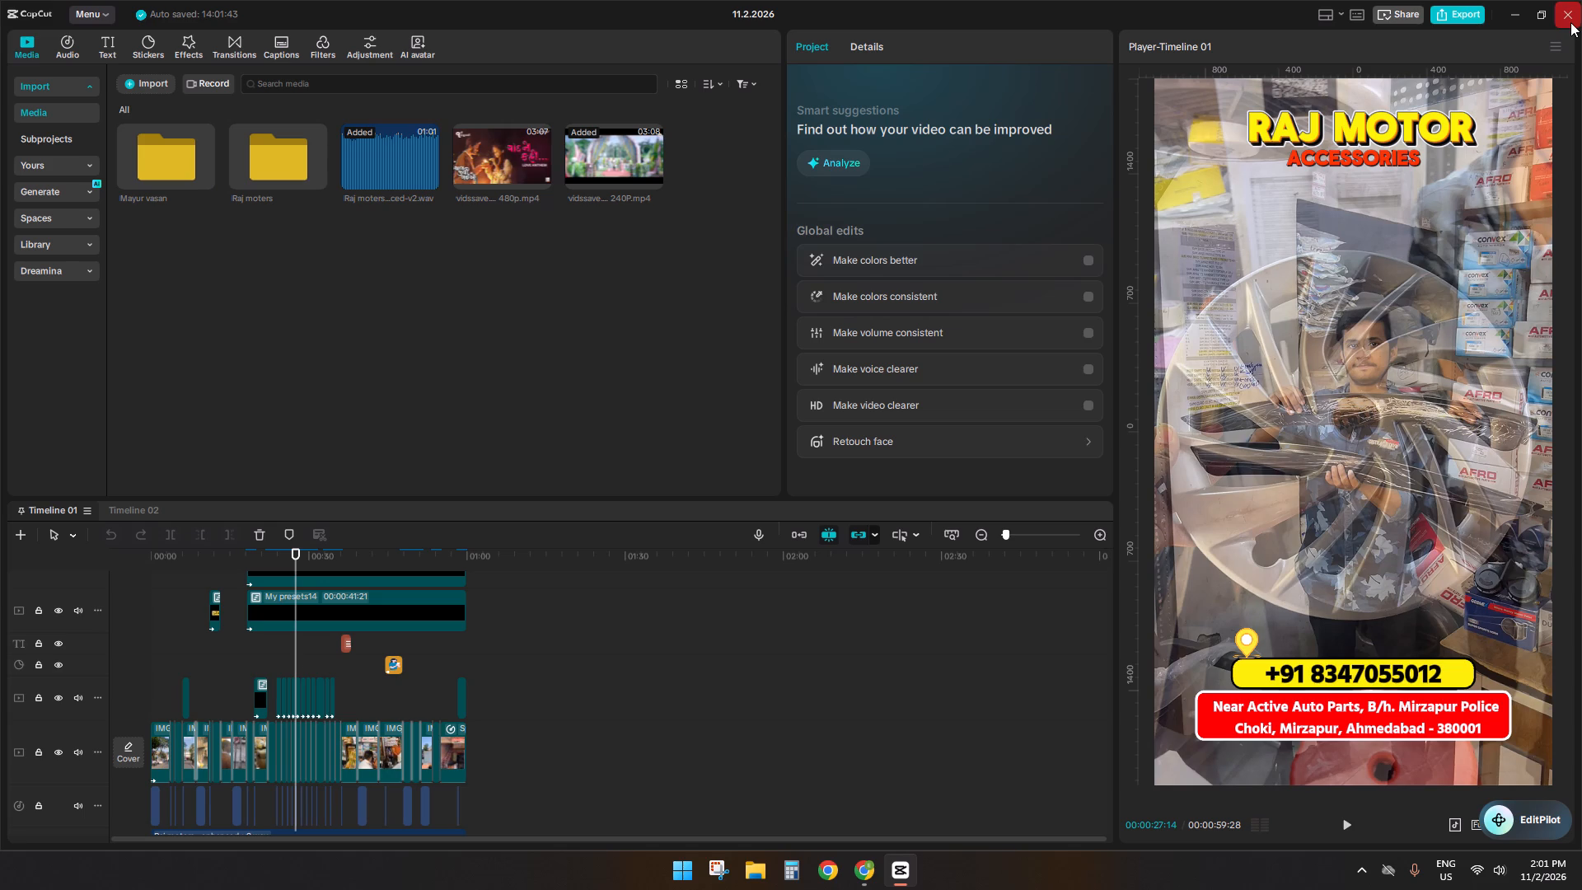
click(1570, 22)
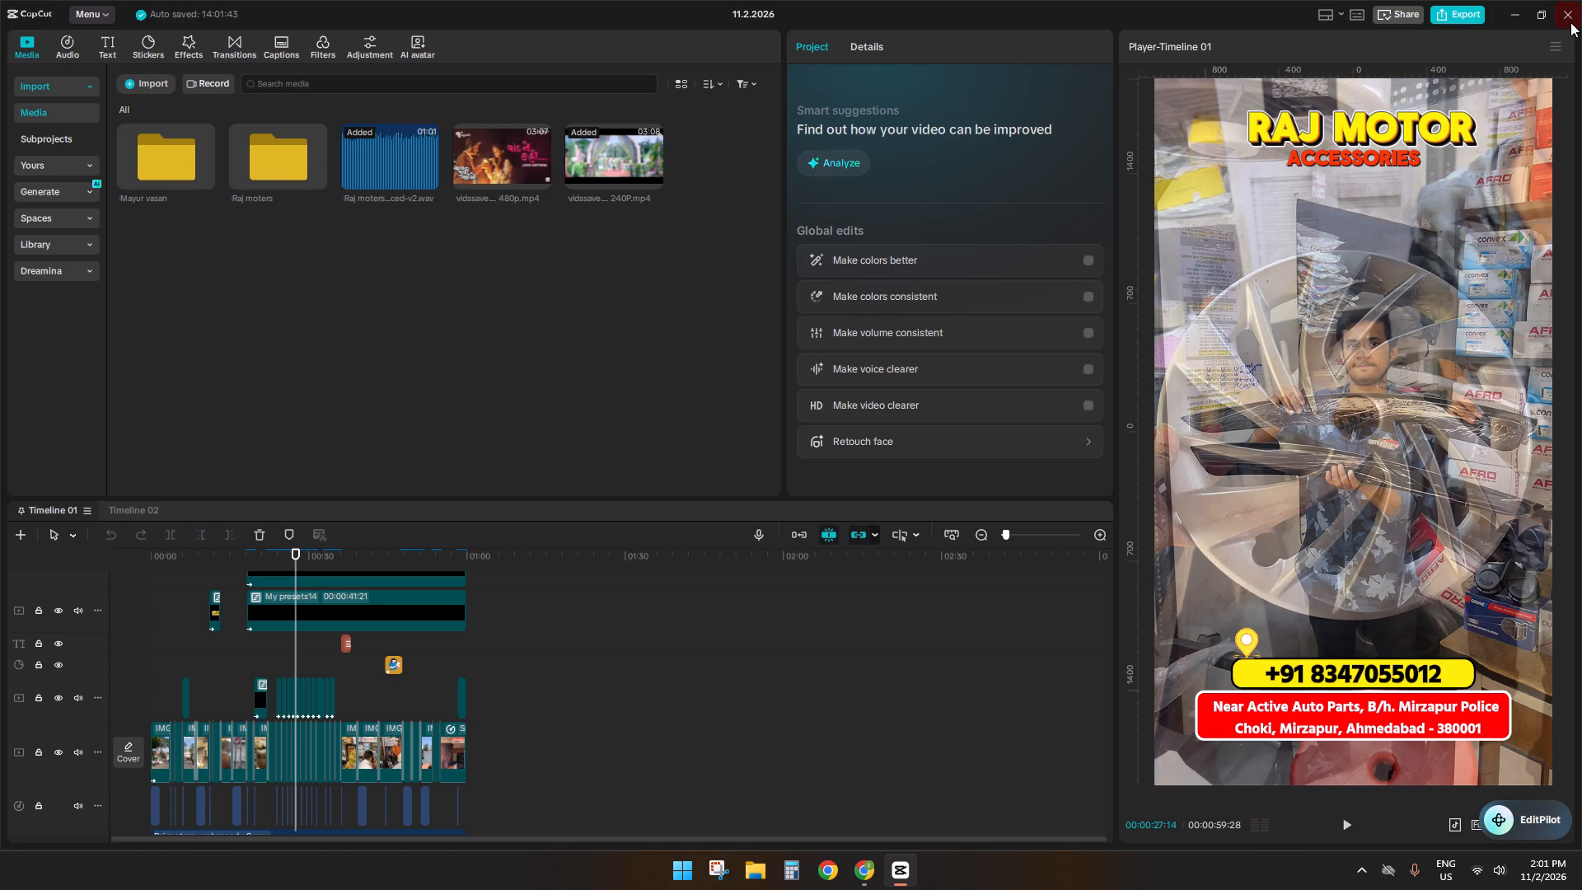
click(1570, 22)
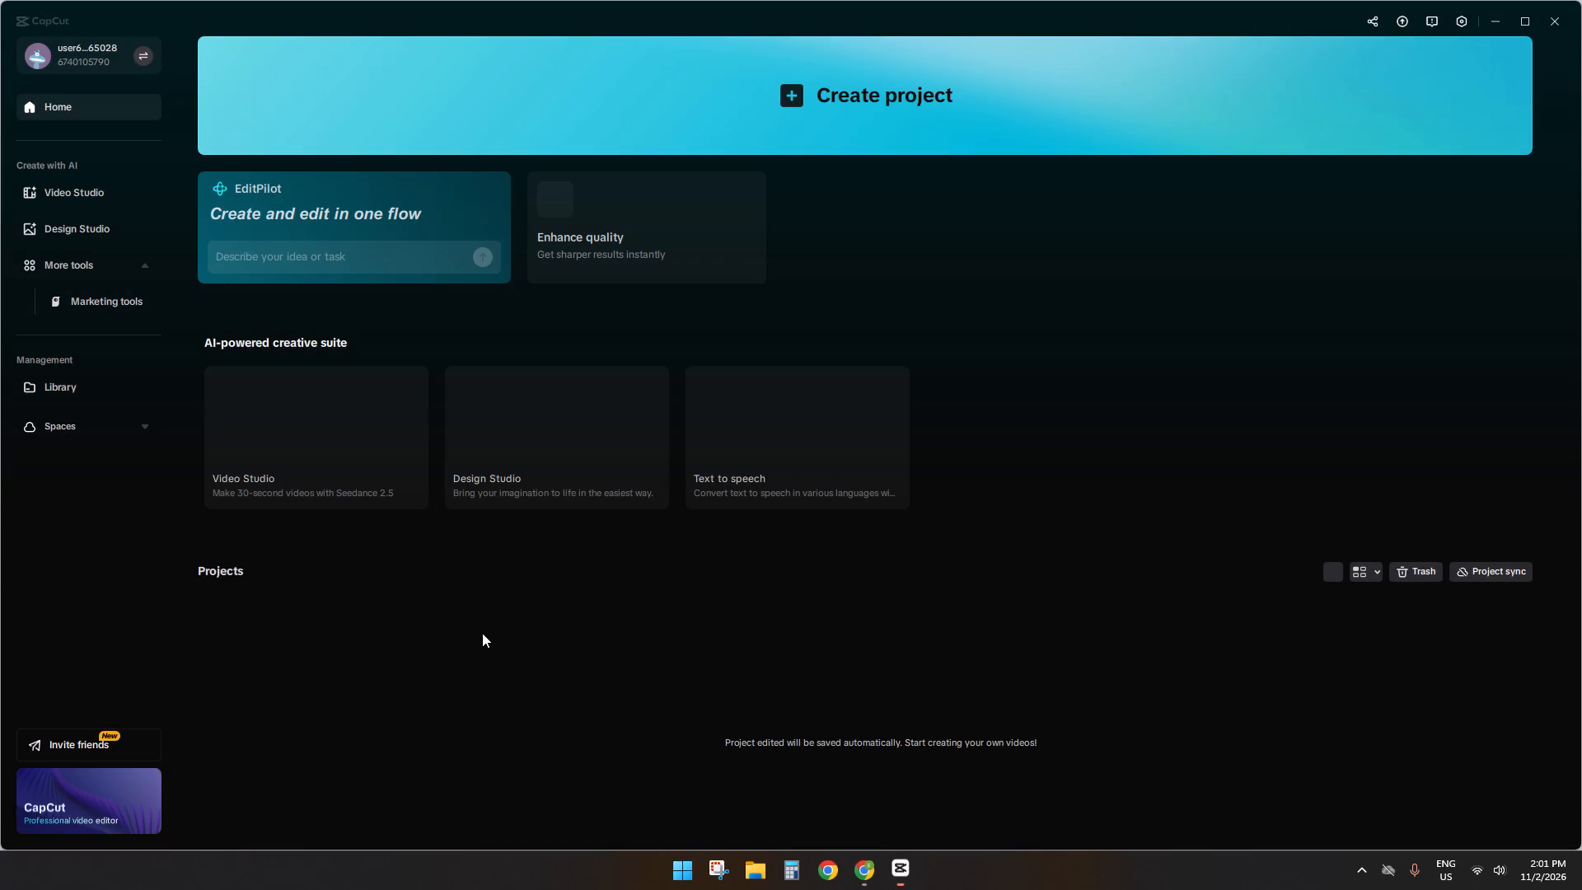
Open the 1102 project and play its opening section from the beginning.
click(384, 644)
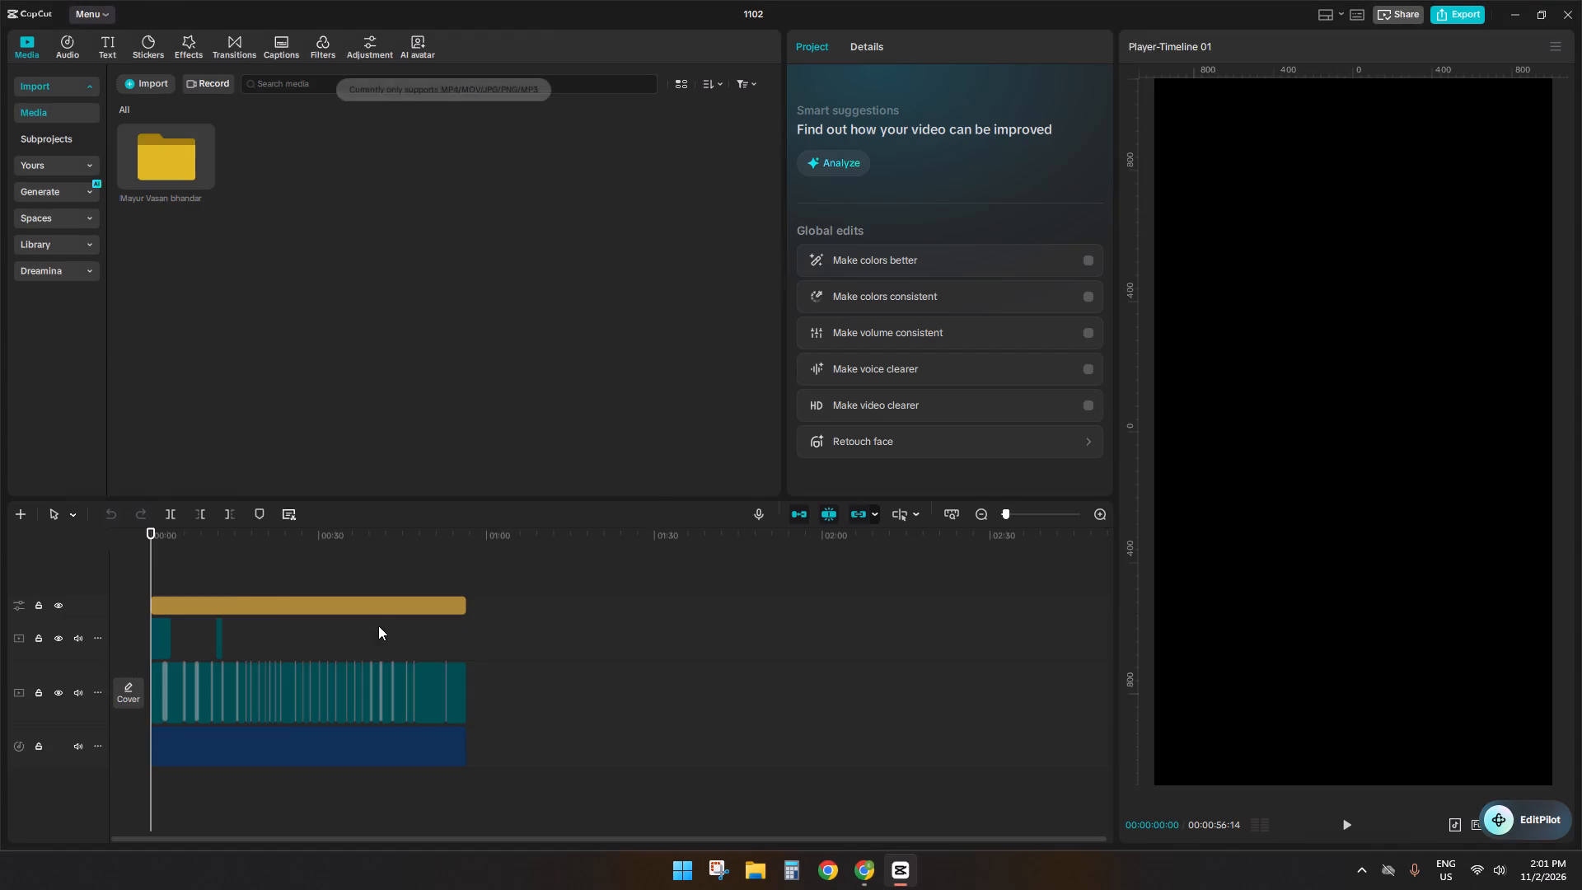
click(218, 575)
drag(218, 575, 21, 578)
key(space)
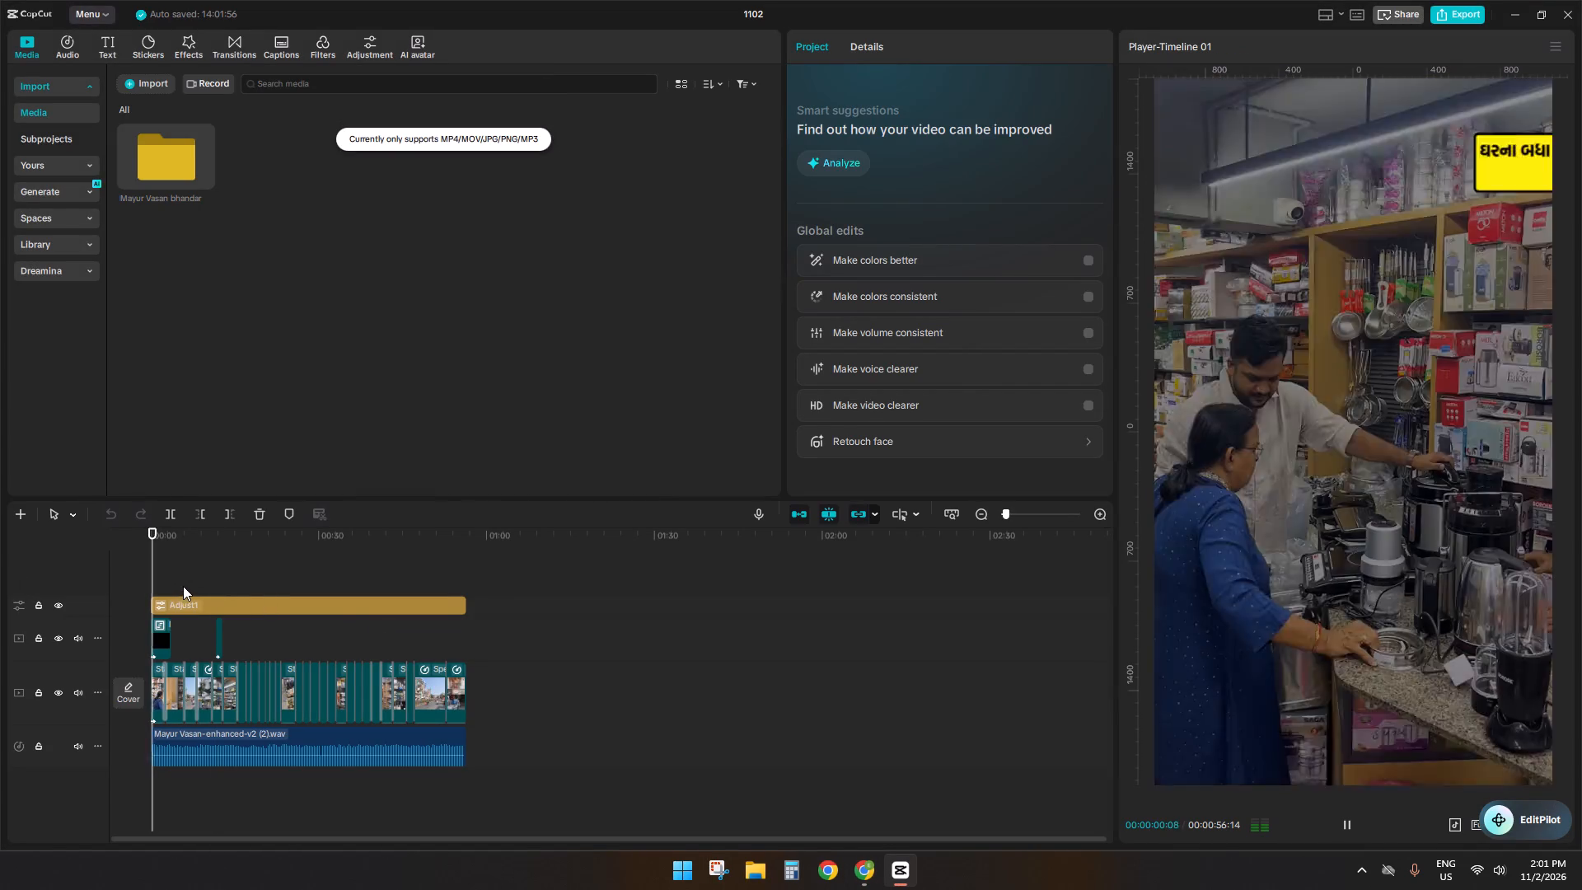
ctrl+scroll(227, 638, up, 15)
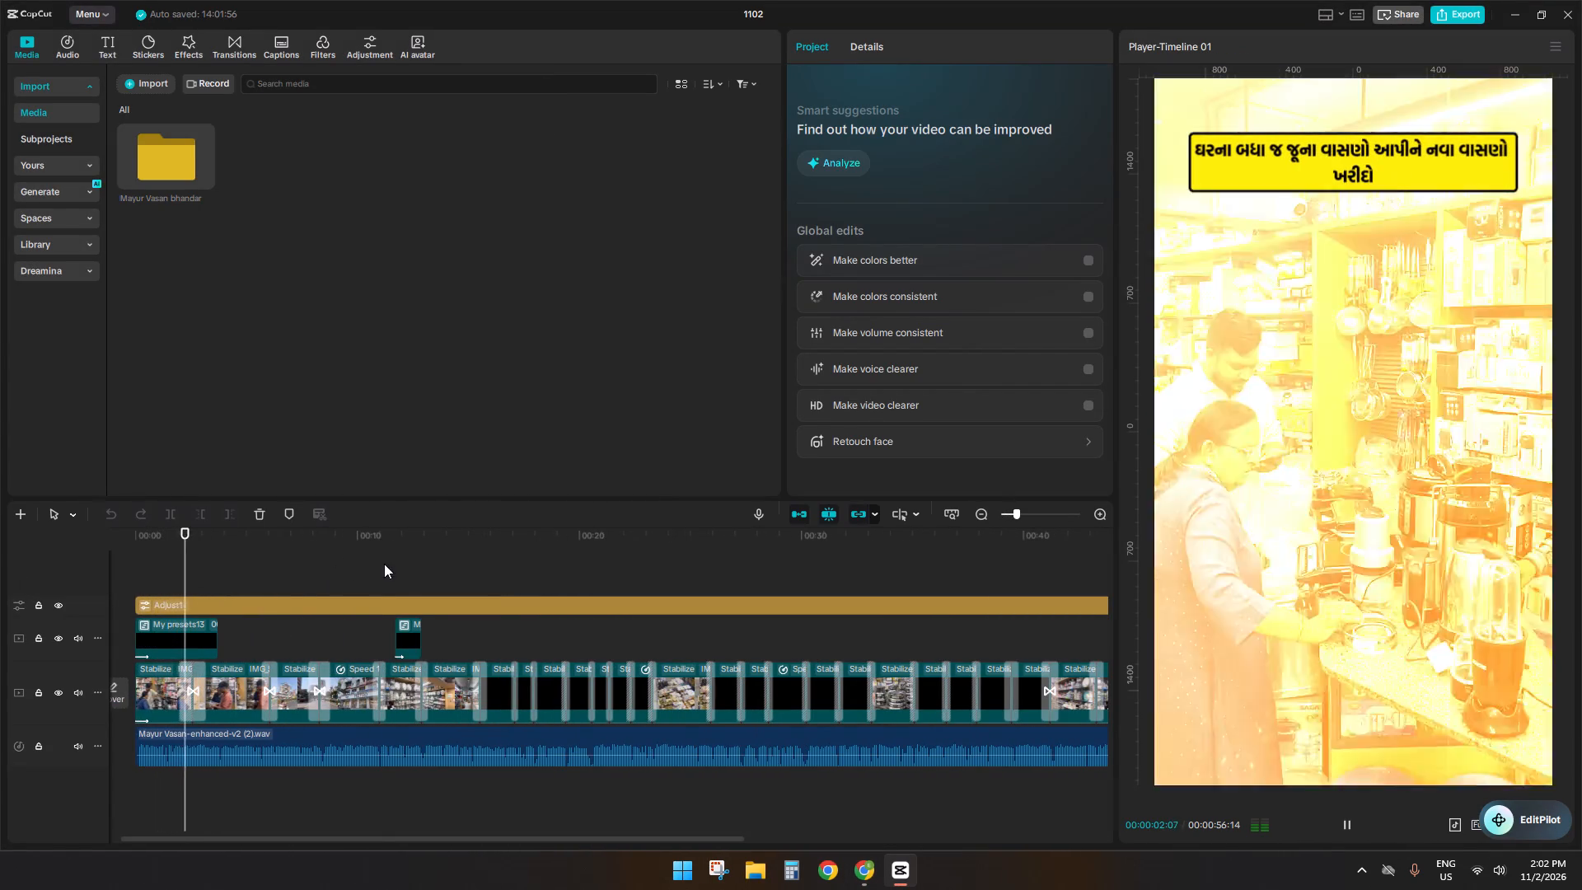
Play the EXCHANGE OFFERS section at about 12 s several times to check the text against the voice-over.
click(384, 564)
key(space)
ctrl+scroll(442, 626, up, 8)
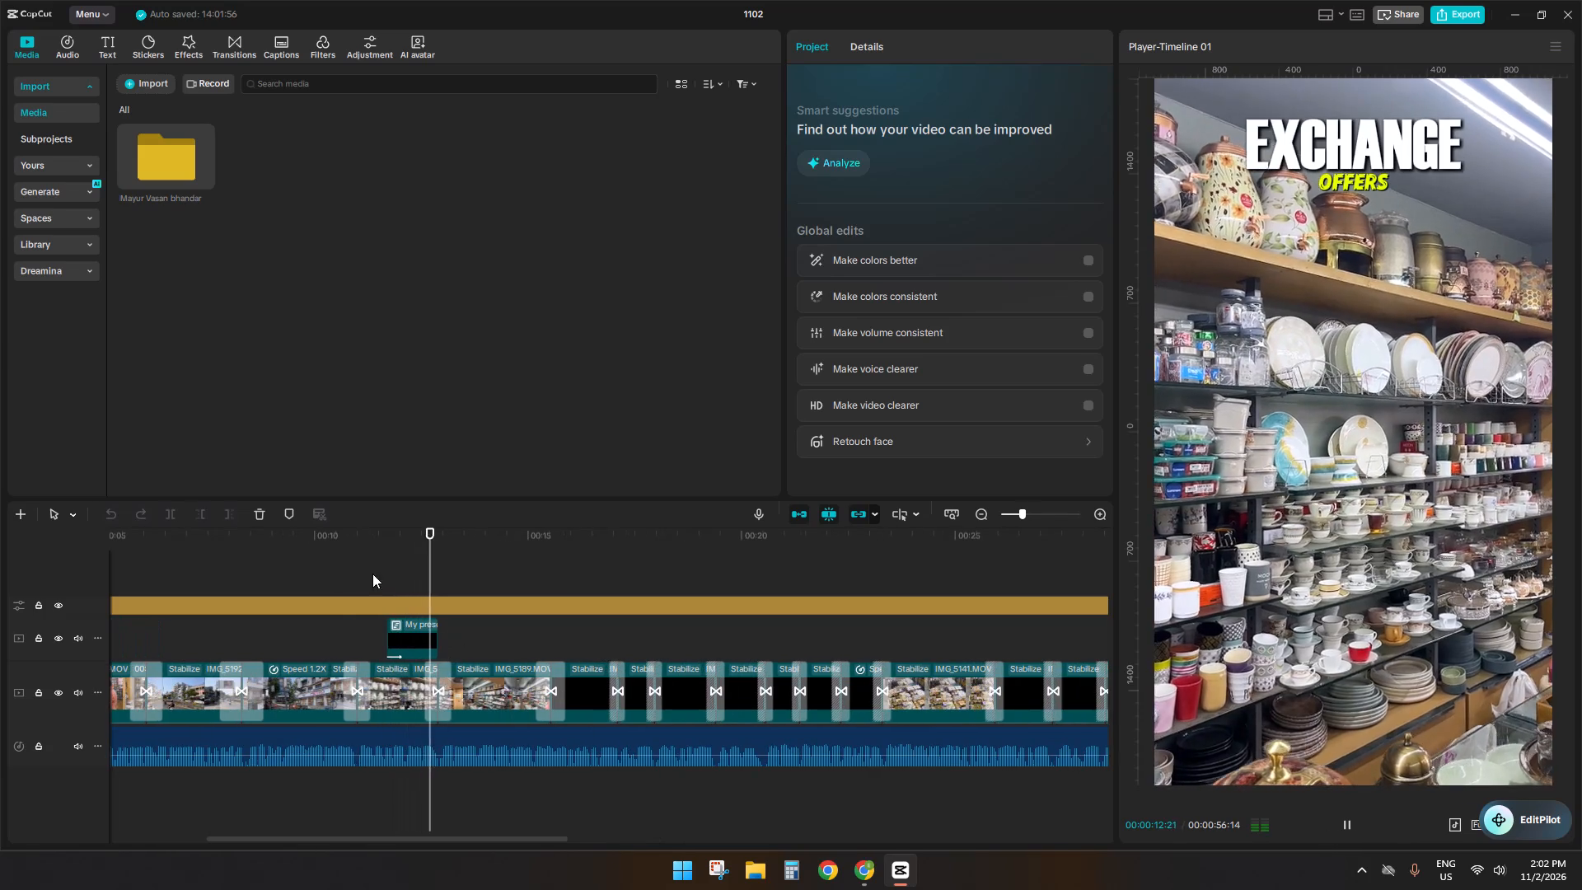
click(368, 566)
key(space)
key(space)
key(space)
key(space)
key(space)
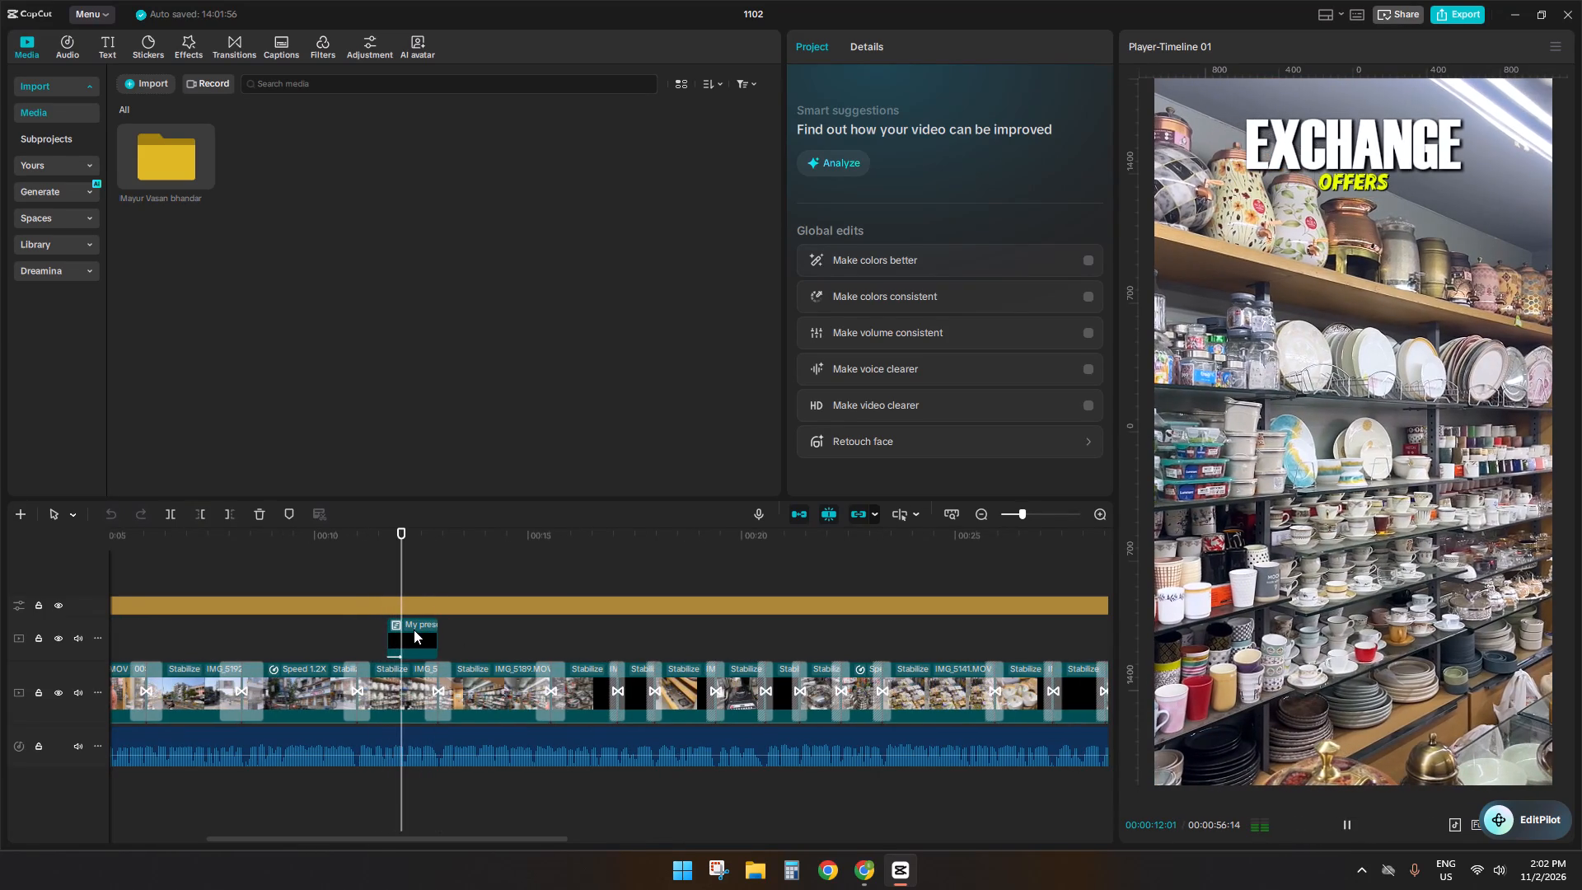
key(space)
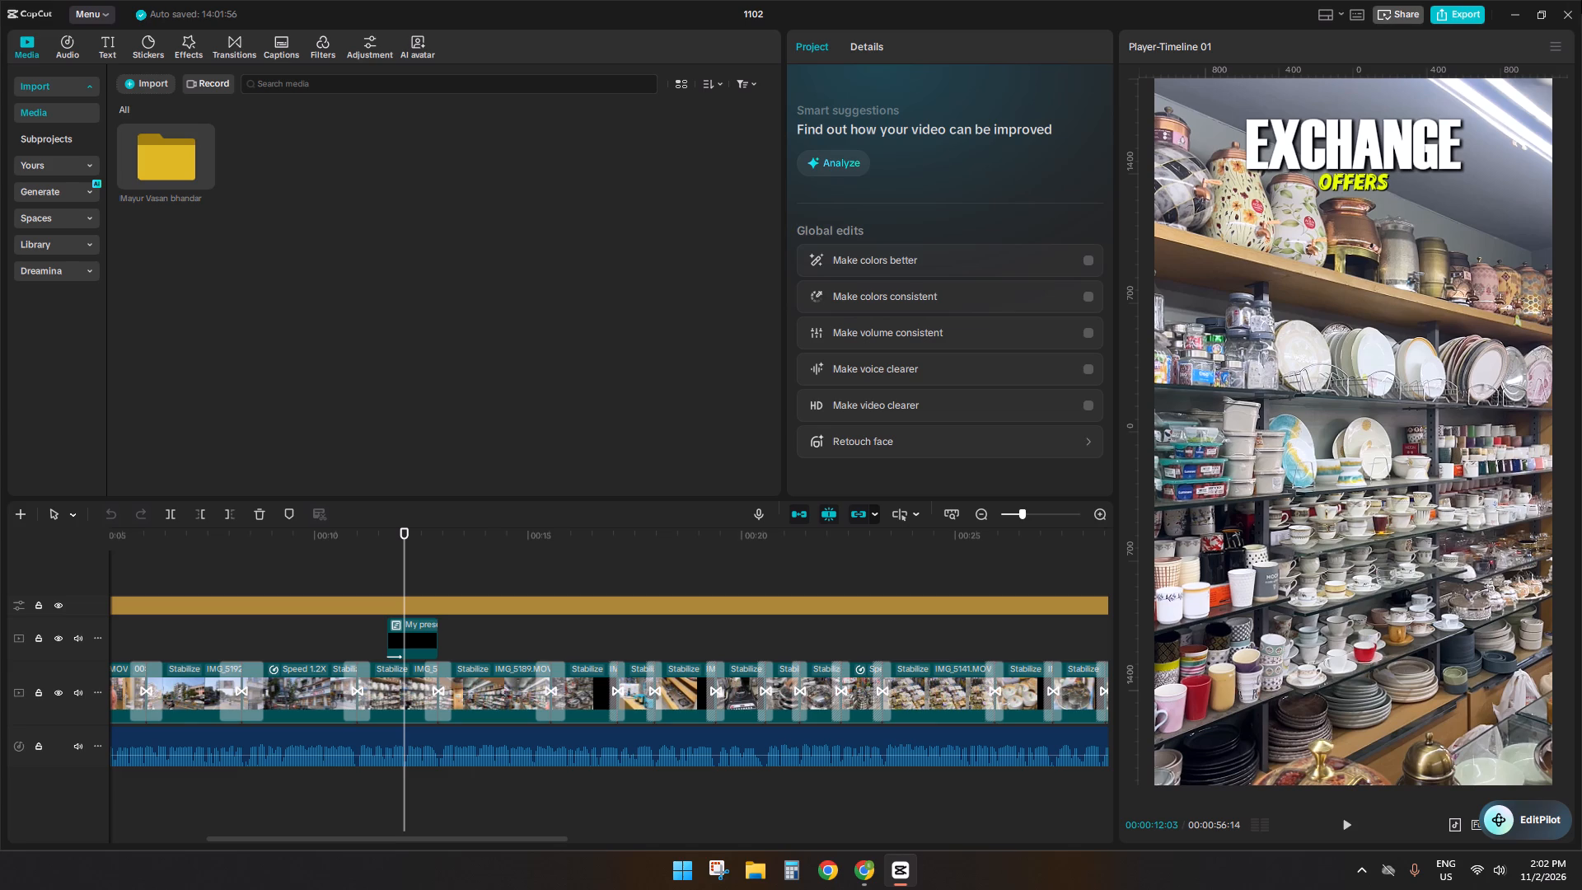
click(376, 557)
key(space)
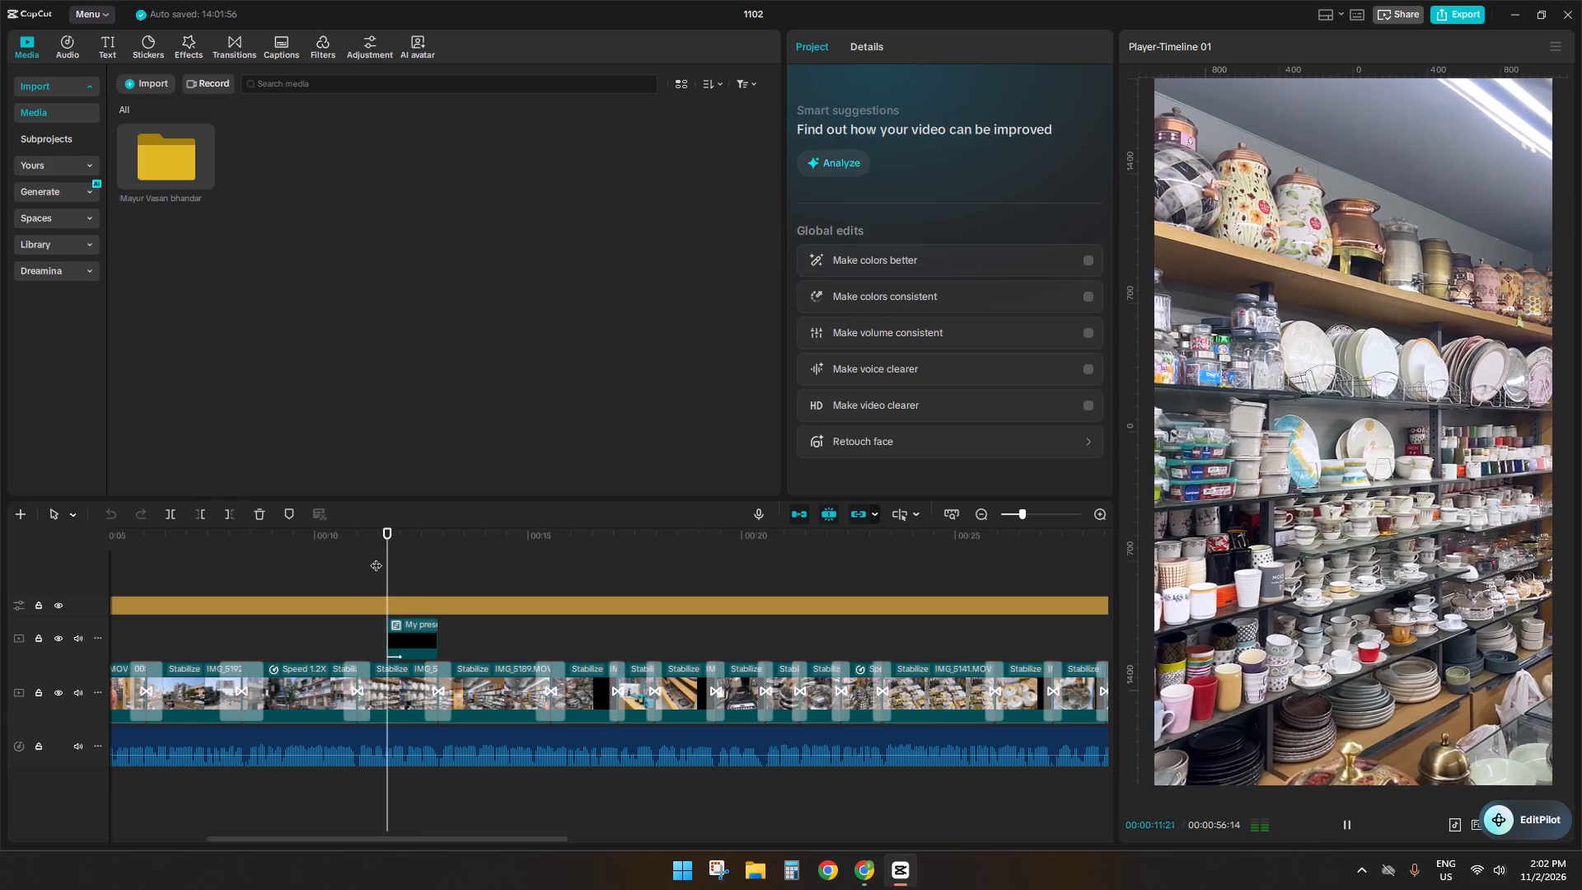
key(space)
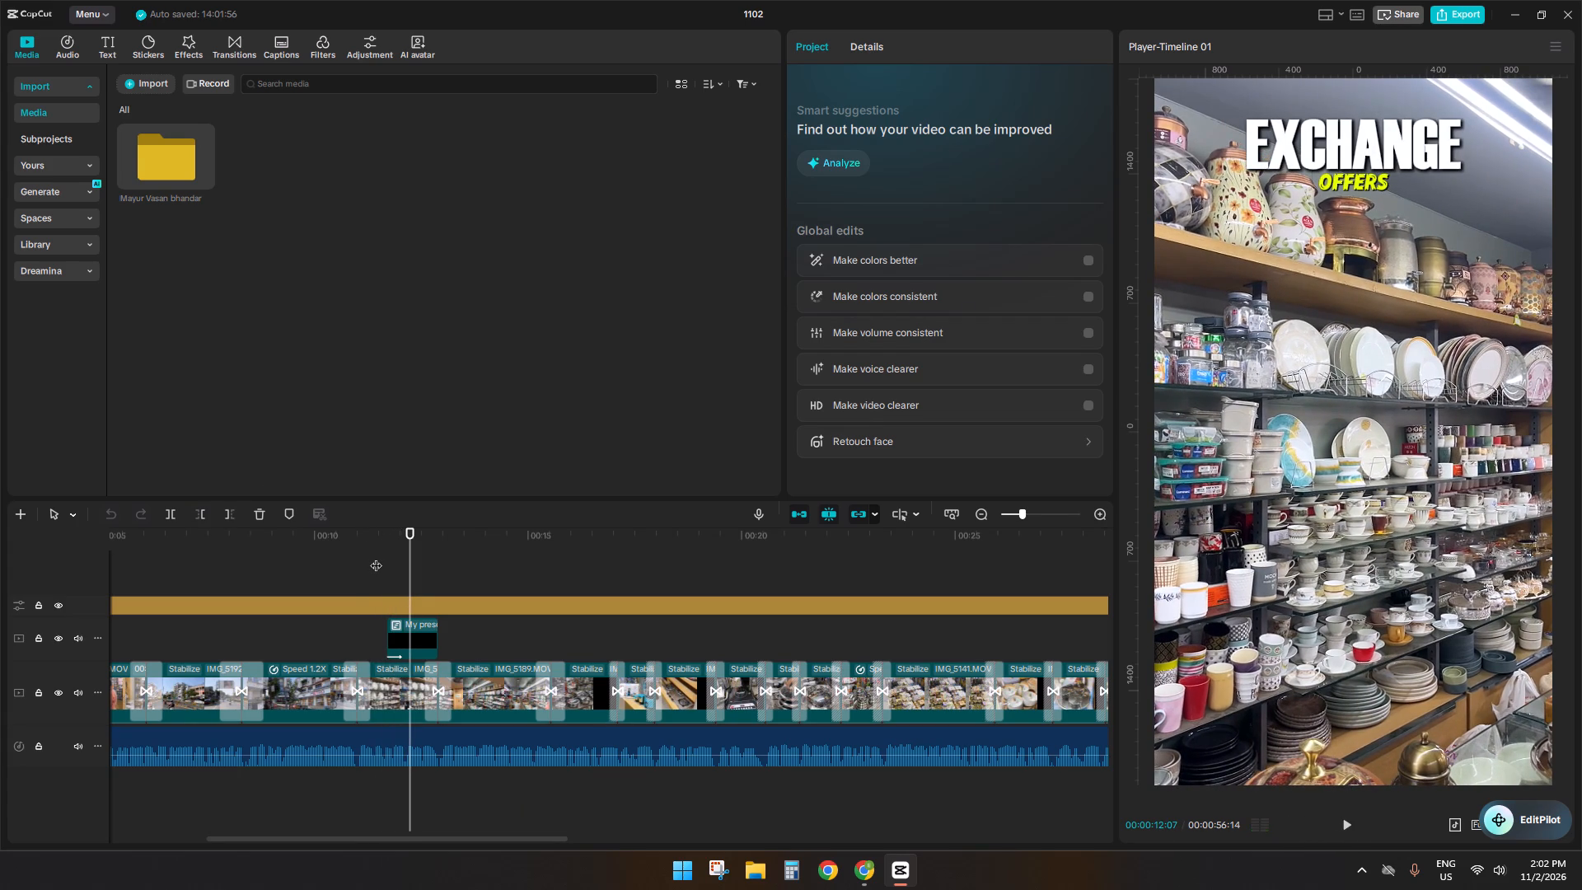
key(space)
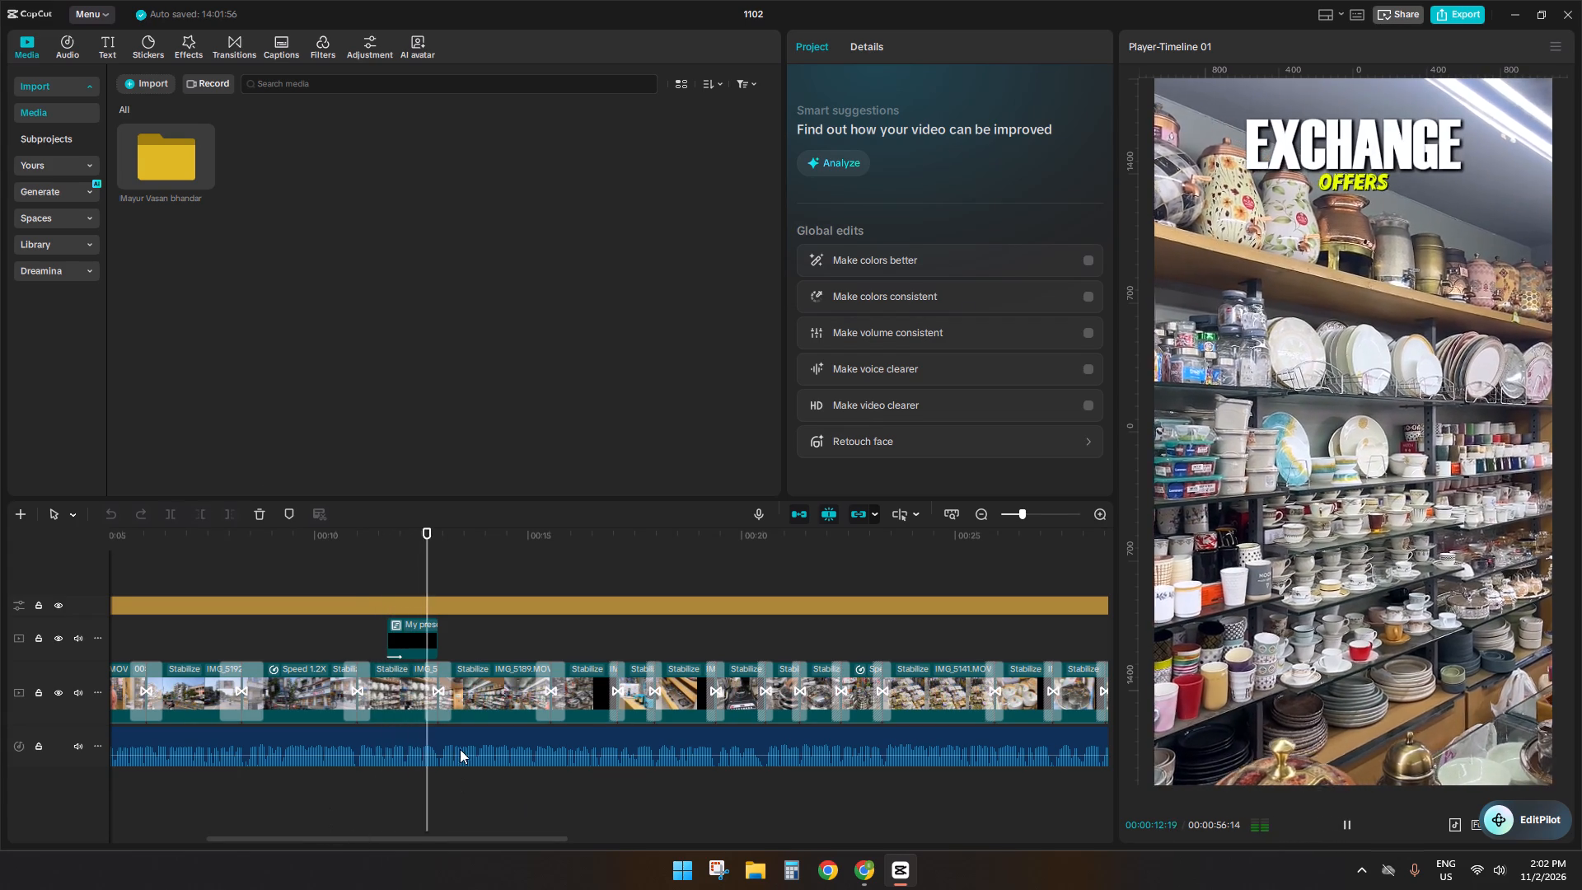
click(460, 742)
key(space)
drag(951, 130, 1202, 68)
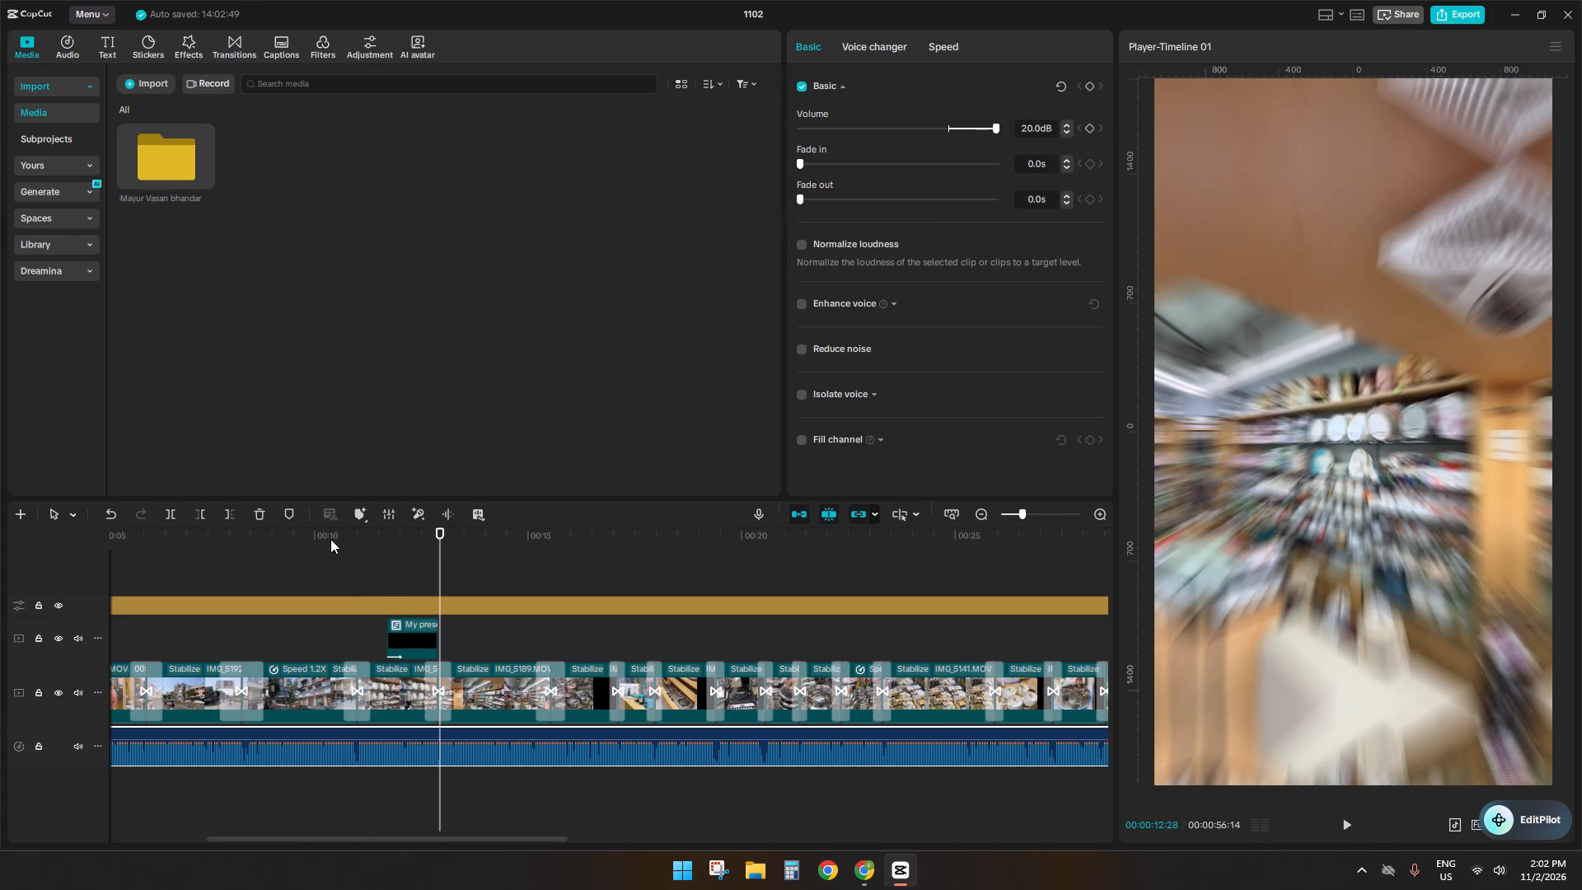
Play the stretch after EXCHANGE OFFERS, up to about 15 s, to locate where the next caption belongs.
click(391, 577)
key(space)
ctrl+scroll(467, 583, up, 4)
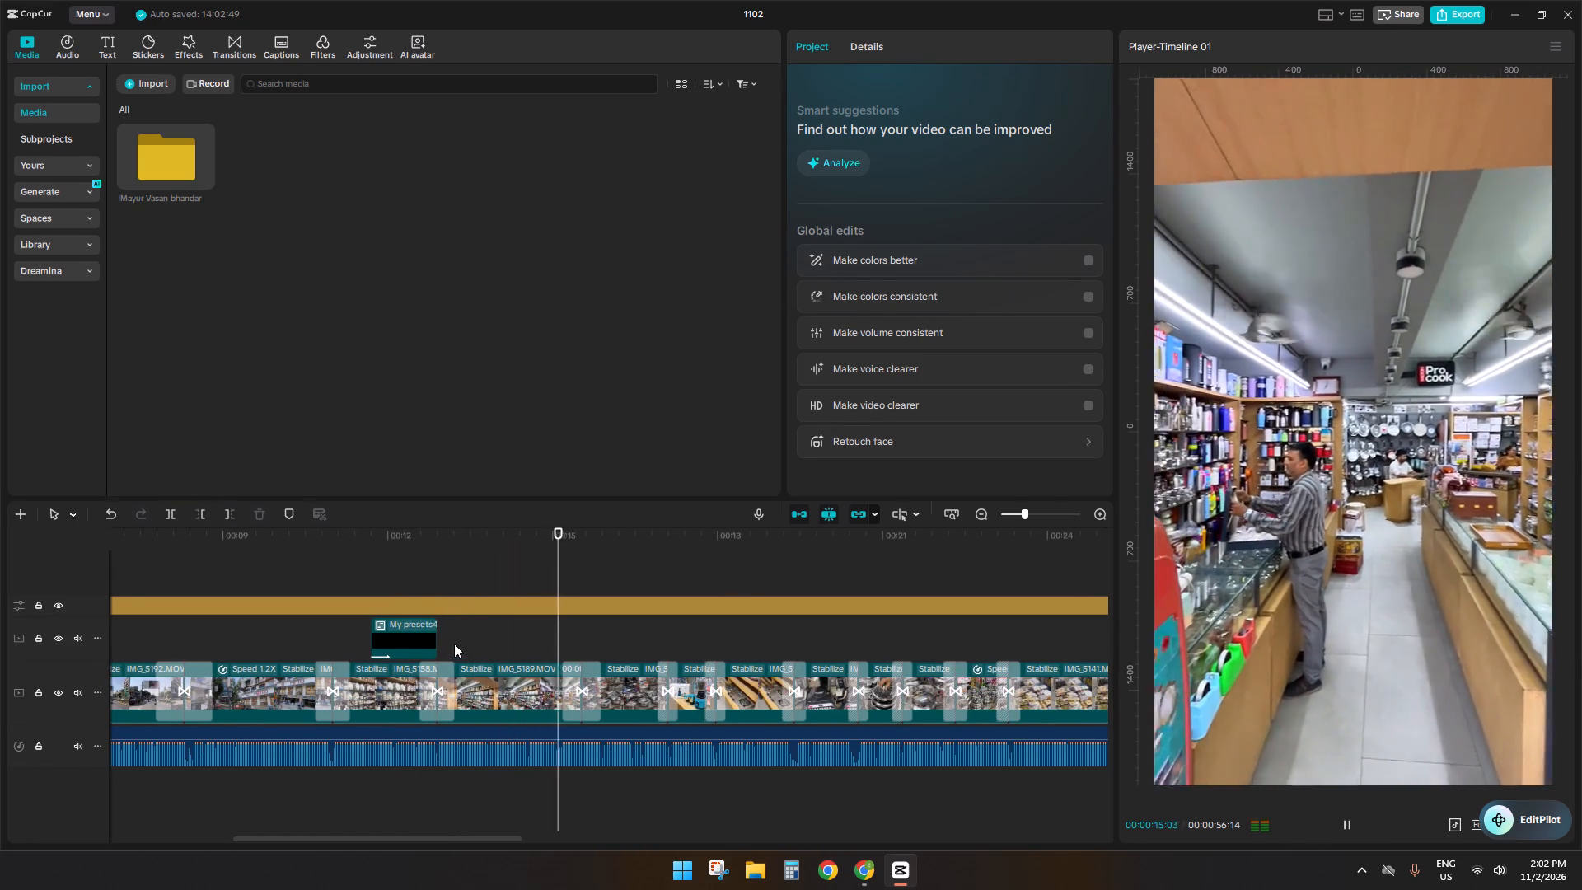
click(454, 644)
key(space)
key(space)
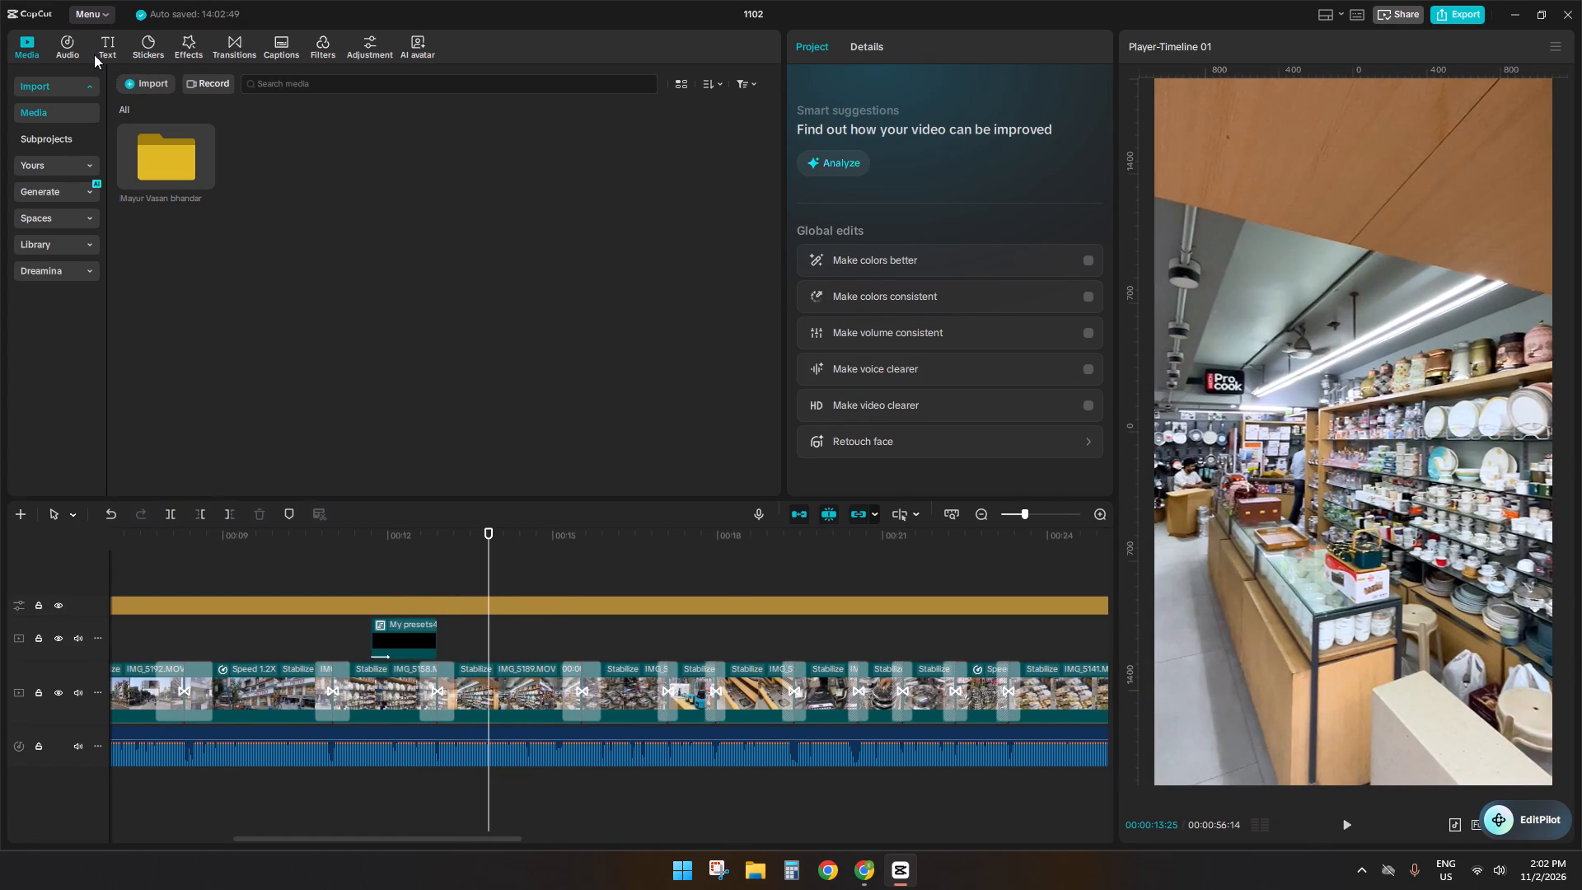
click(446, 625)
key(space)
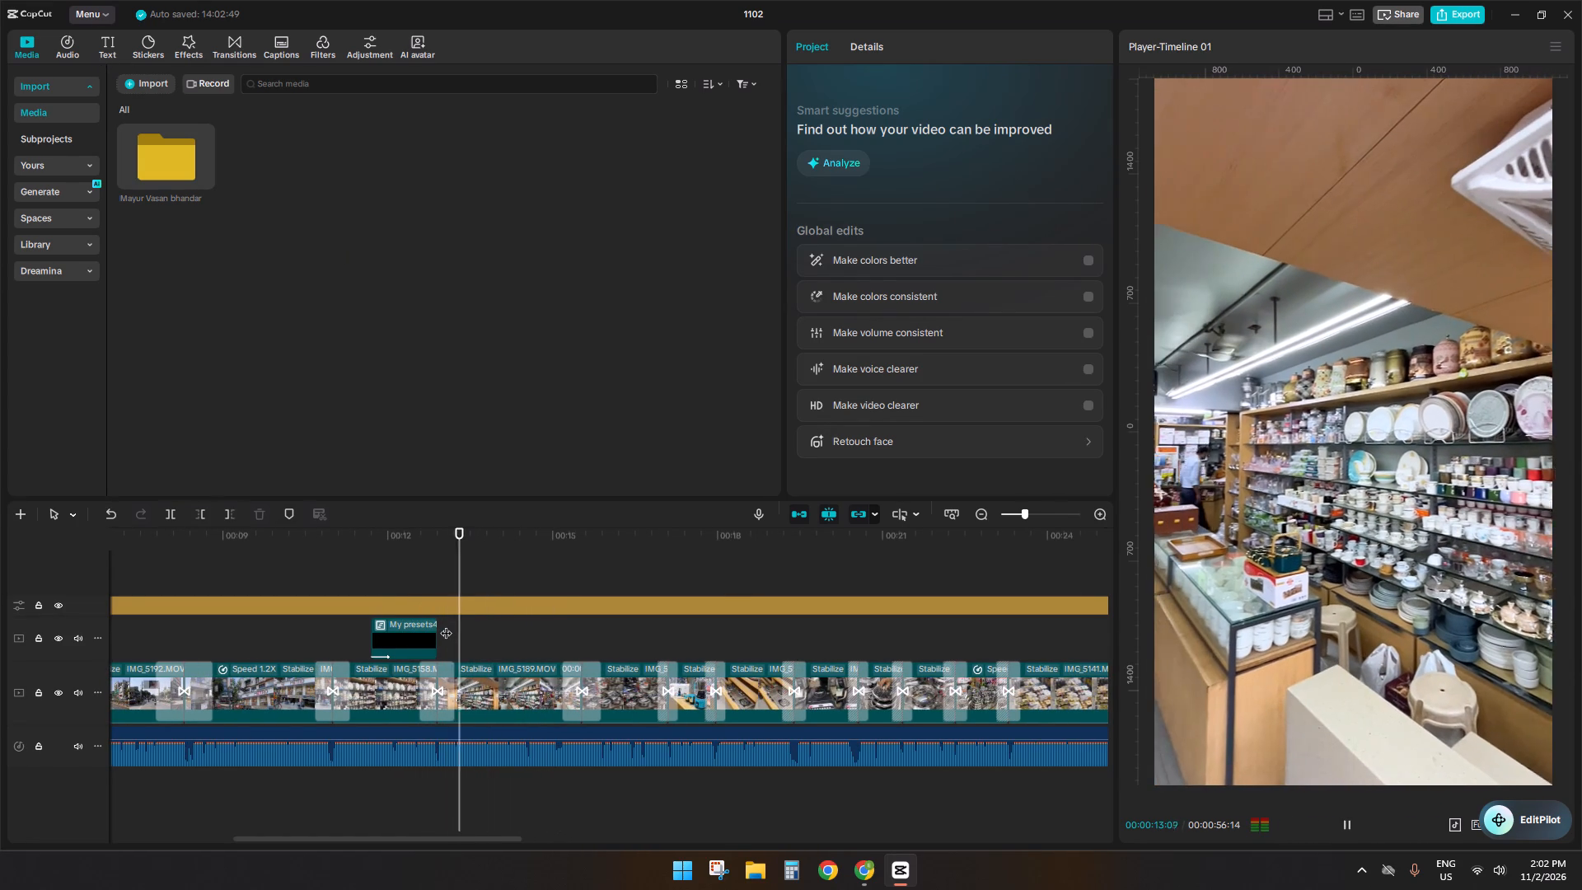
key(space)
Copy the opening yellow Gujarati caption to about 13 s, trim its end to the transition at about 15.5 s, and play it.
click(48, 172)
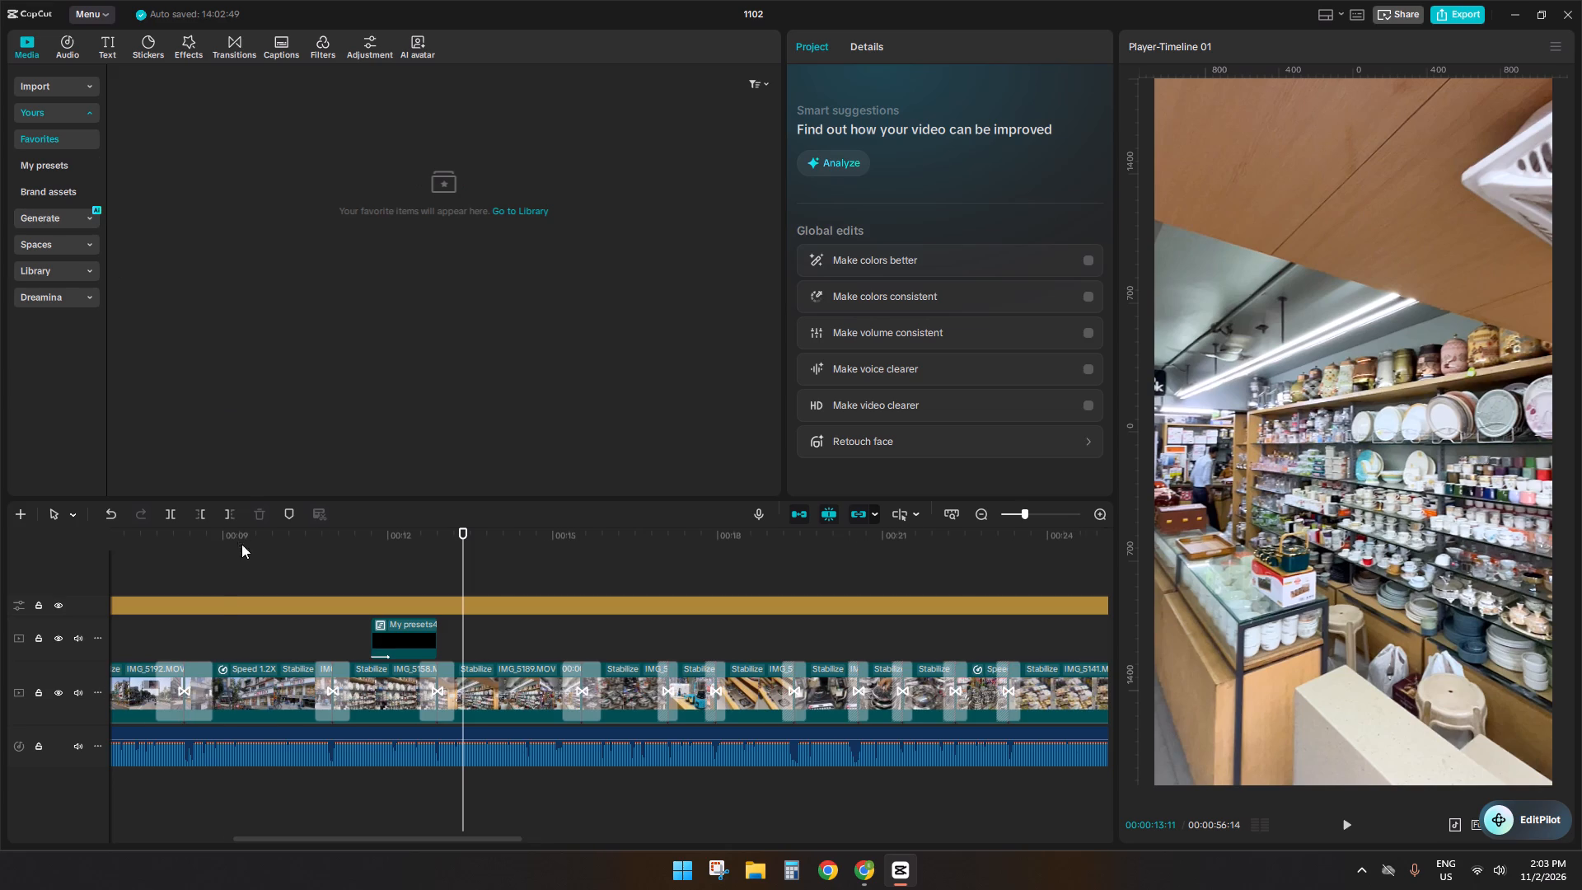
ctrl+scroll(227, 585, down, 9)
ctrl+click(157, 636)
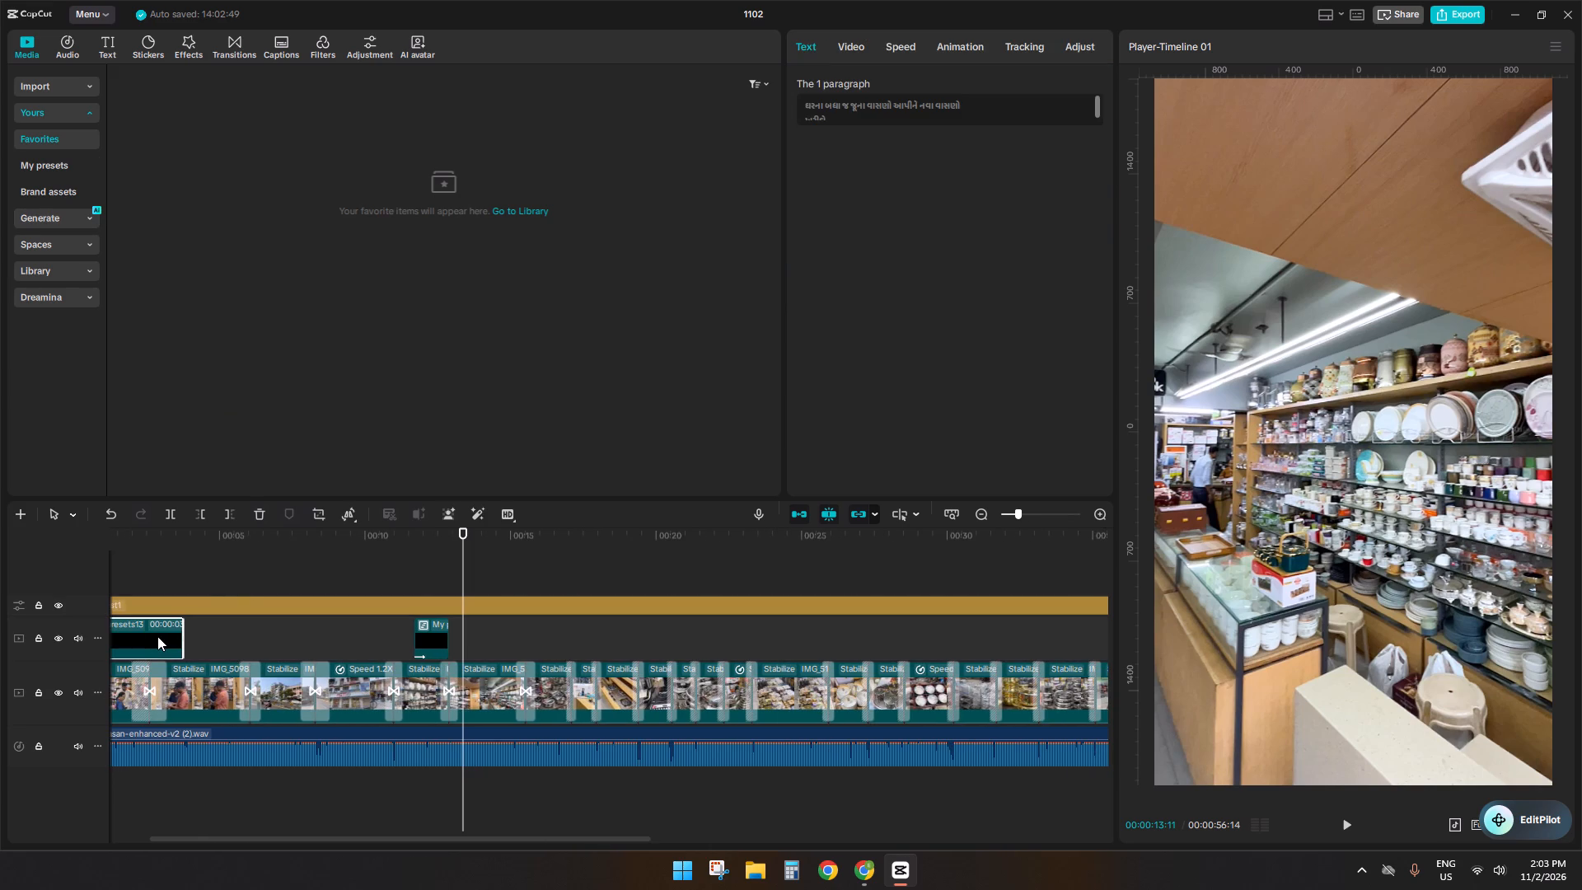
key(ctrl+c)
key(ctrl+v)
key(space)
ctrl+scroll(583, 645, up, 9)
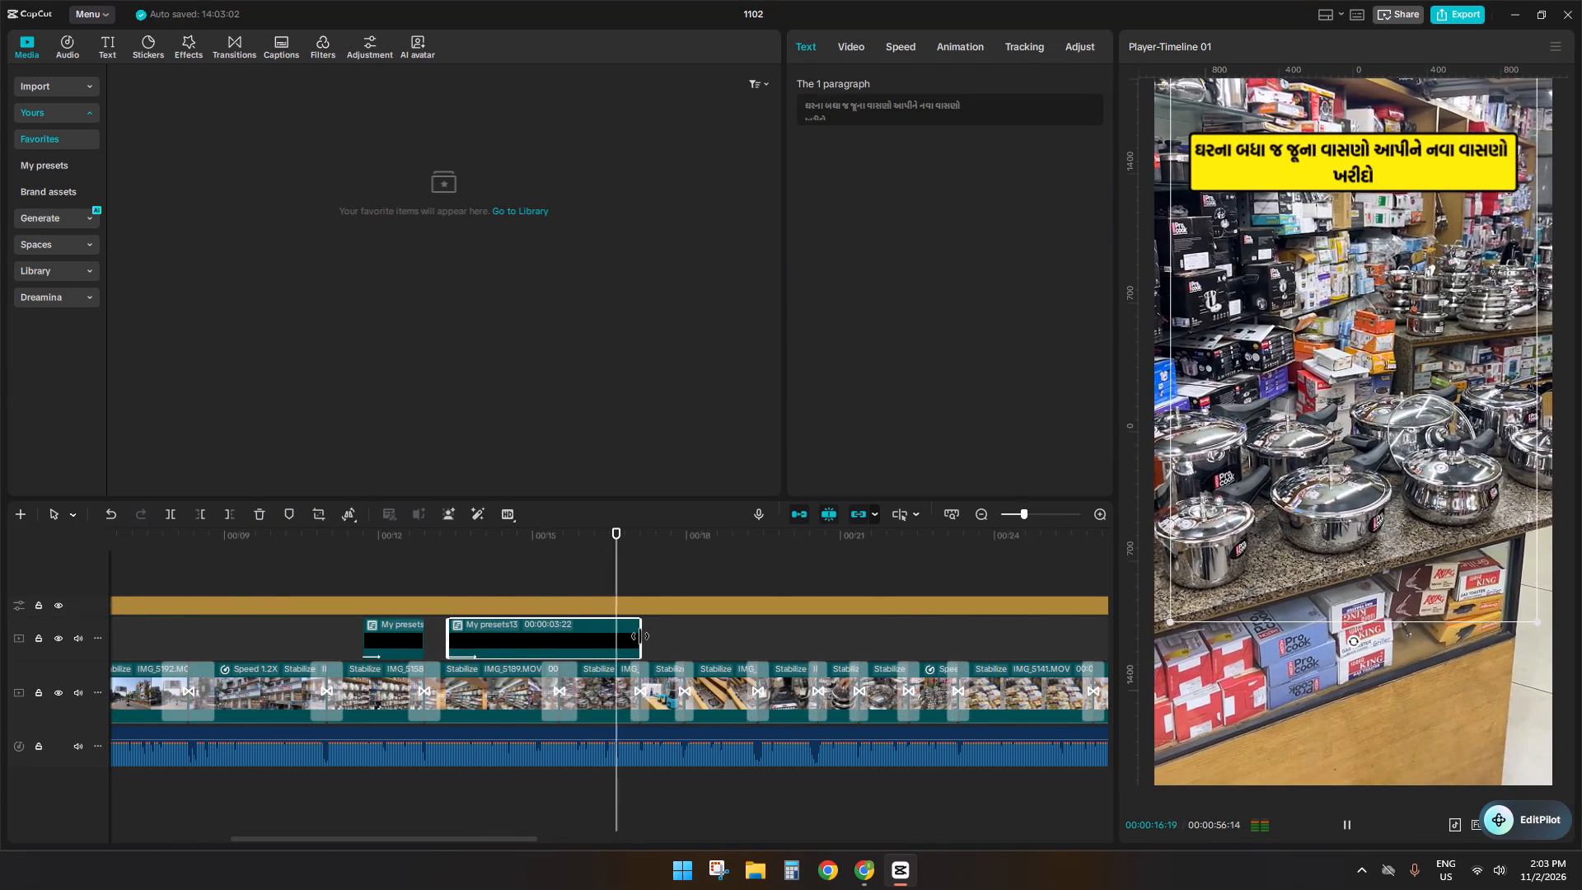
drag(640, 636, 558, 635)
click(473, 582)
key(space)
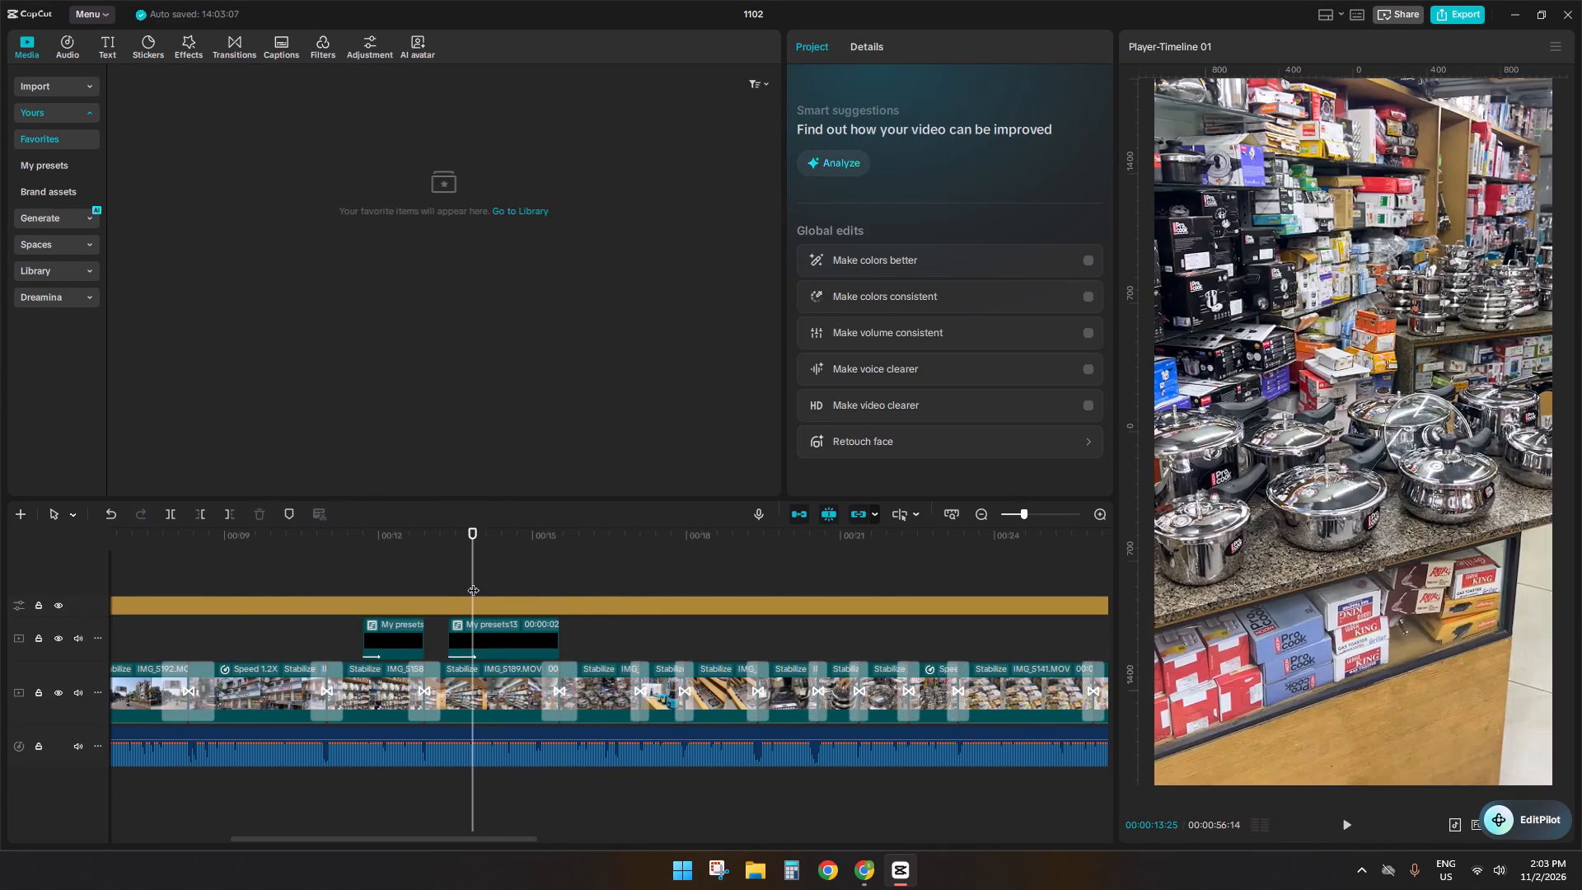
key(space)
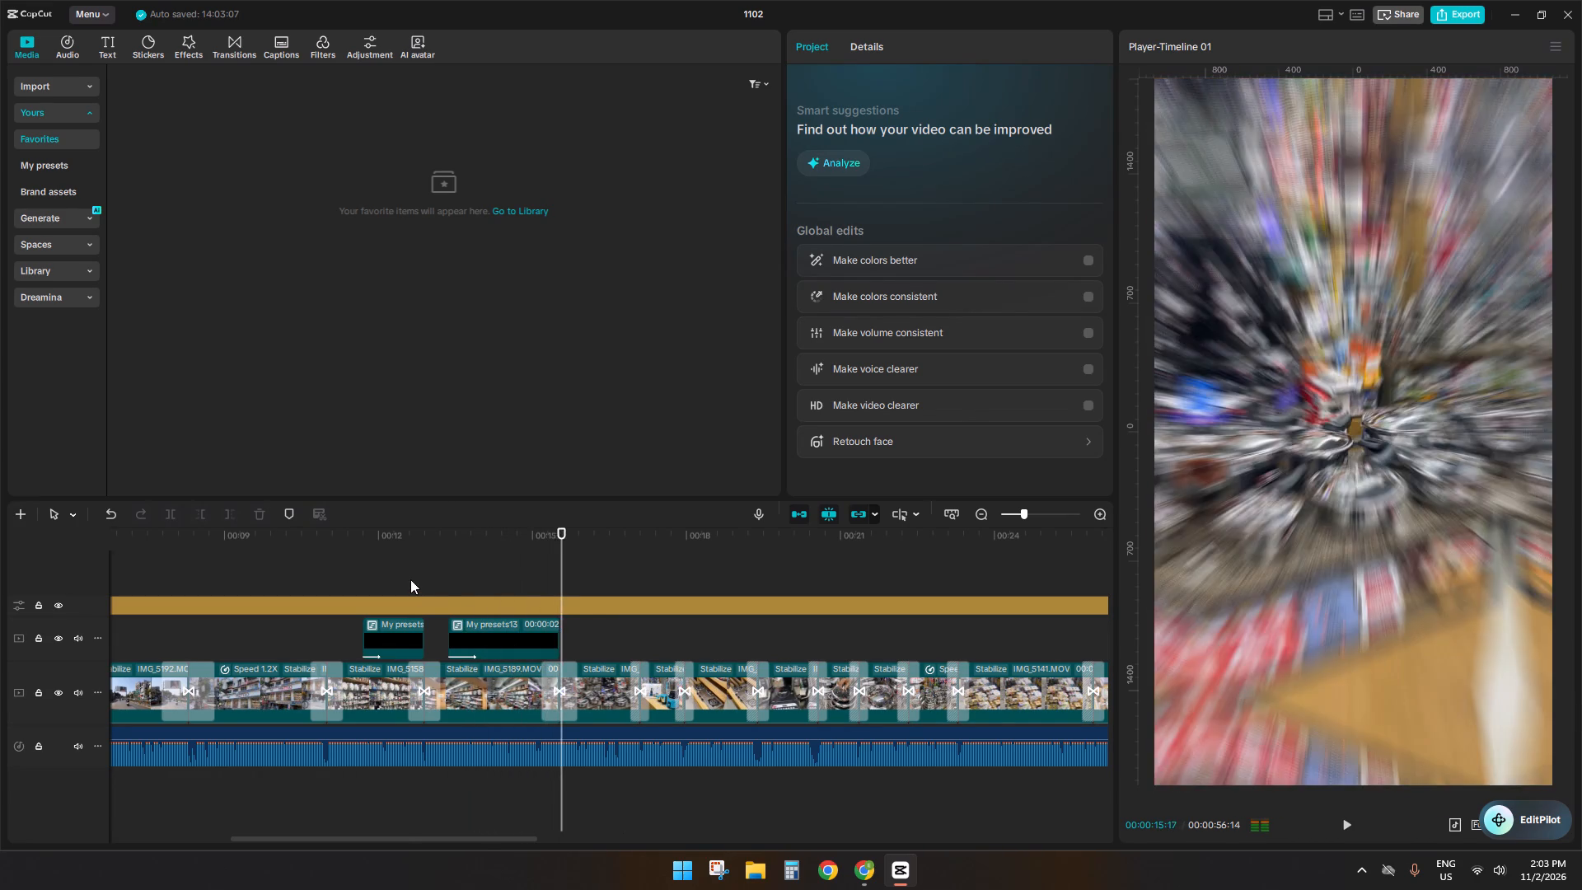
Play the opening seconds repeatedly from the start to check the first Gujarati caption and the footage beneath it.
click(410, 579)
drag(410, 579, 0, 583)
key(space)
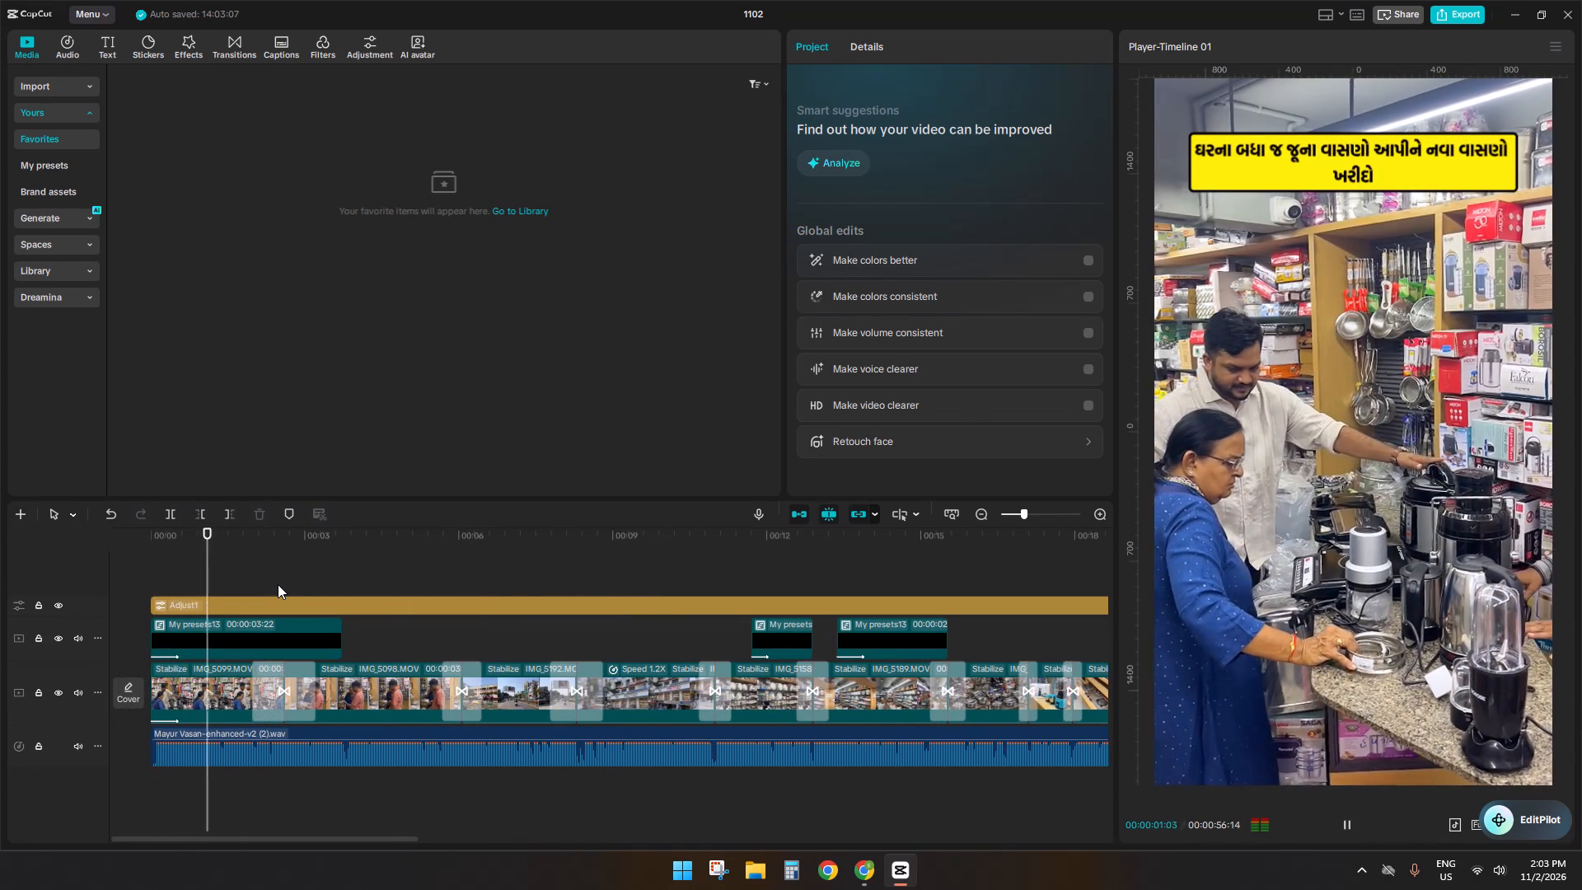
key(space)
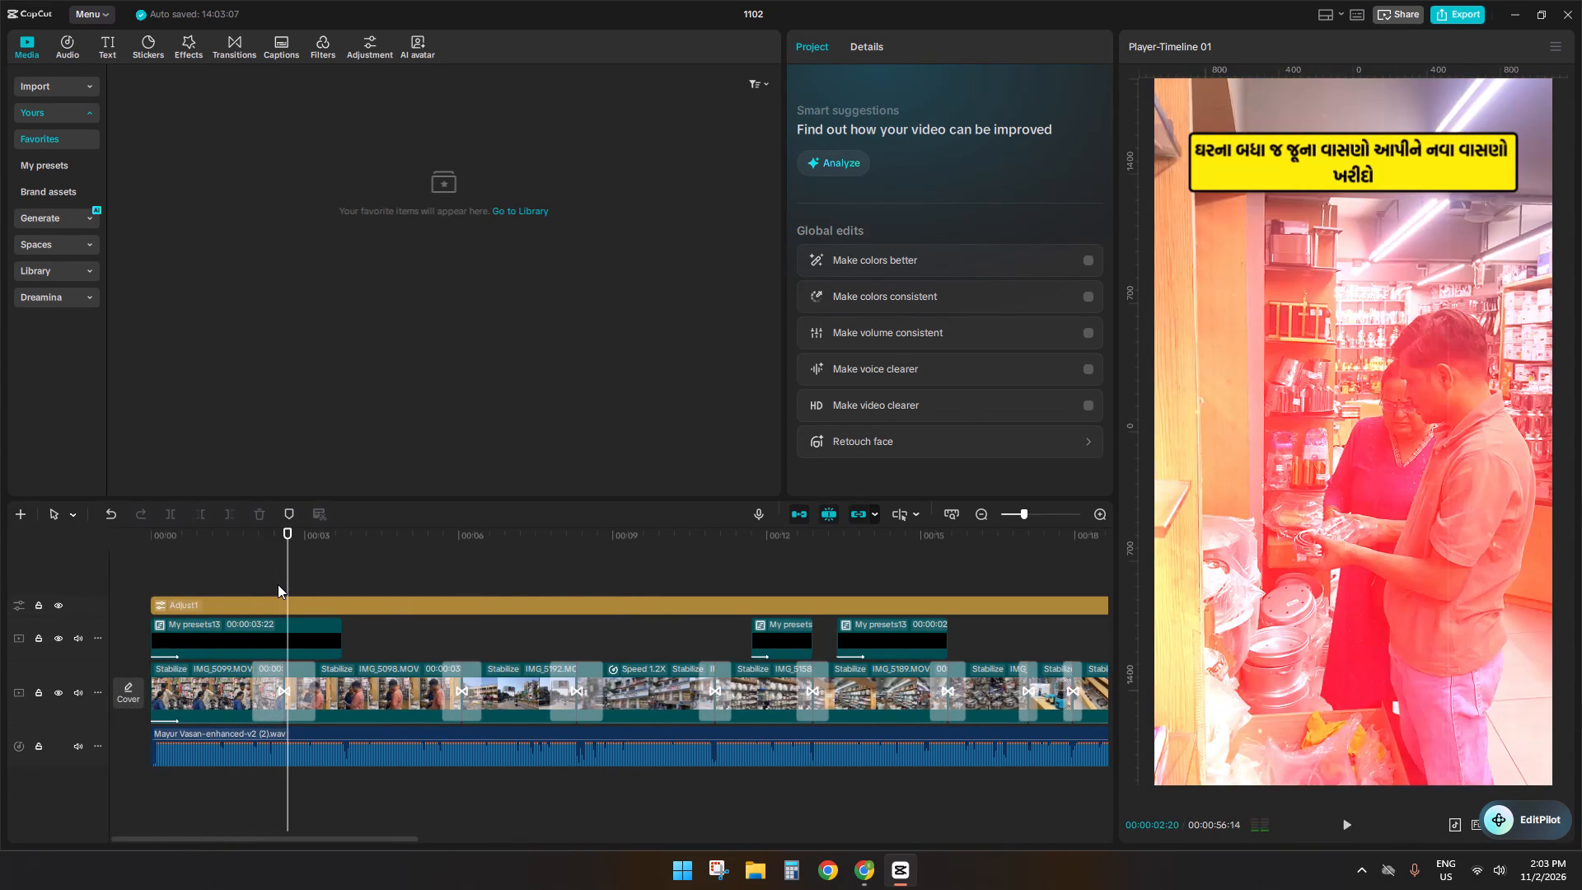
key(space)
key(space)
click(260, 574)
drag(260, 574, 40, 593)
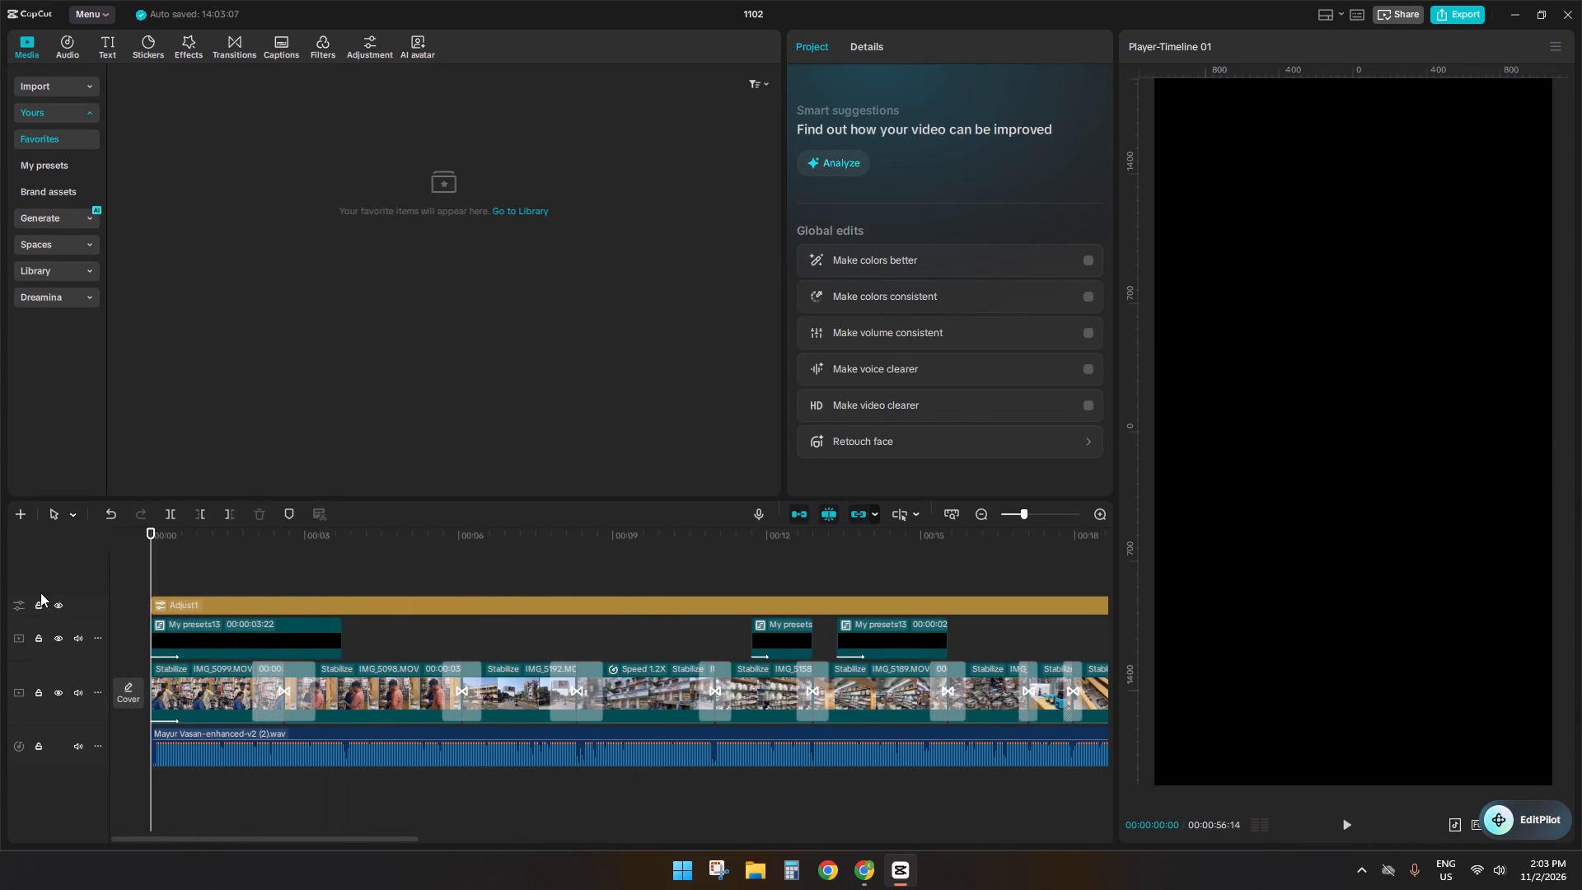
drag(40, 593, 42, 593)
key(space)
key(space)
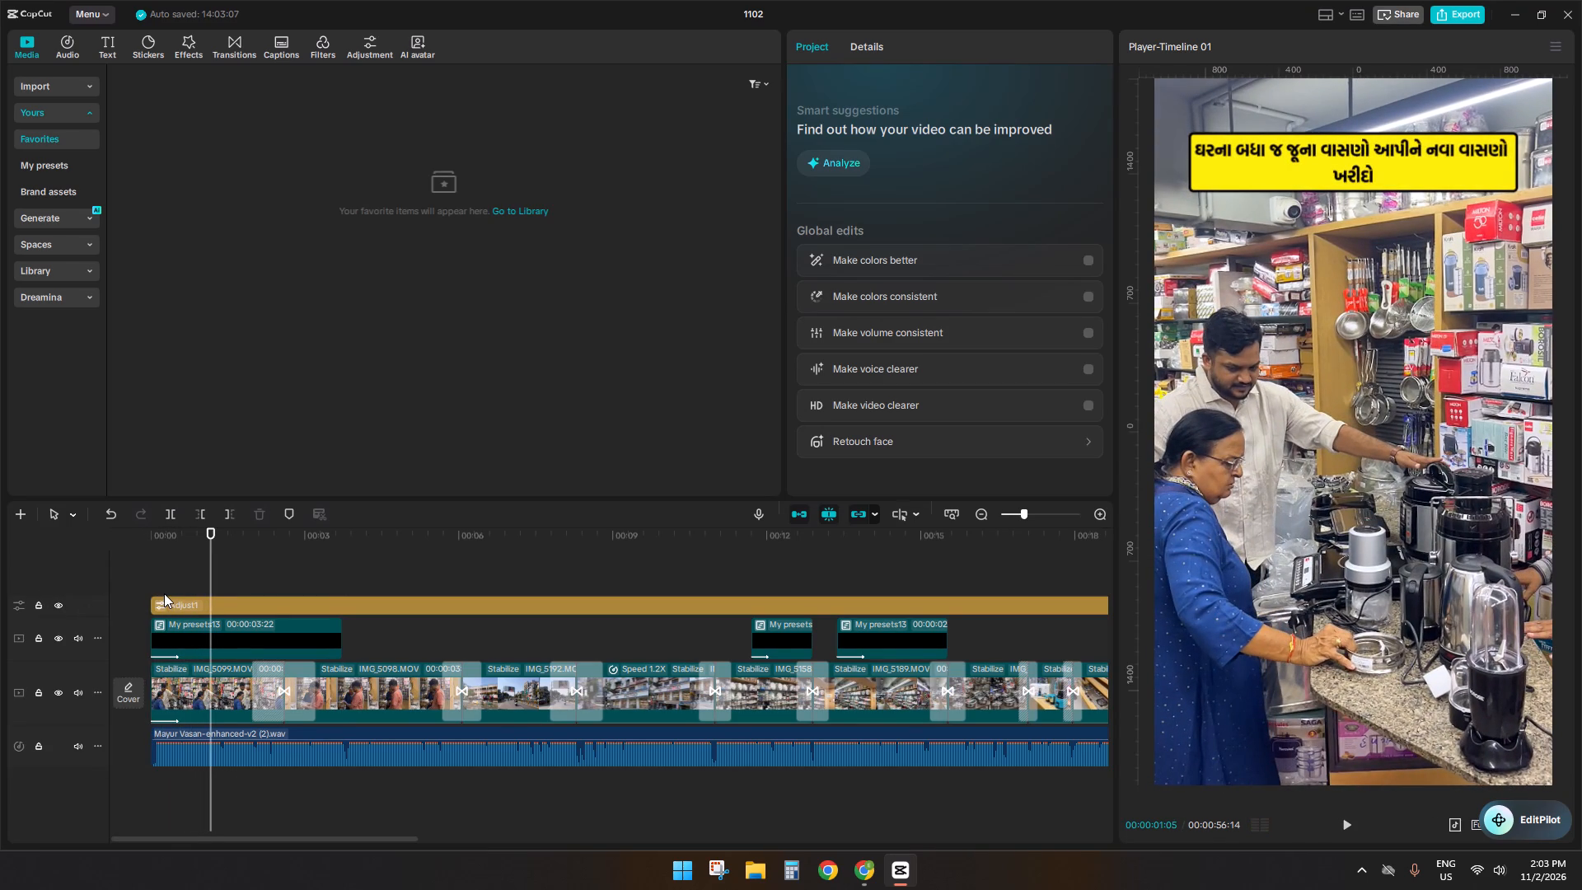
key(space)
key(space)
click(191, 639)
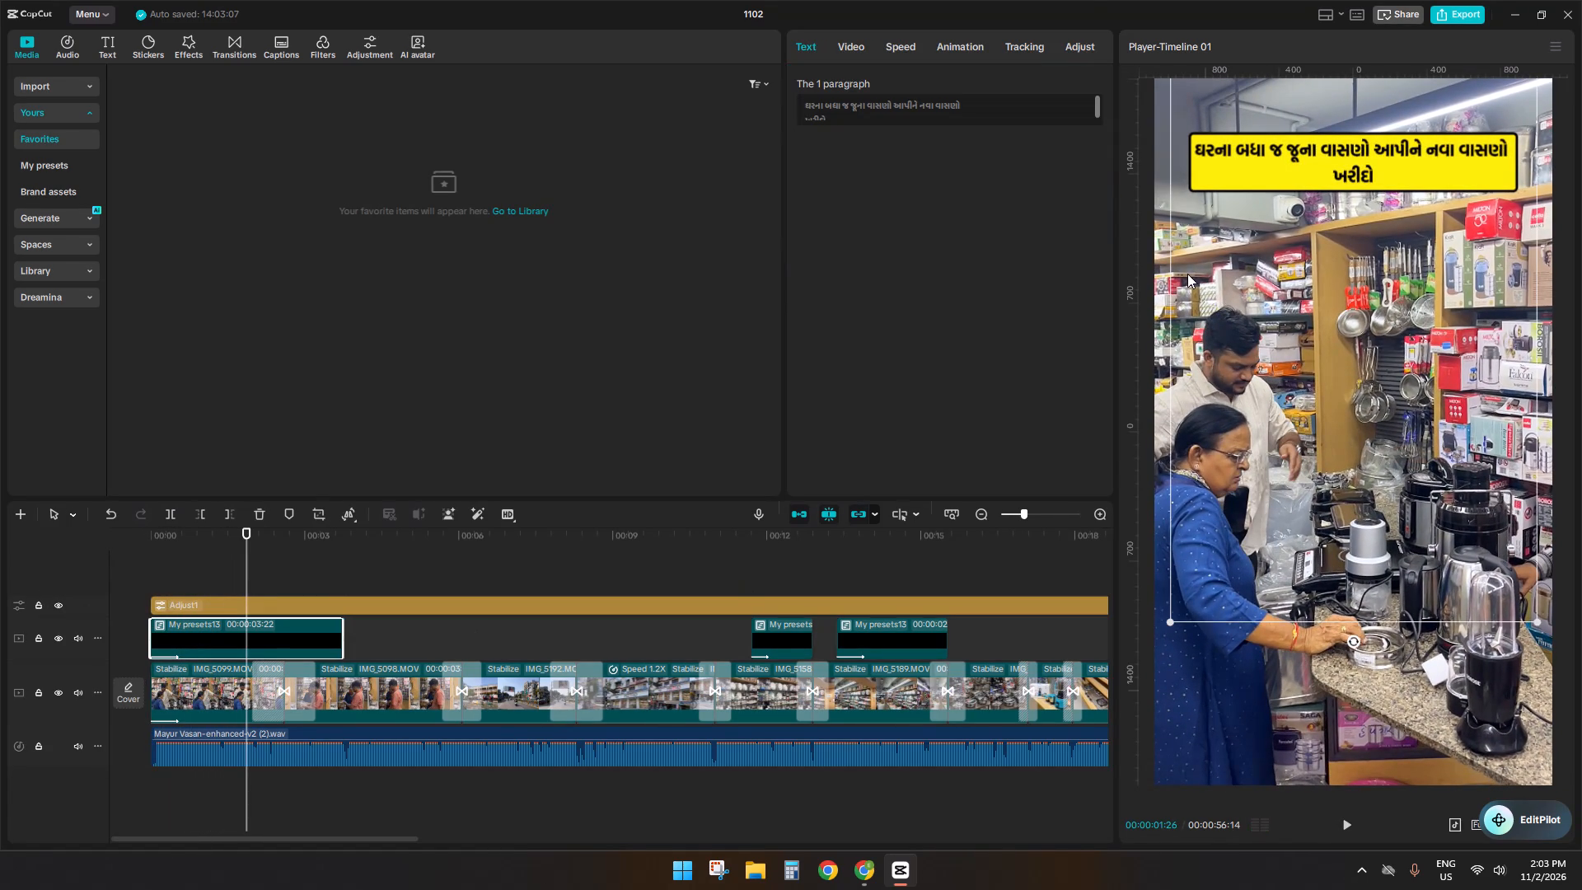
key(space)
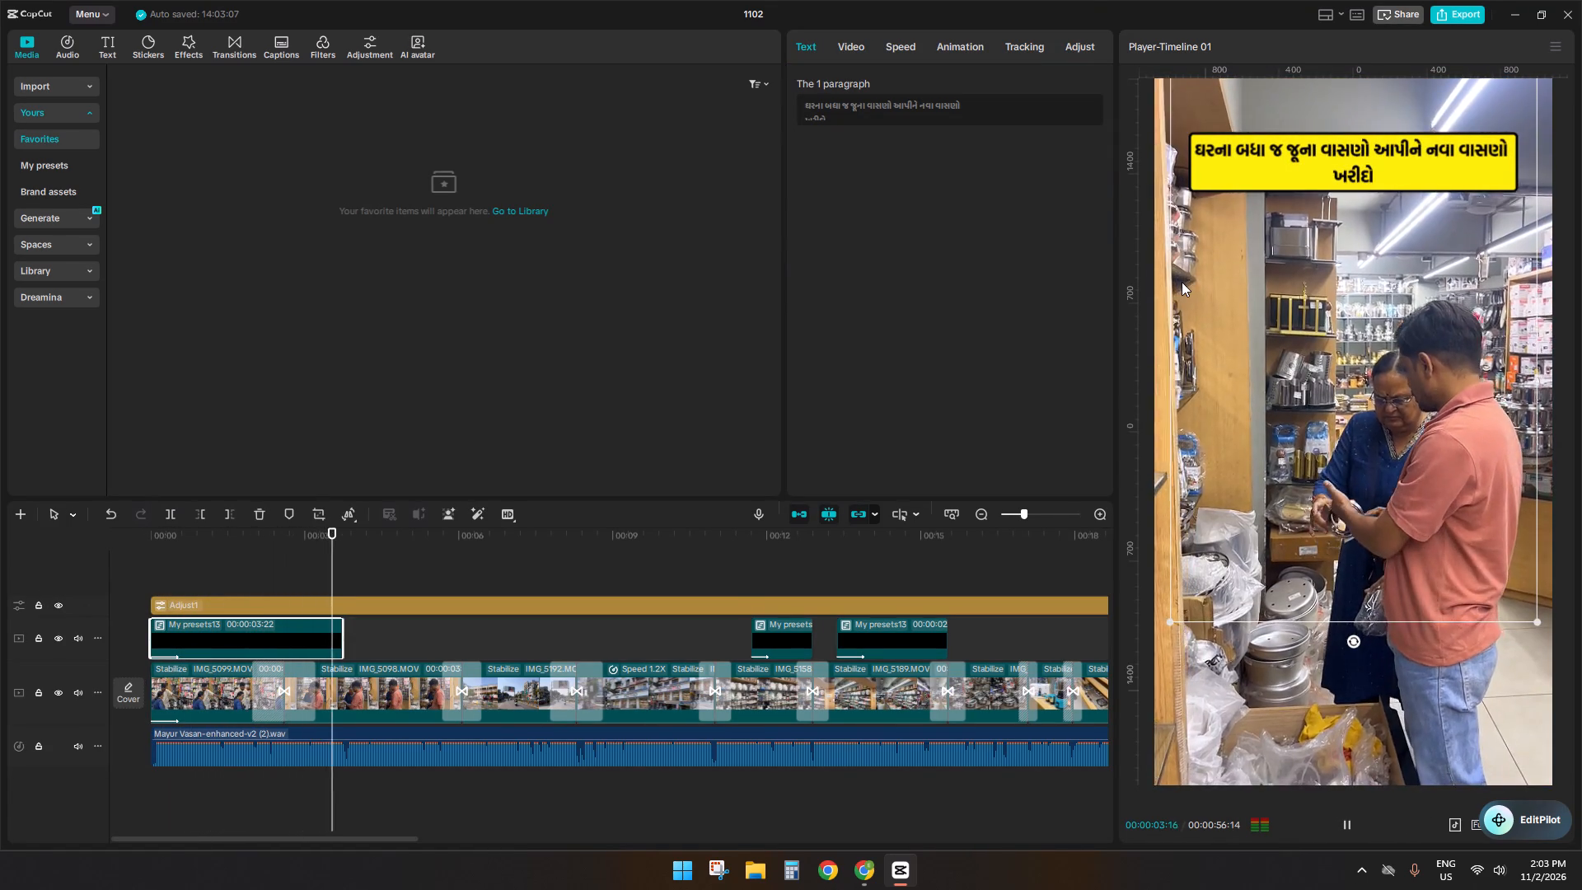
click(213, 572)
drag(213, 572, 111, 574)
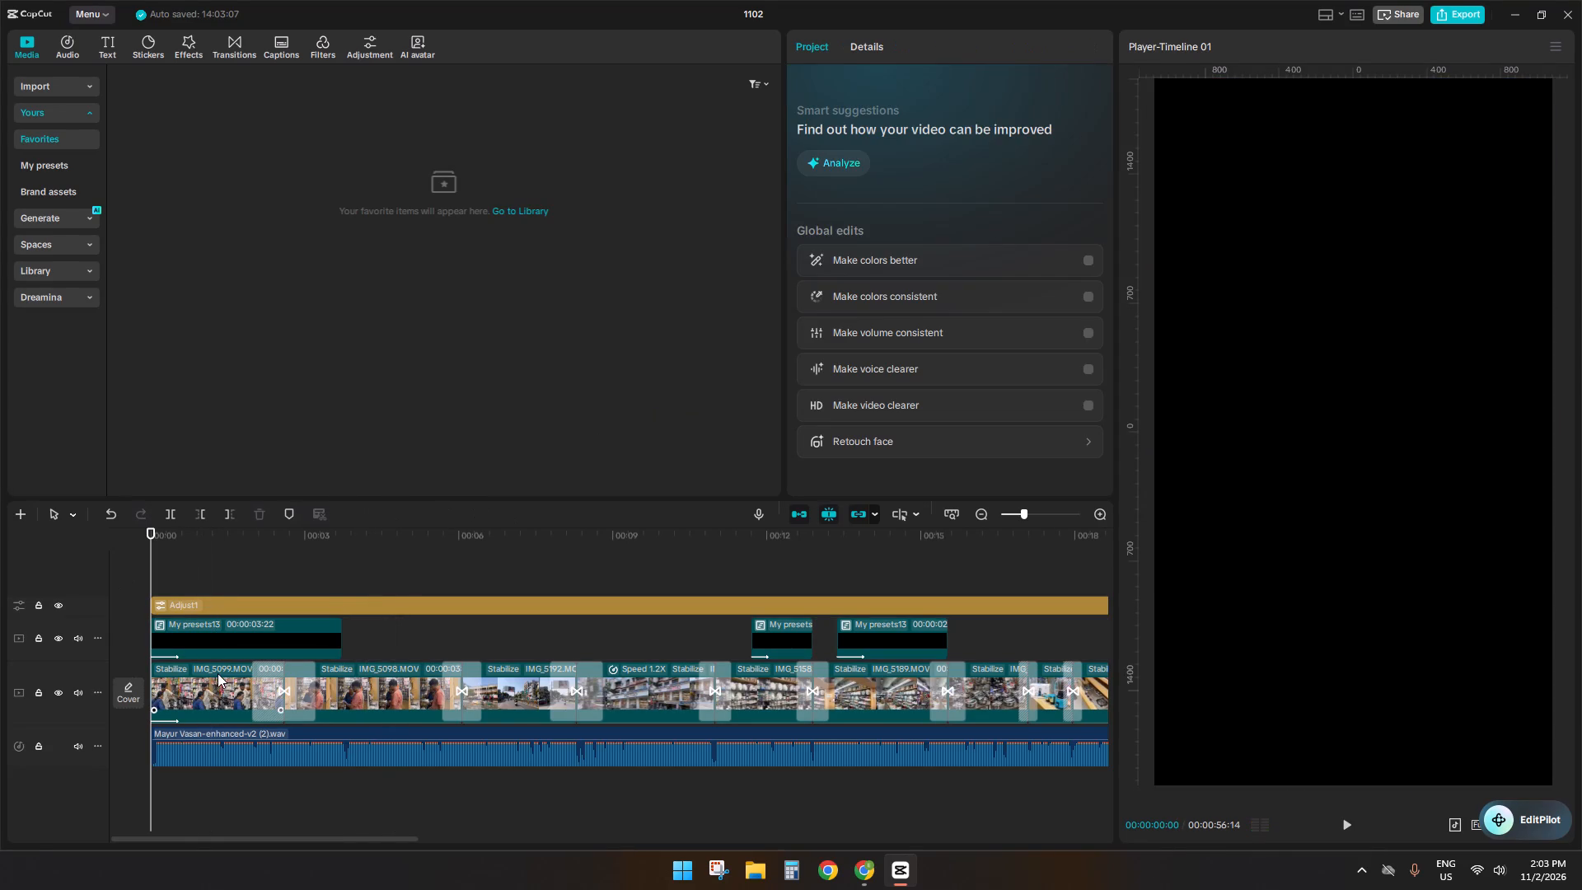
Change the In animation of the first main-track clip, IMG_5099.MOV, to Rock Vertically.
click(208, 686)
click(976, 32)
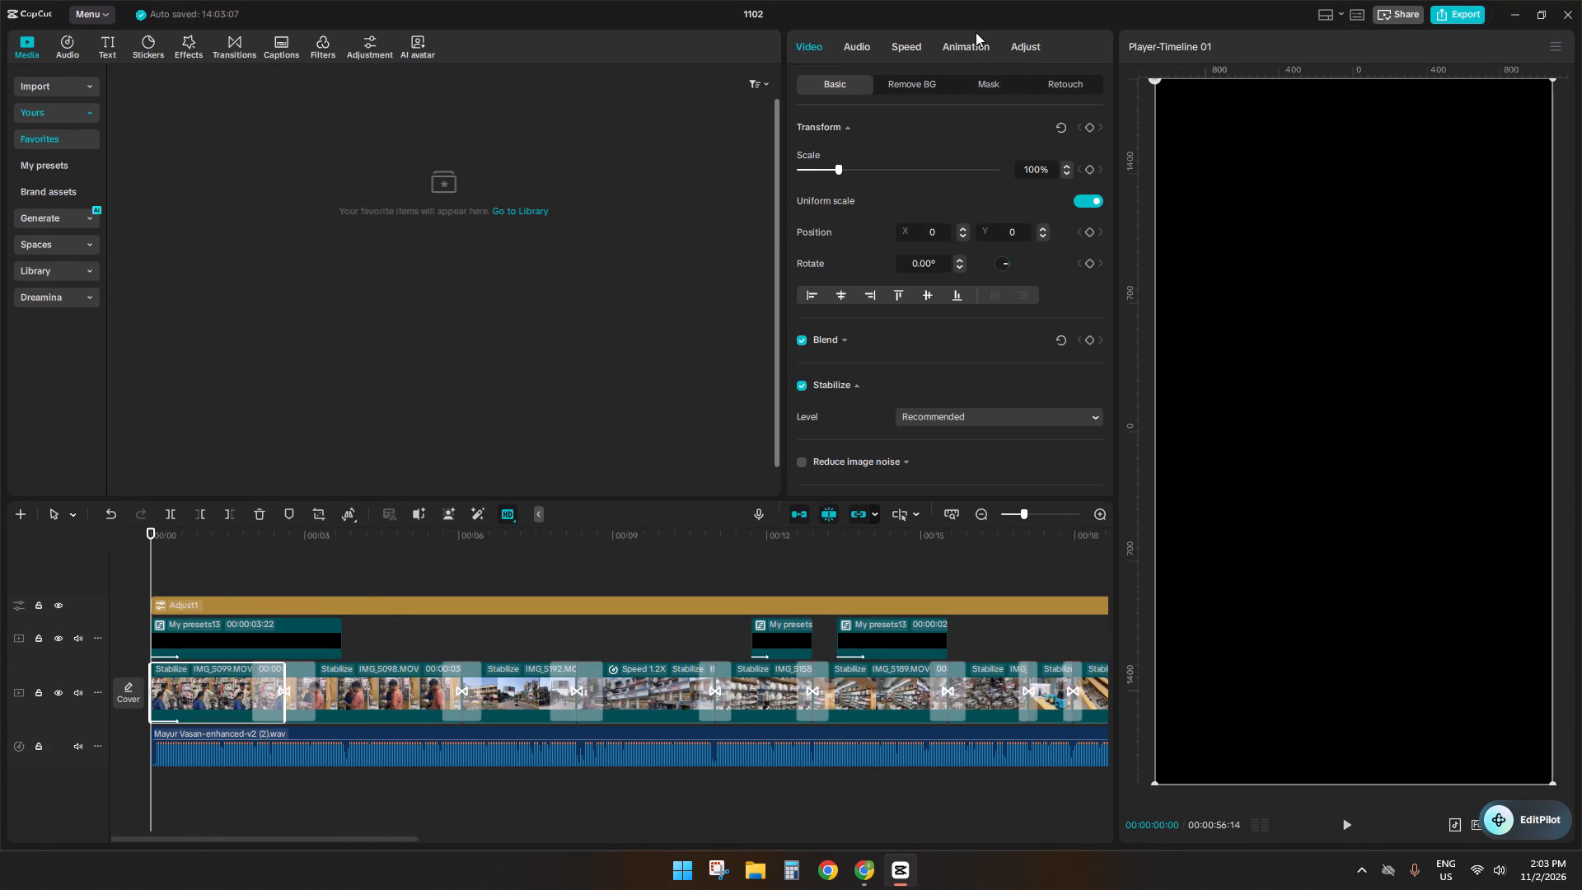
click(936, 192)
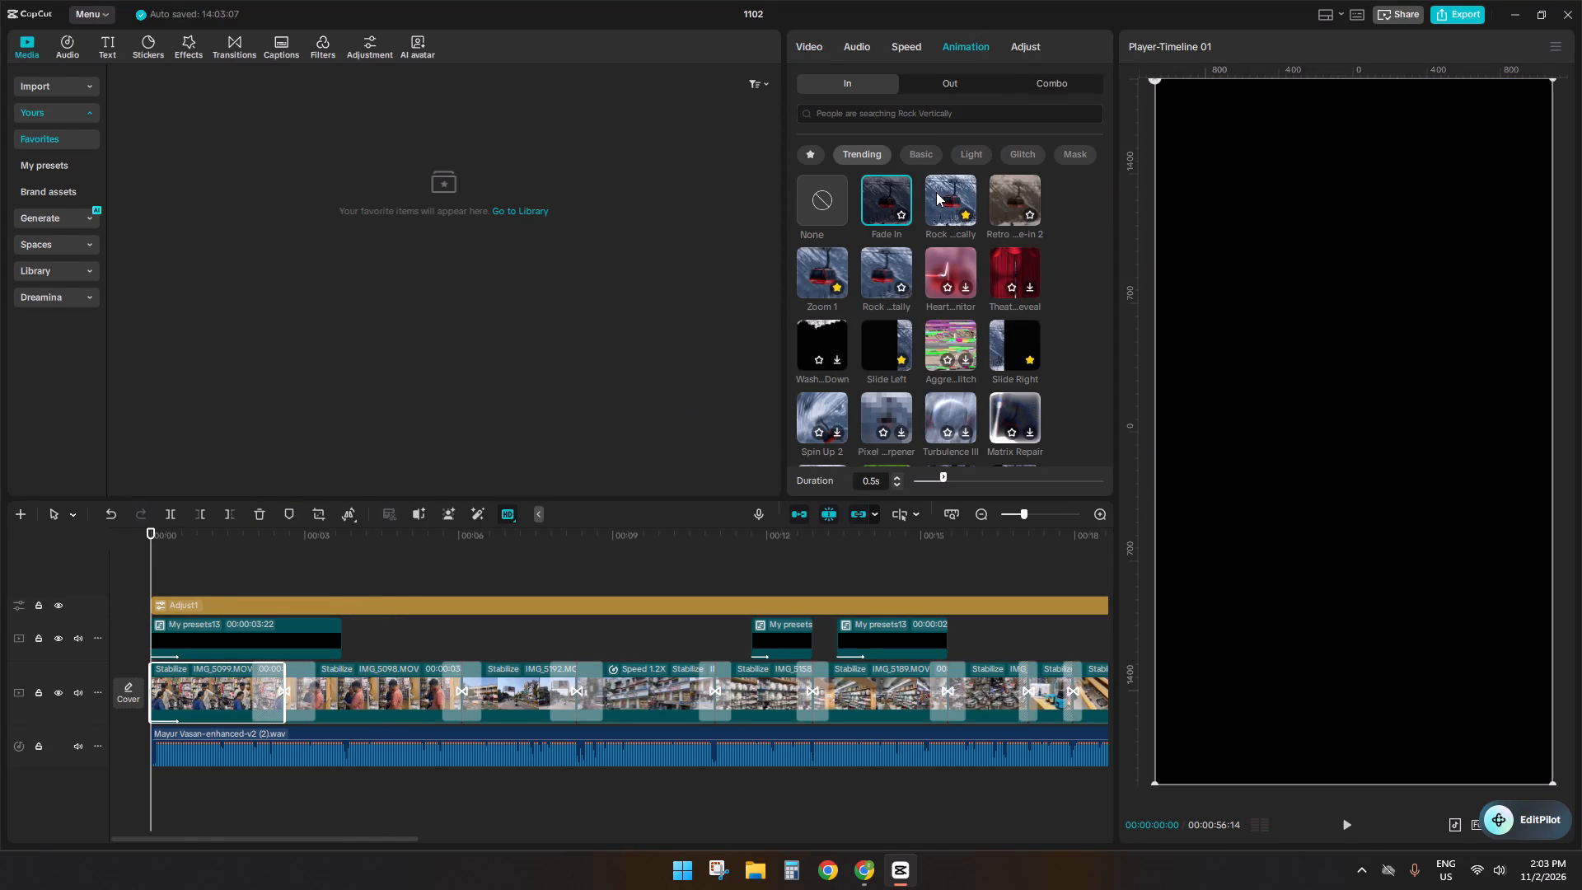
click(217, 581)
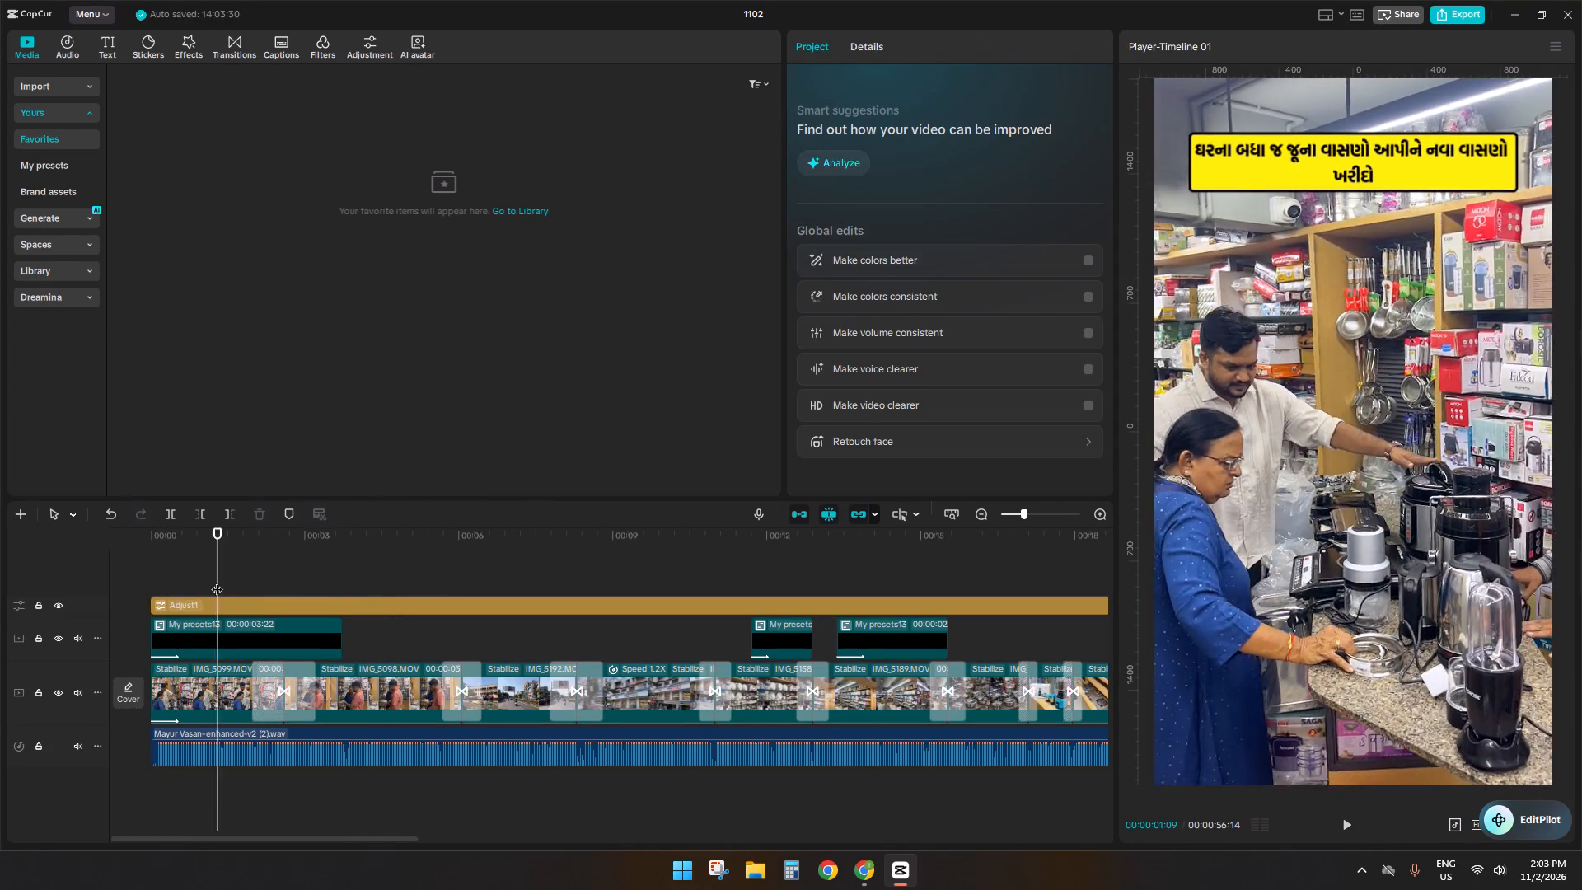
Move the opening yellow Gujarati caption to start at about 0.5 s and play it from the beginning.
drag(217, 581, 108, 580)
key(space)
key(space)
key(space)
key(space)
drag(228, 646, 250, 646)
click(213, 574)
drag(213, 574, 22, 572)
key(space)
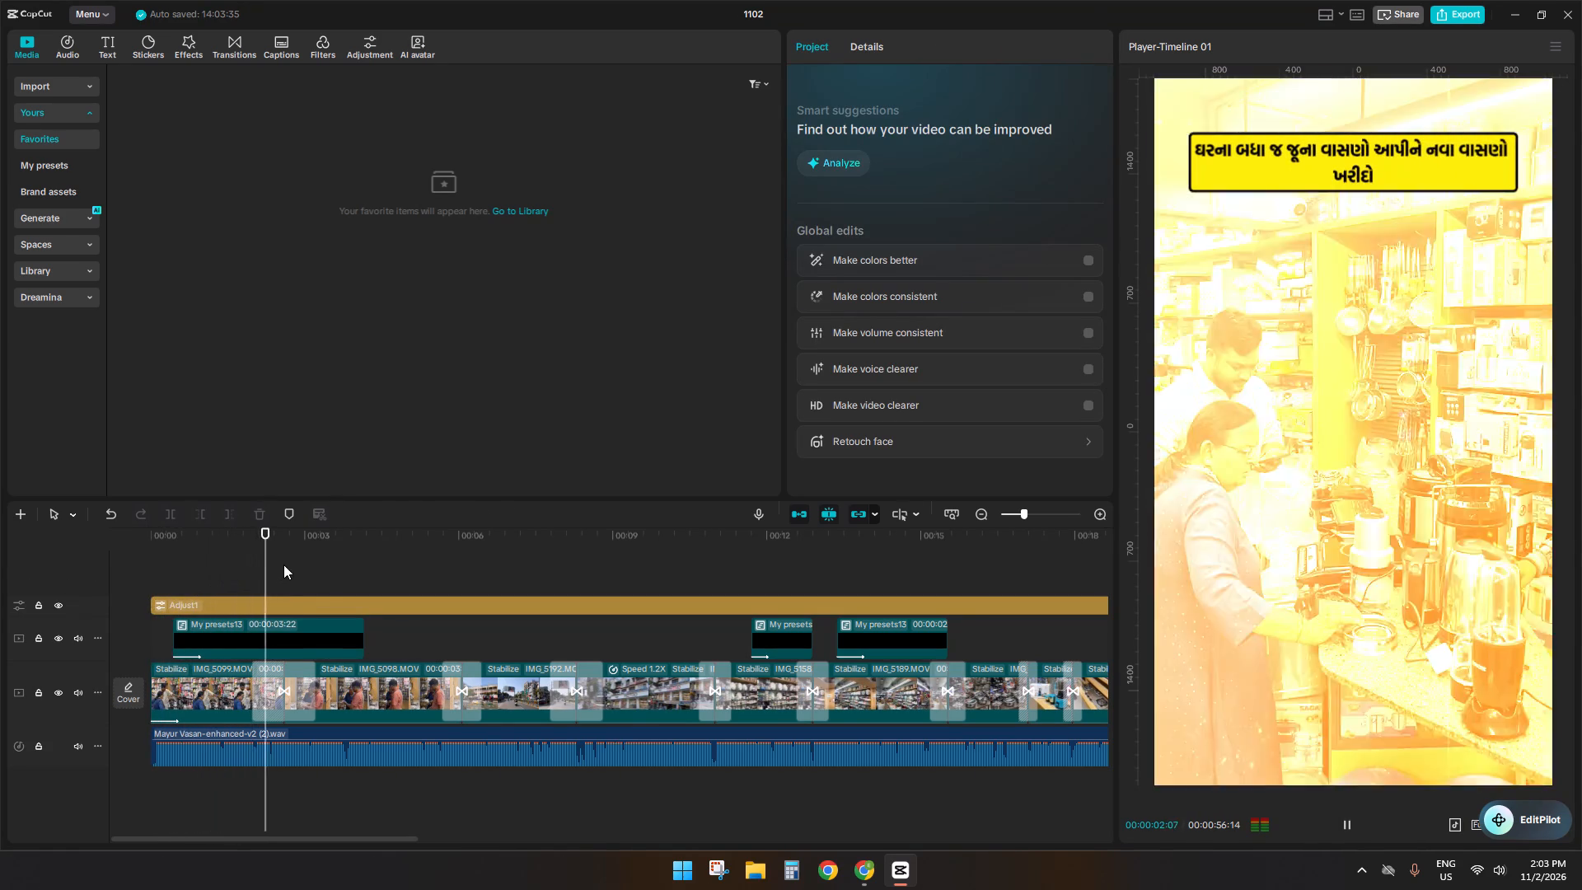
Split the opening yellow caption at 00:00:03:24 and delete the part after the cut.
key(space)
click(345, 639)
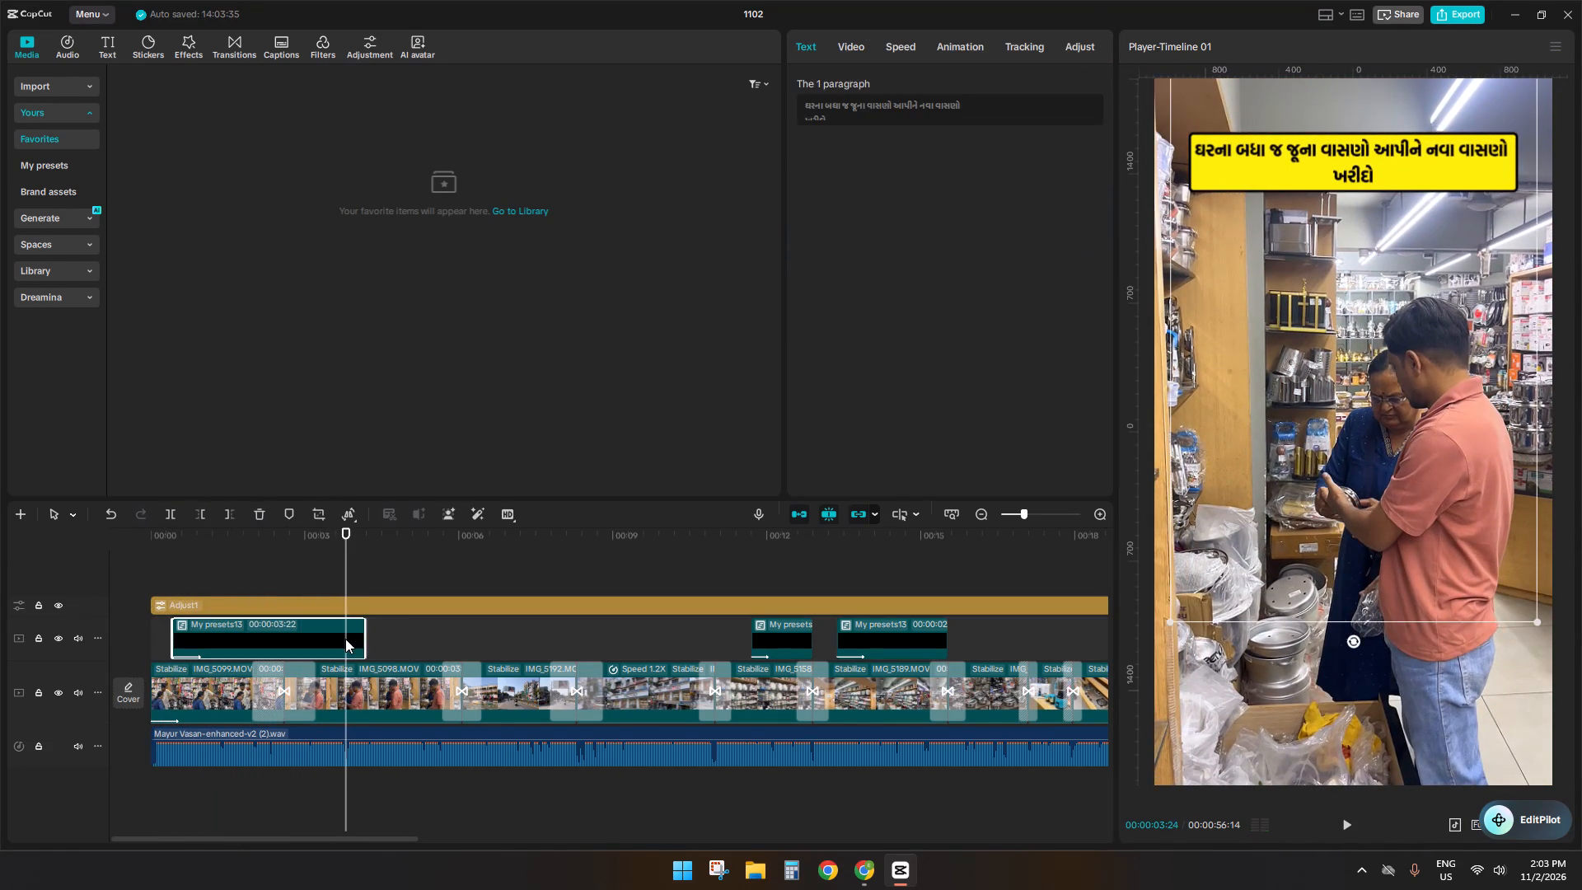
text(sd)
Browse the favourite music and sound effects, auditioning Bell ding, Puff and "whoosh" as accents for the opening.
click(264, 559)
drag(264, 559, 0, 539)
click(73, 44)
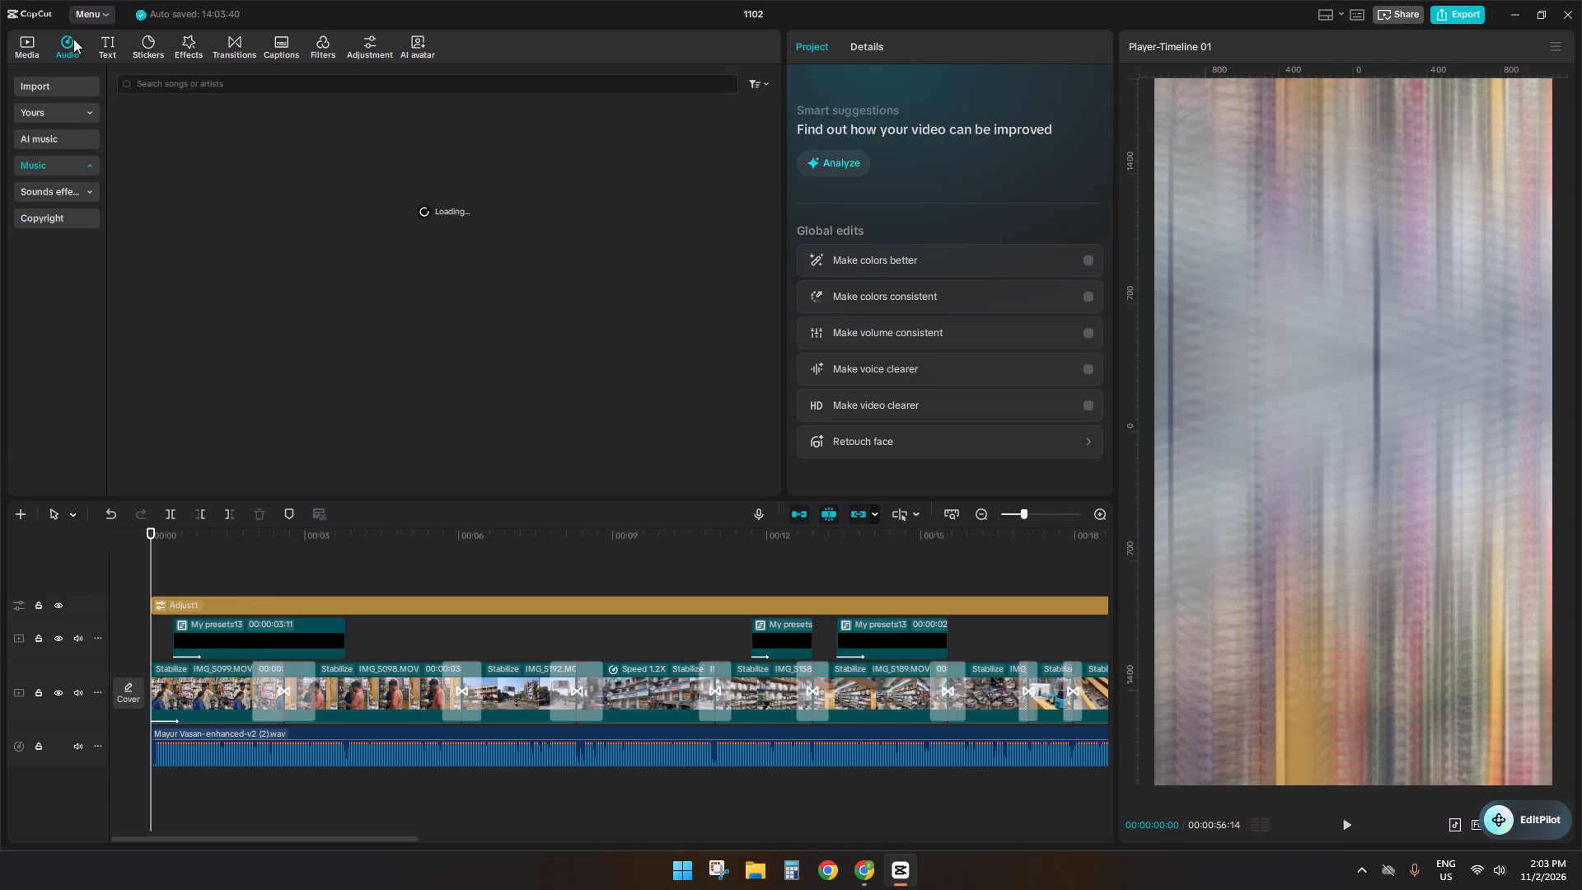
click(76, 106)
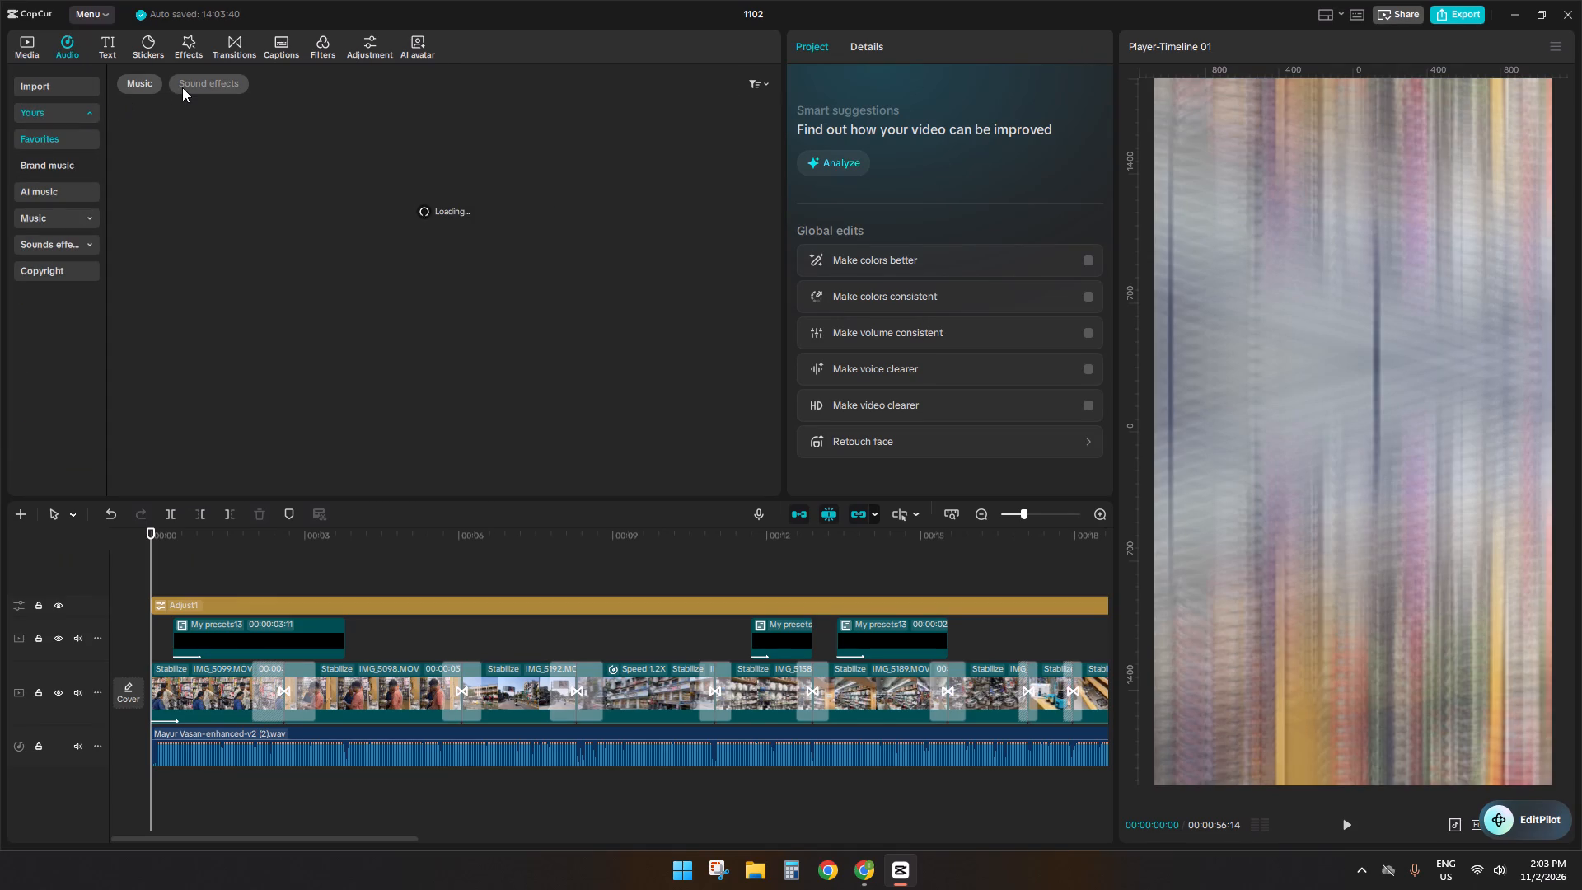
click(182, 87)
click(185, 113)
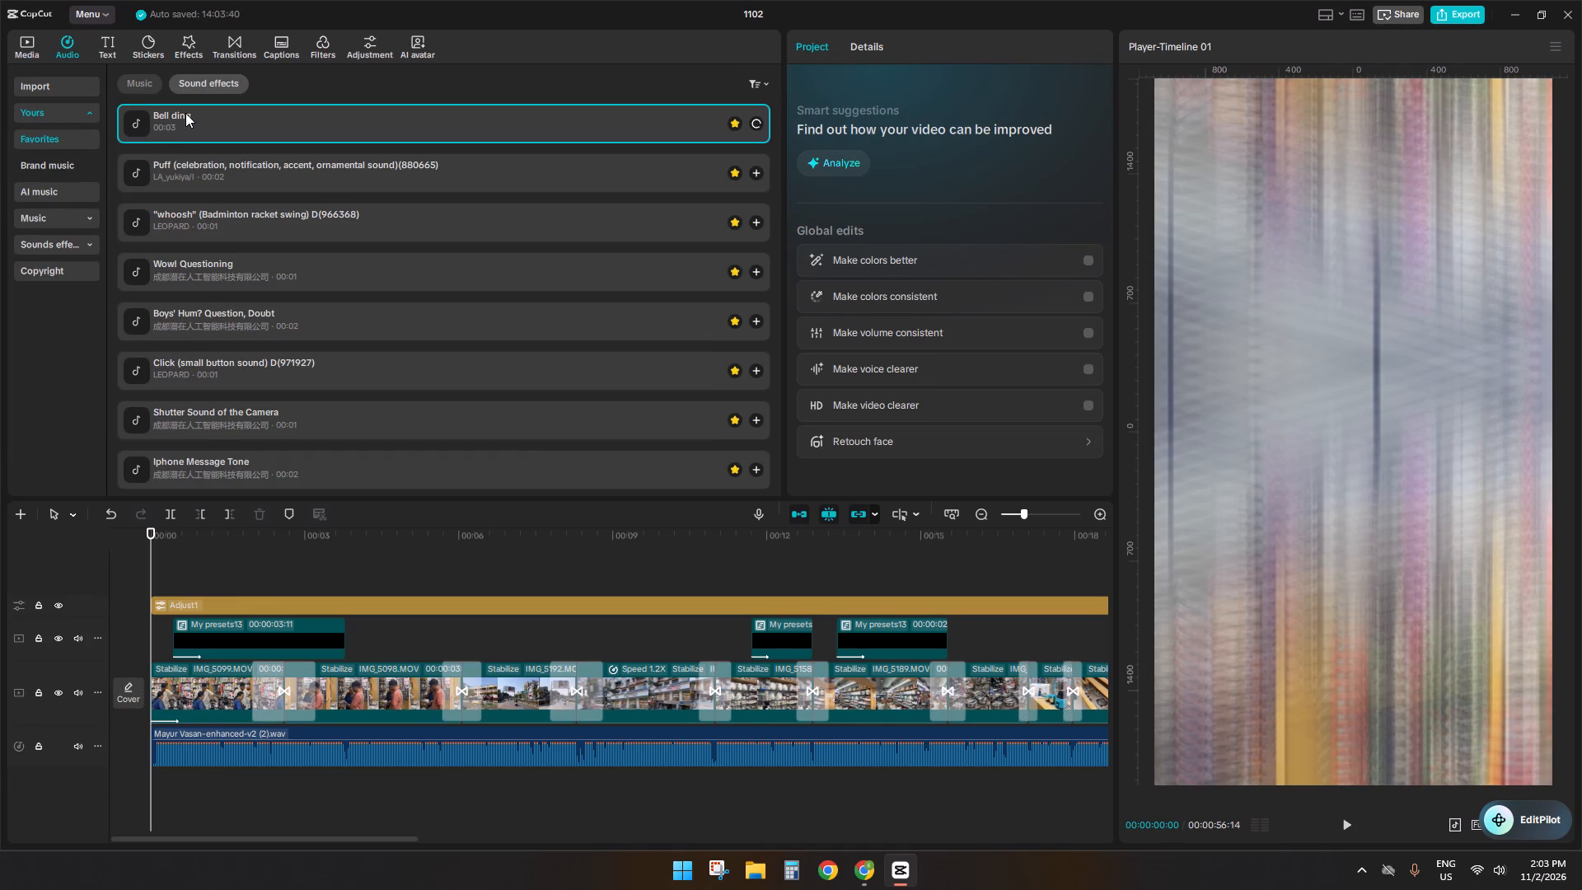
click(112, 85)
click(132, 86)
click(249, 73)
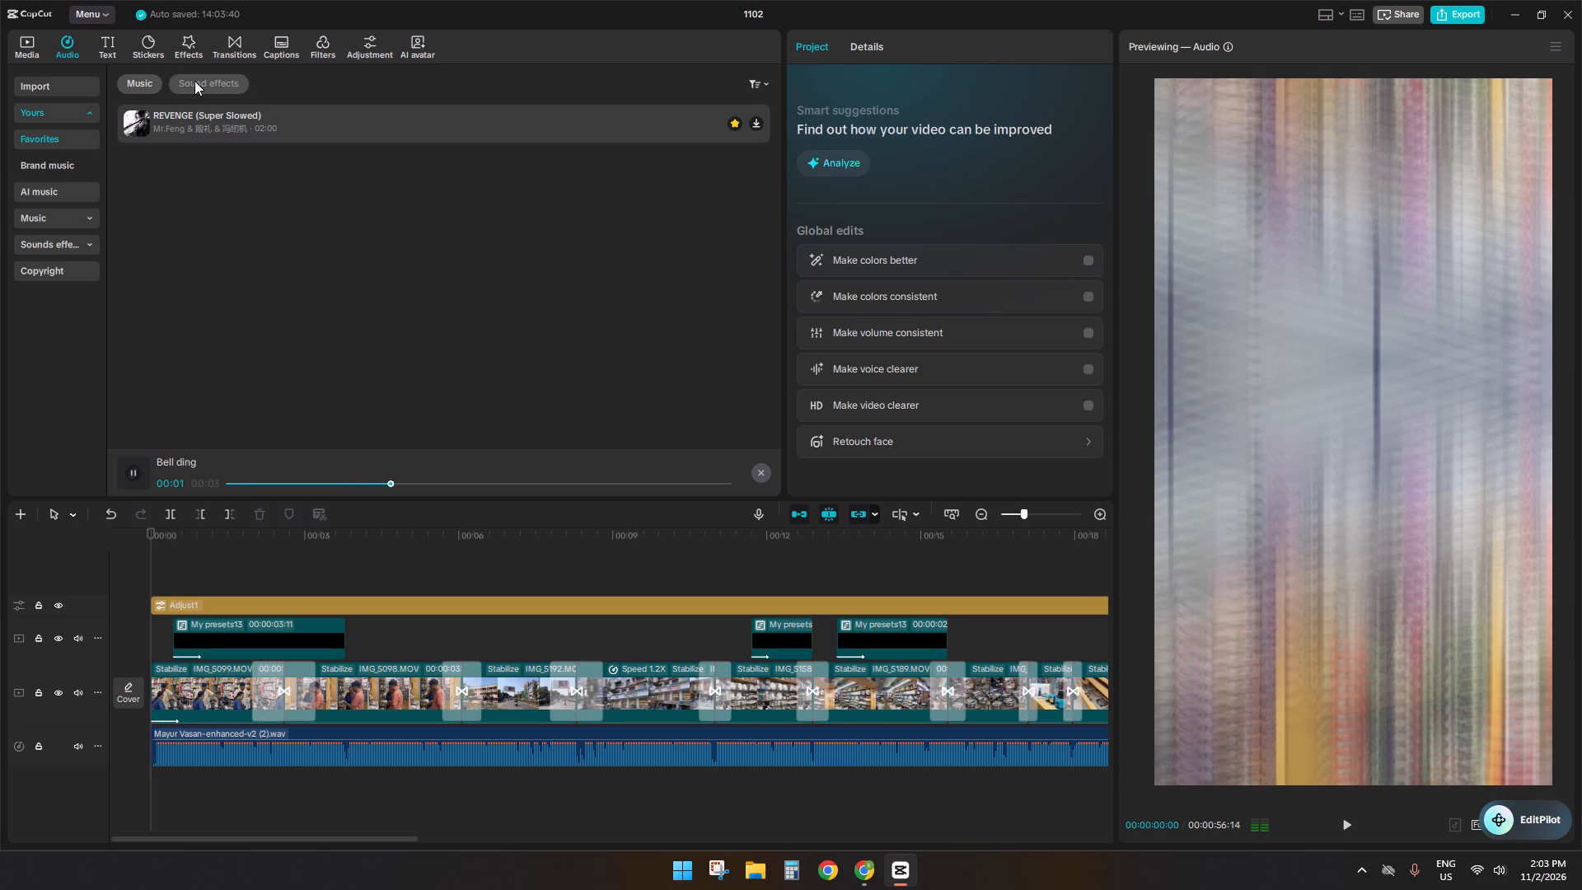
click(194, 81)
click(192, 168)
click(194, 218)
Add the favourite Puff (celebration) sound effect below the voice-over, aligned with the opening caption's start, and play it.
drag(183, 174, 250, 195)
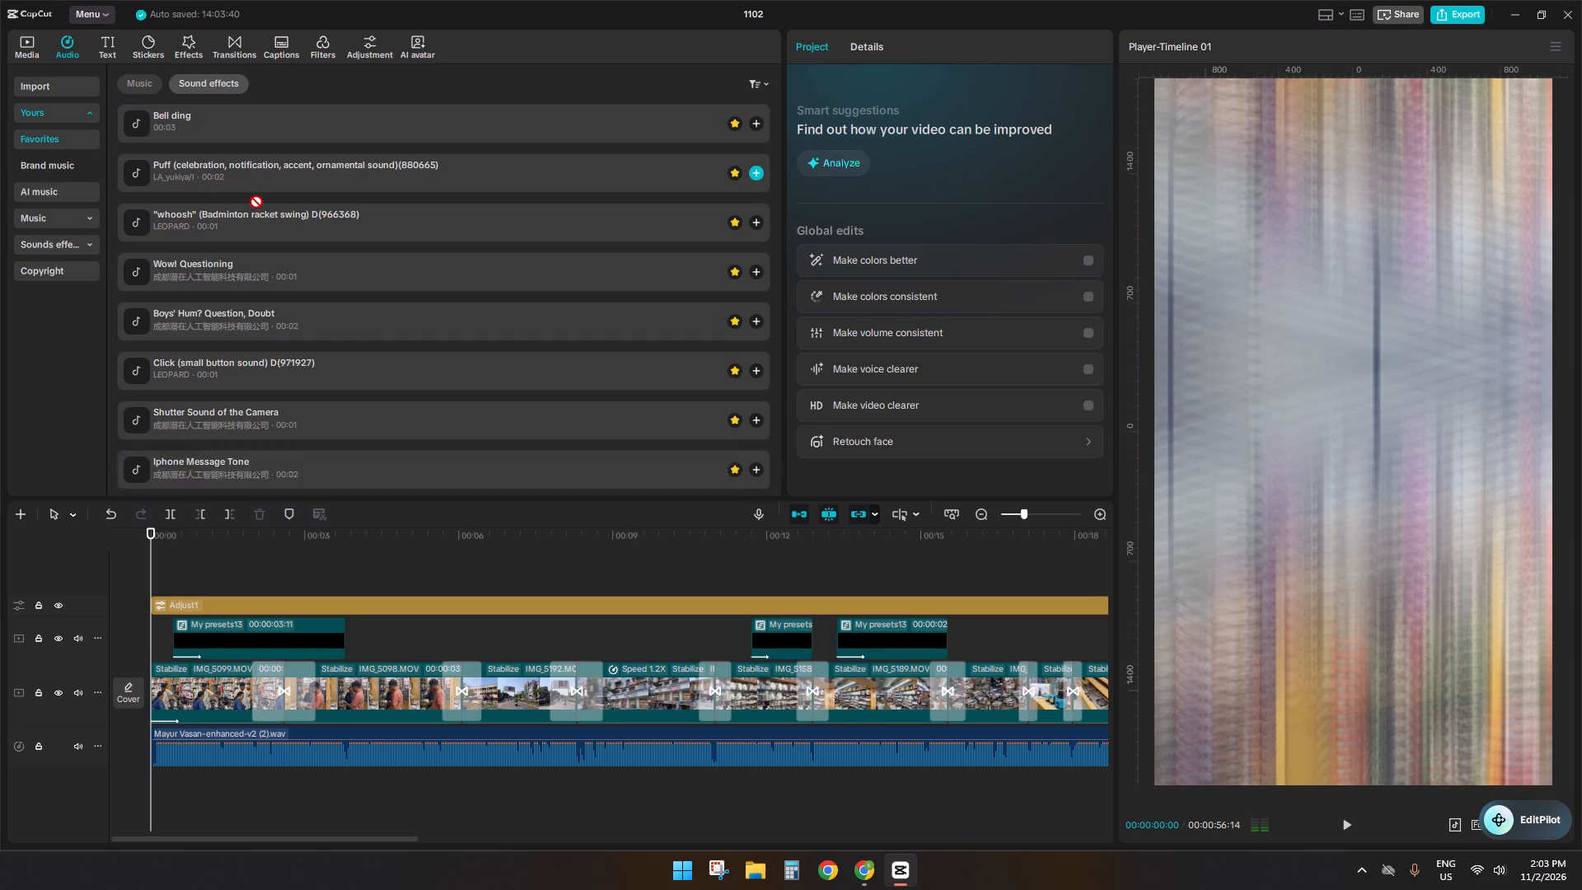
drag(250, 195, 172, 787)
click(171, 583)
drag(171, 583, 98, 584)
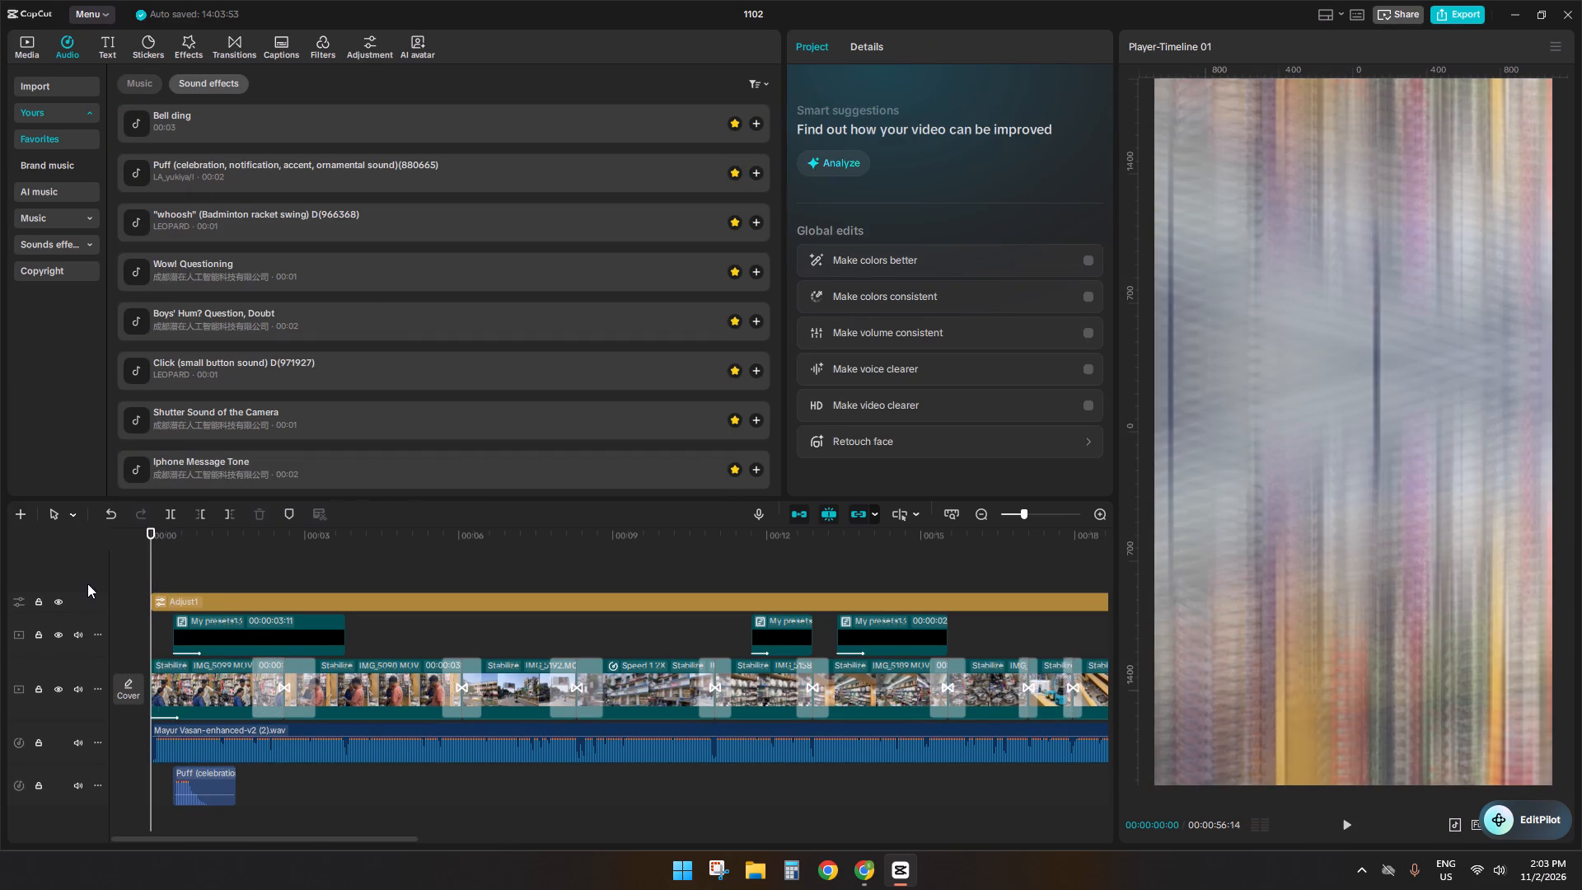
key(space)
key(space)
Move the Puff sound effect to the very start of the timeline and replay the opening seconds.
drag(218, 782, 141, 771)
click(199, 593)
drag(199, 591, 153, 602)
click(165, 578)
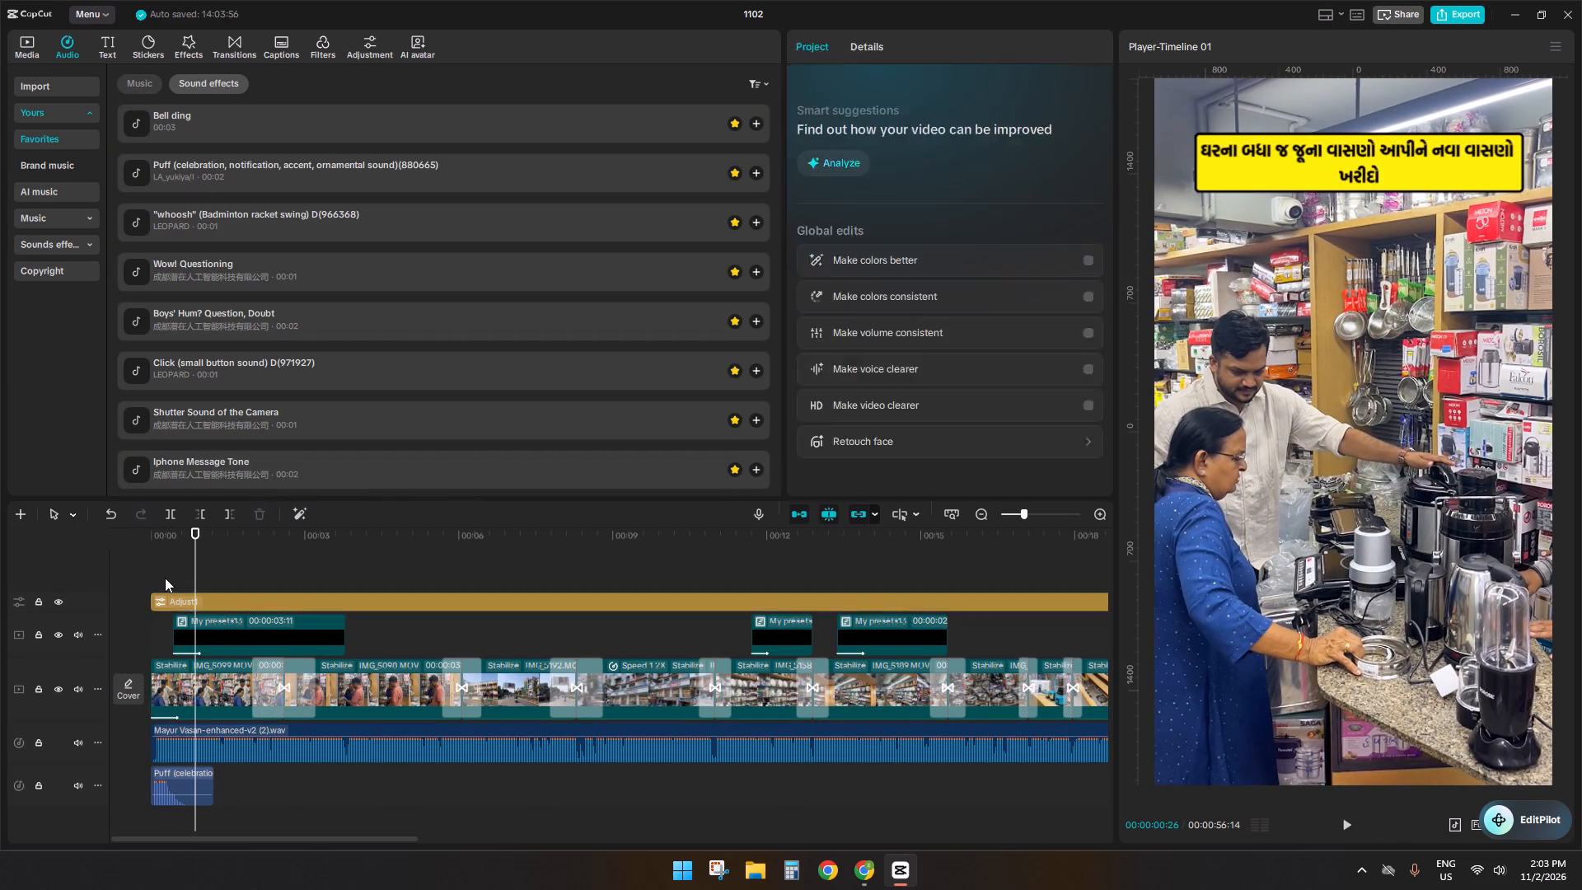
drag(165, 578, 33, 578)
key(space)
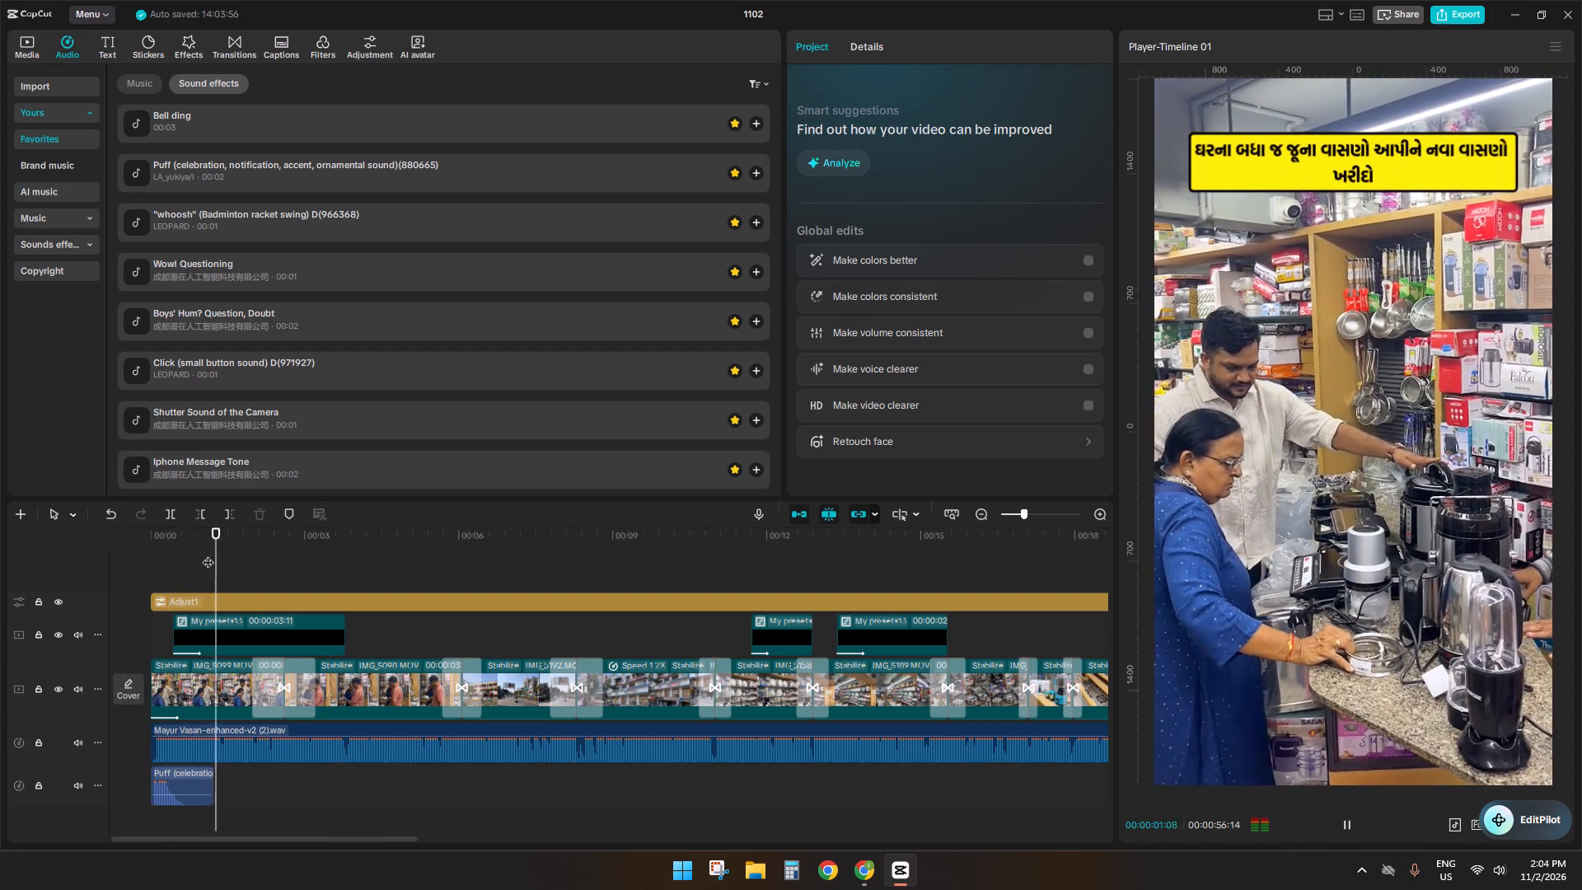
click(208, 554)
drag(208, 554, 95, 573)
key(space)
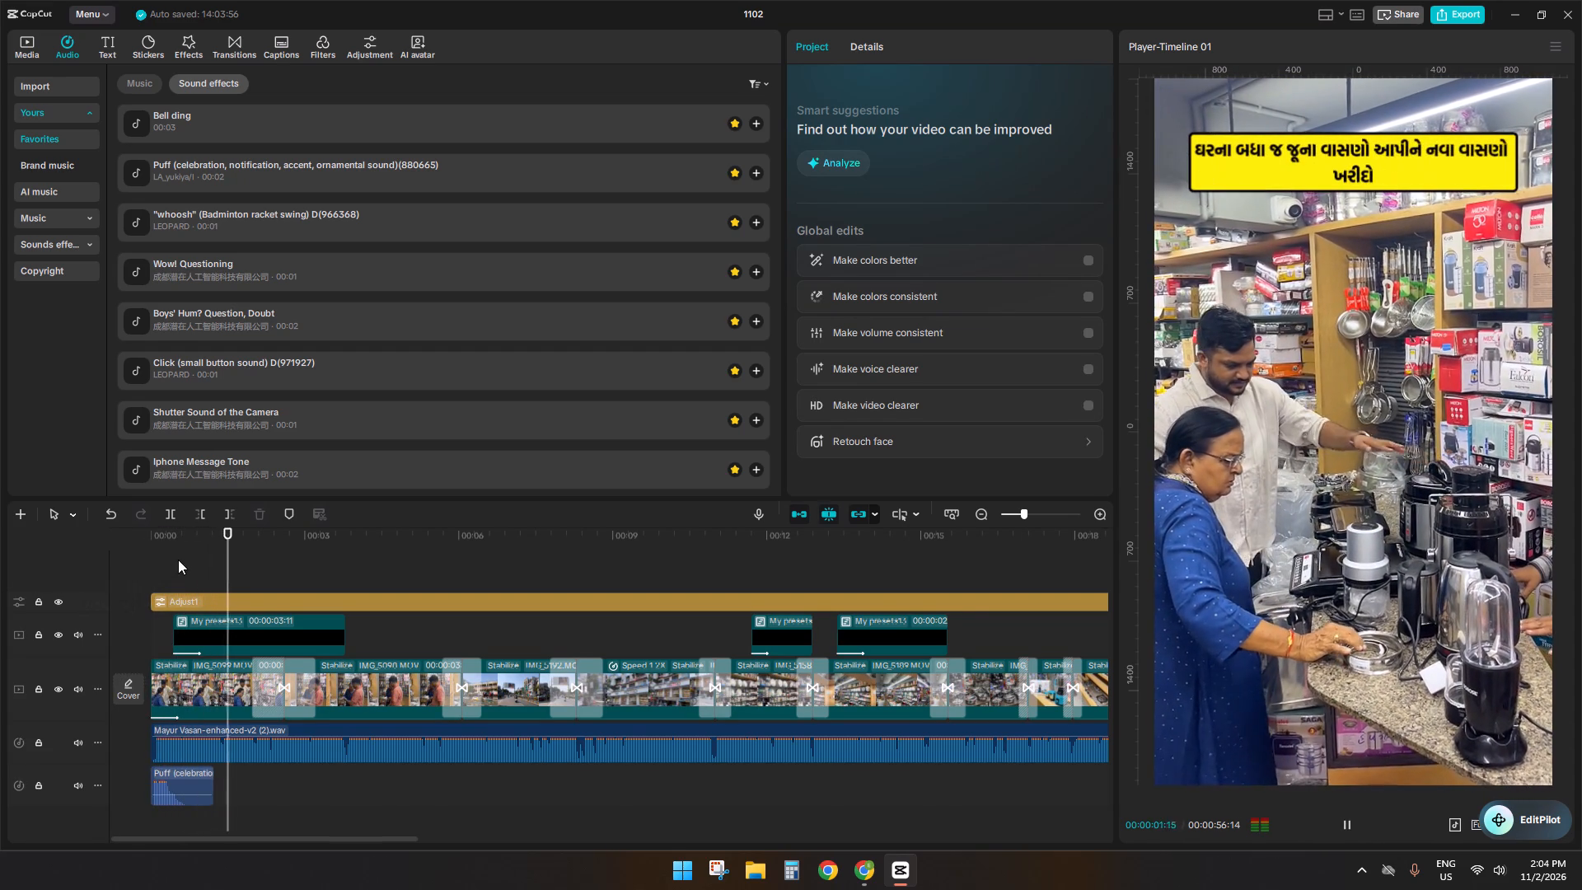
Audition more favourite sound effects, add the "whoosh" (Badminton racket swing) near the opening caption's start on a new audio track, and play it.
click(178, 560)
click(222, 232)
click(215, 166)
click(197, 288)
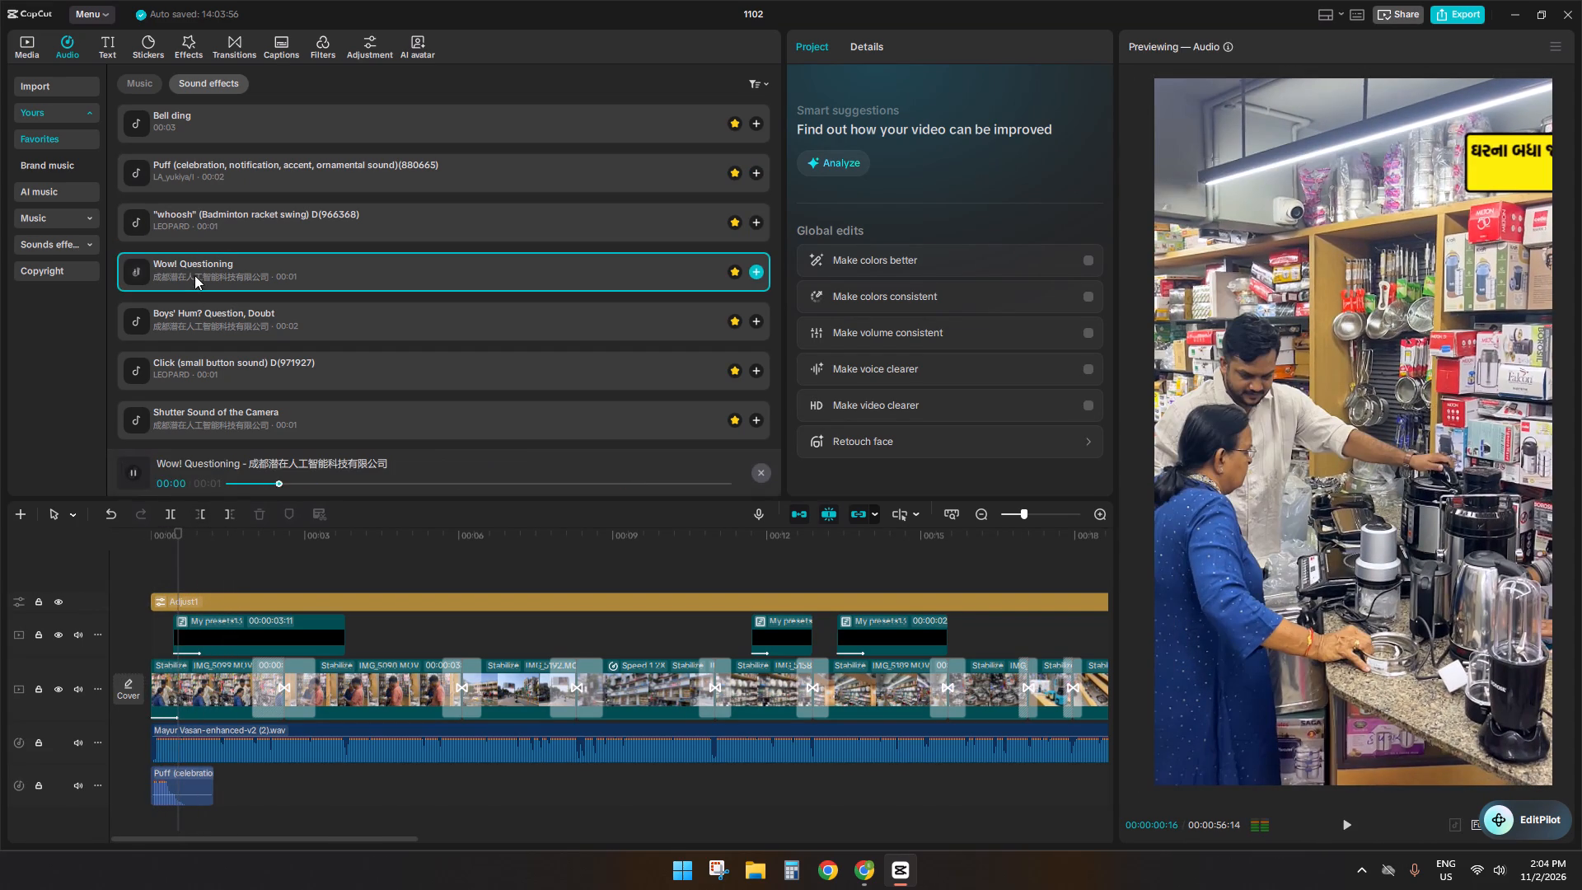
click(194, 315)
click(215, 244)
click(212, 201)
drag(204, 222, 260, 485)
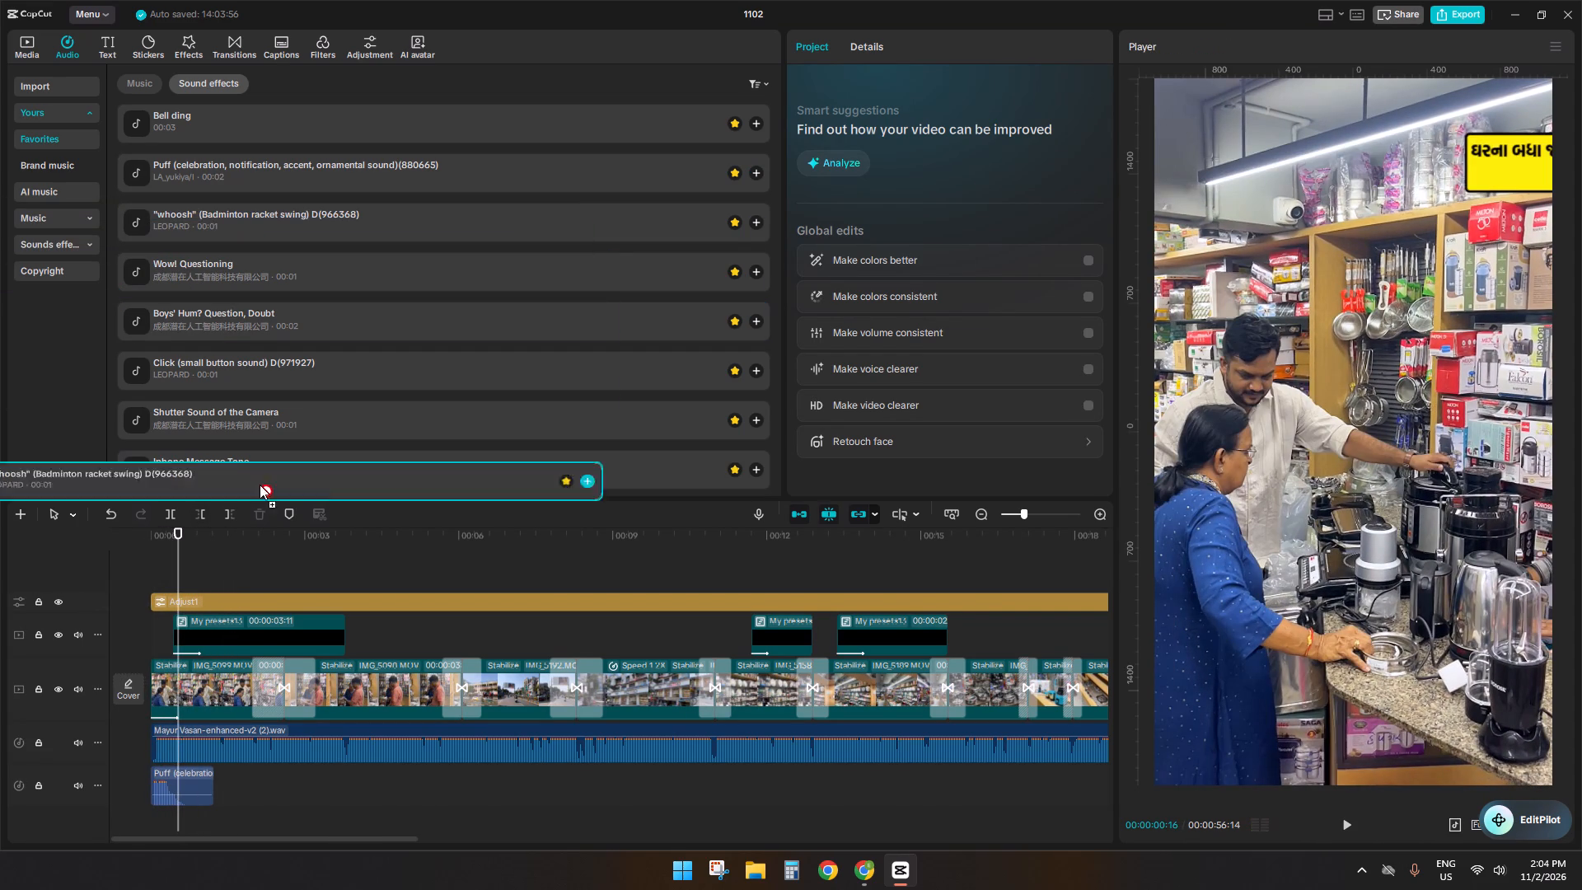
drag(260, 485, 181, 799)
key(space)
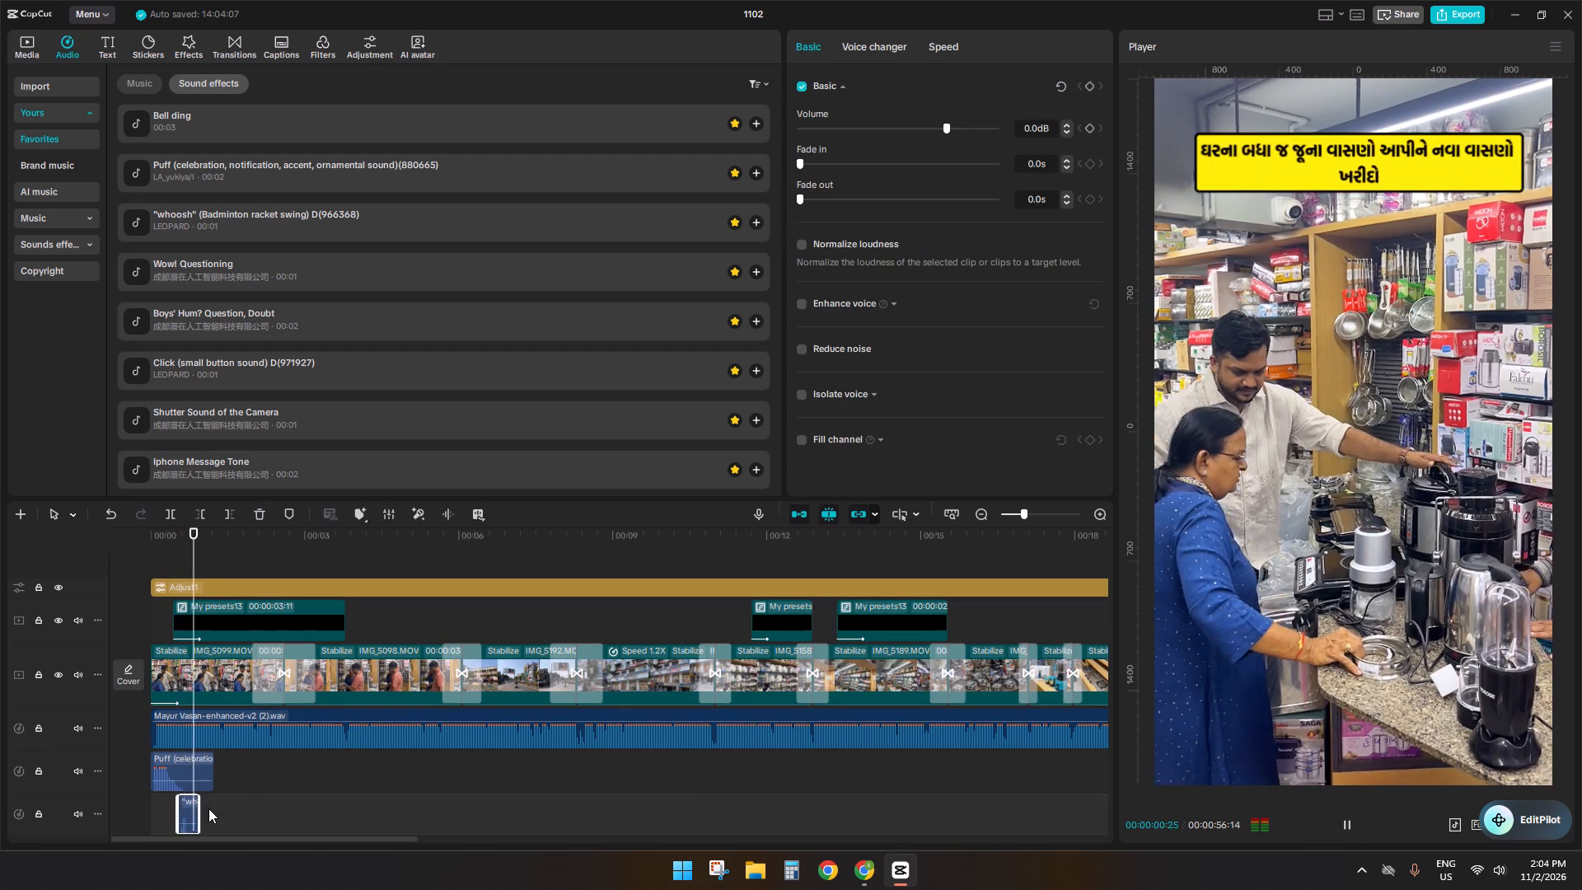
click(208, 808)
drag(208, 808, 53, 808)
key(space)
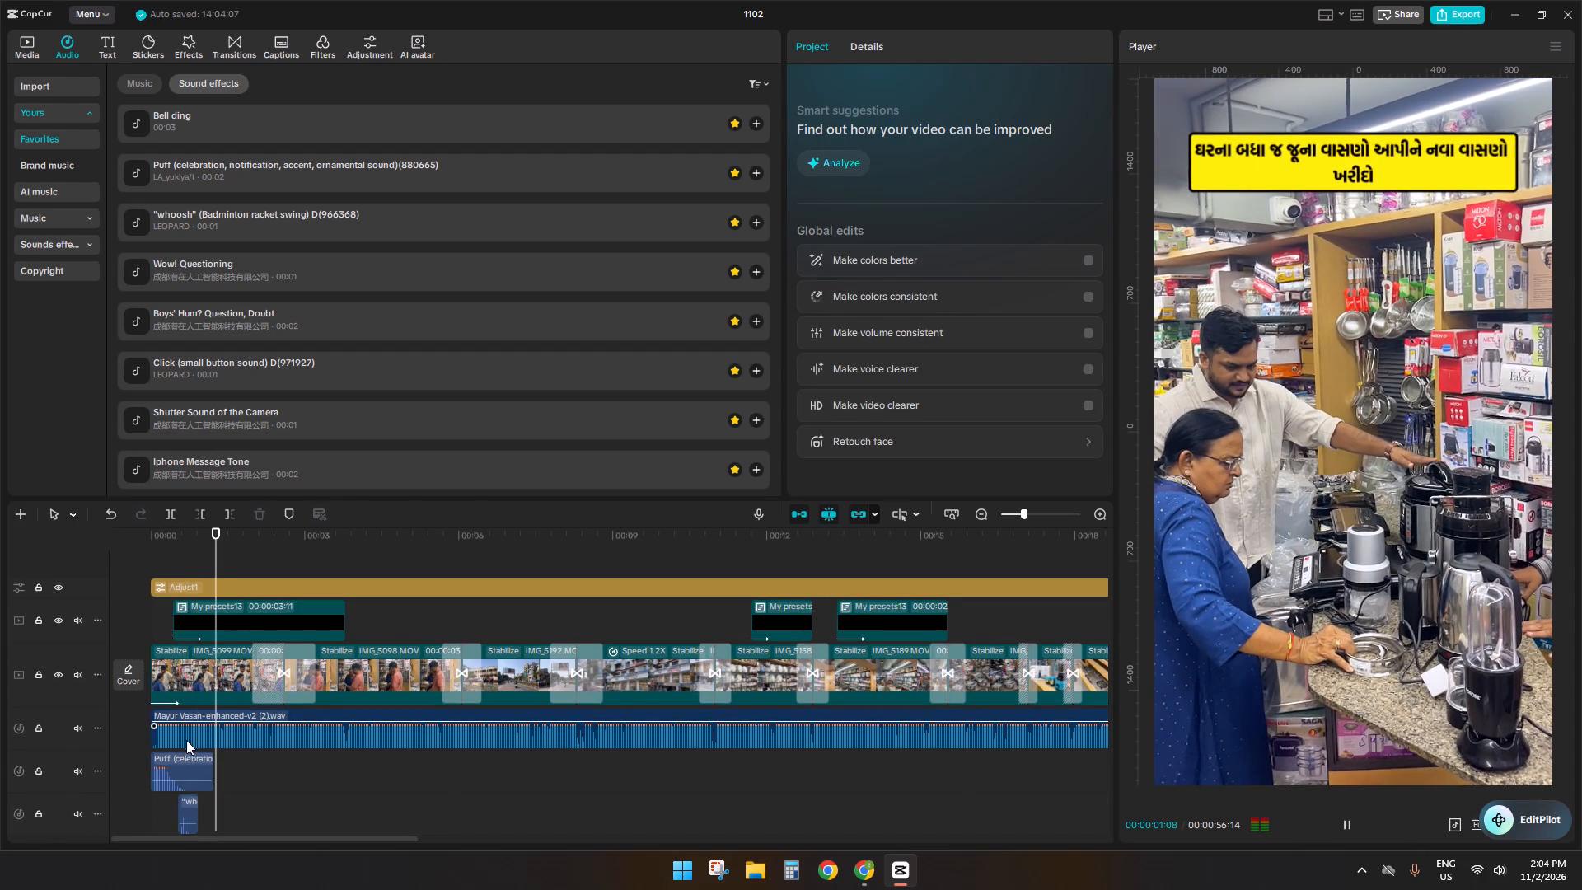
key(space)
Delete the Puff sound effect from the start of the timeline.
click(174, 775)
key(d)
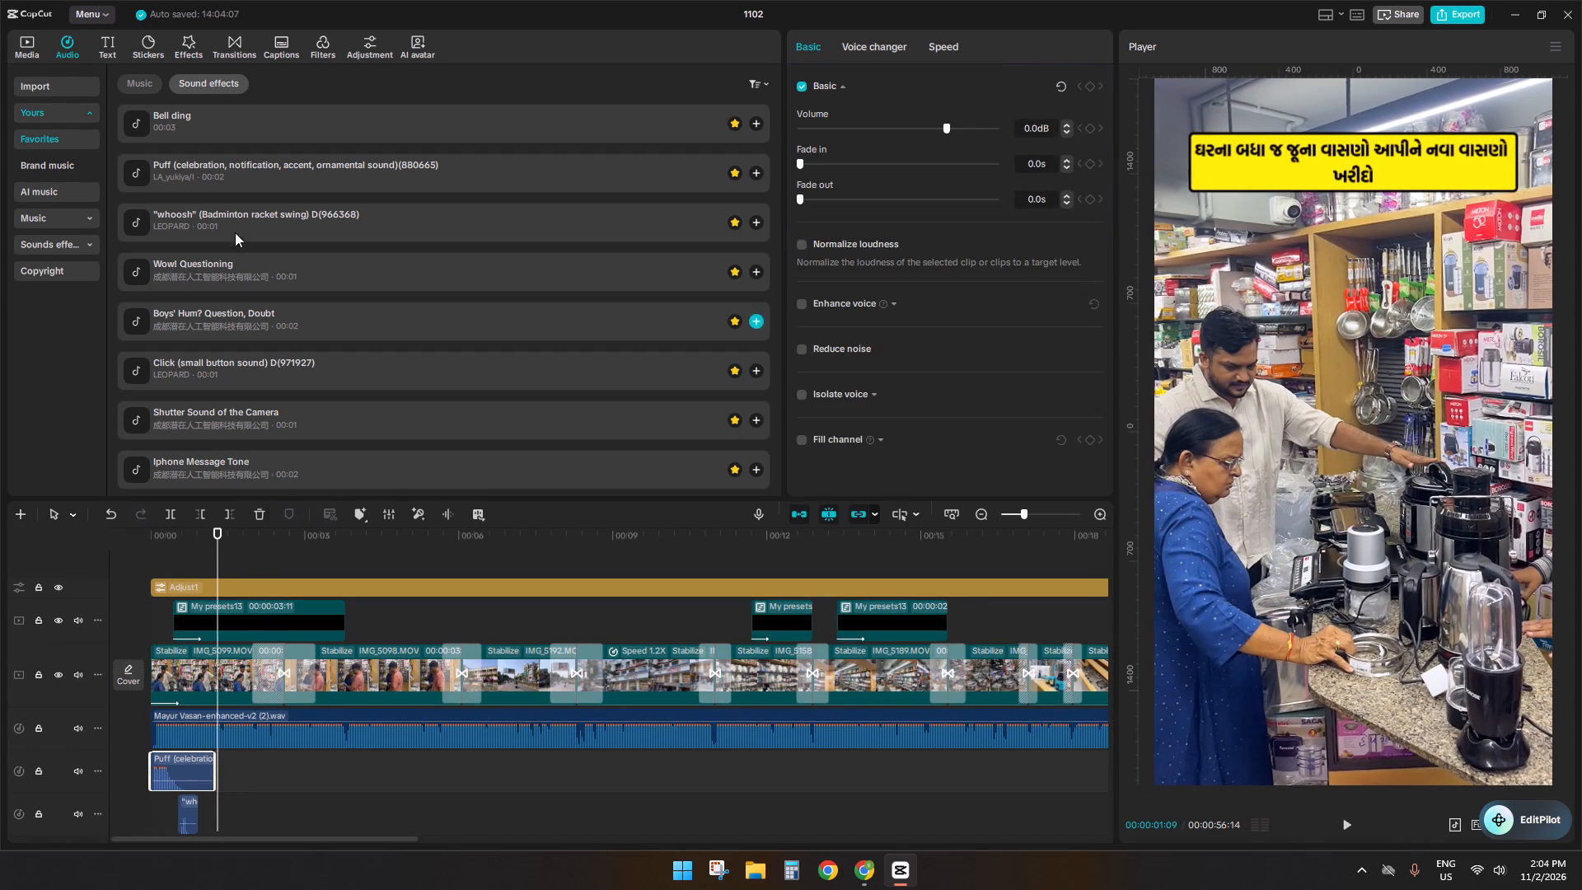
Add the Bell ding sound effect, trim its quiet lead-in, align it with the timeline start, and play it.
click(181, 129)
drag(180, 124, 145, 810)
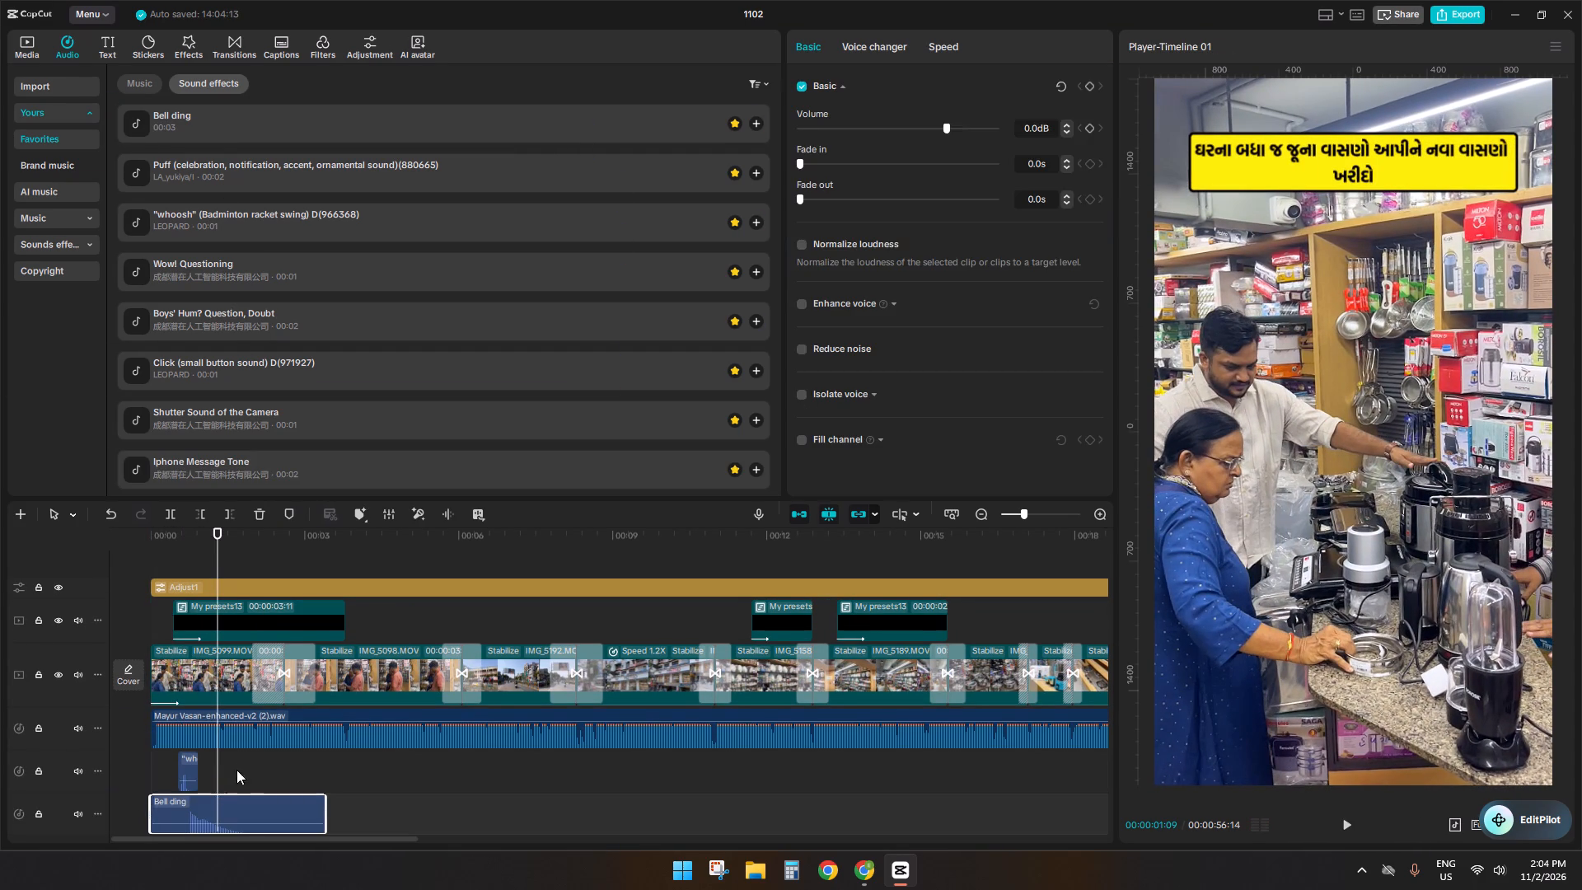
drag(150, 799, 176, 803)
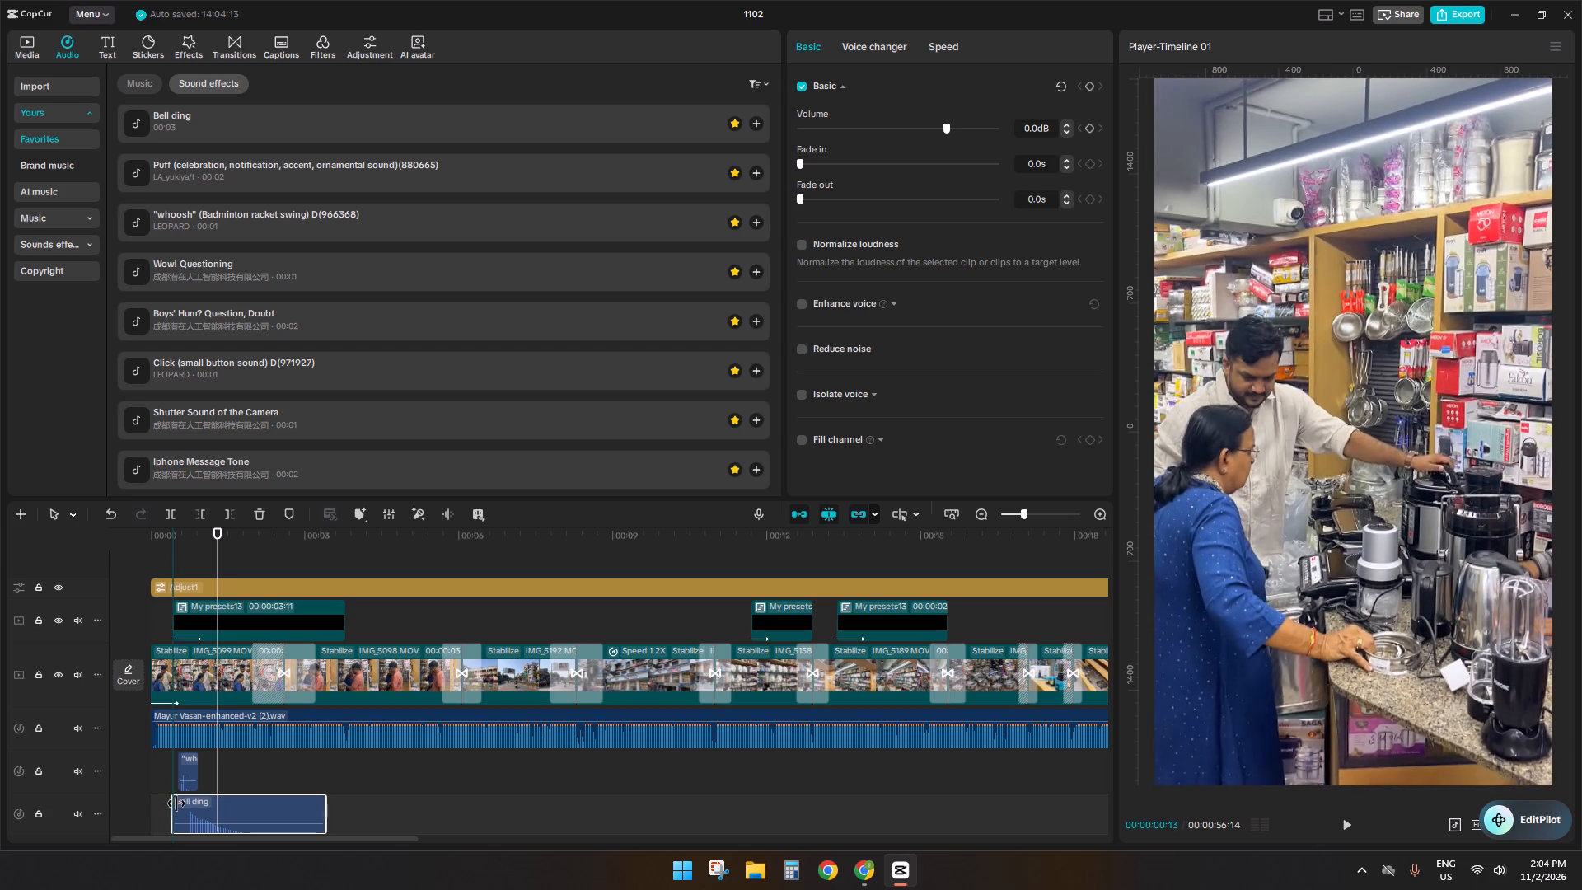
drag(176, 803, 190, 796)
drag(209, 813, 149, 814)
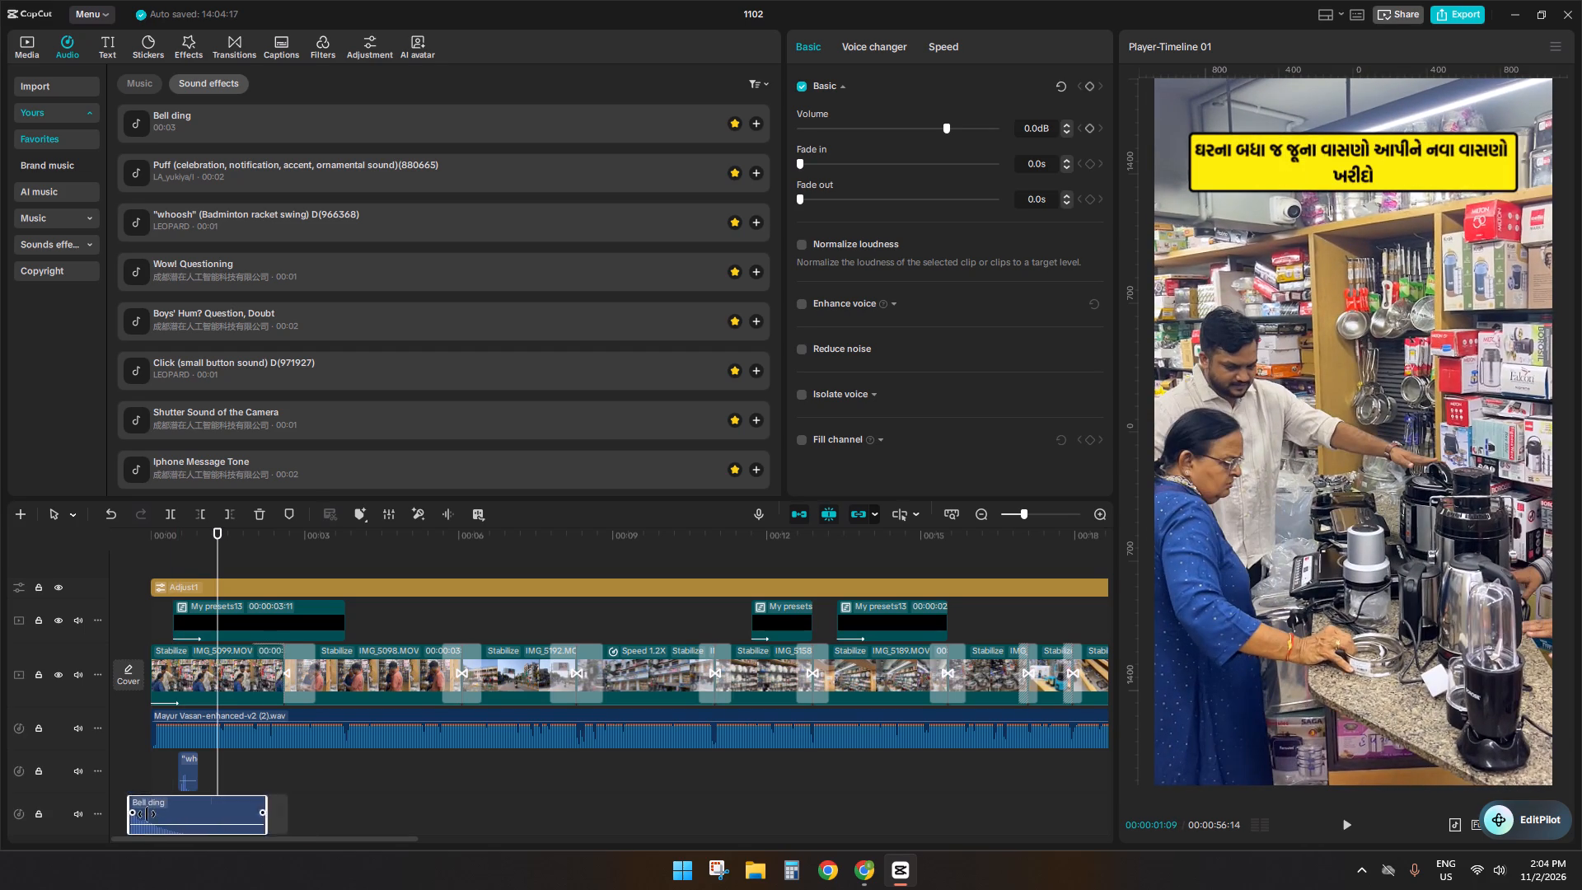
click(160, 758)
drag(160, 758, 57, 763)
key(space)
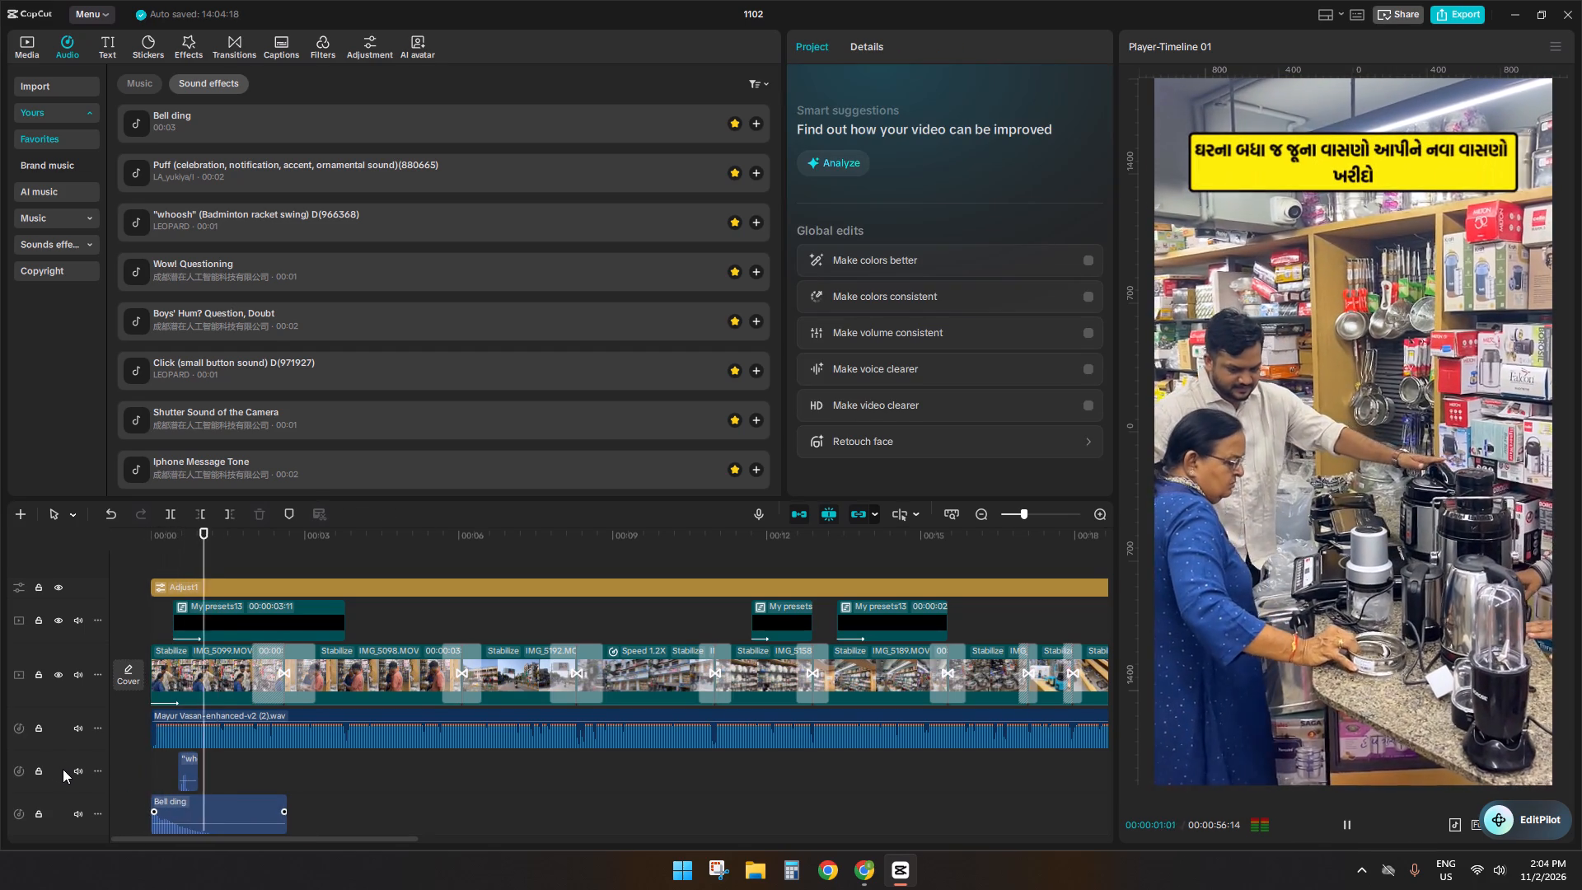
key(space)
Split Bell ding at the opening caption's start, 00:00:00:13, and delete the part after the cut.
click(164, 771)
drag(164, 771, 185, 771)
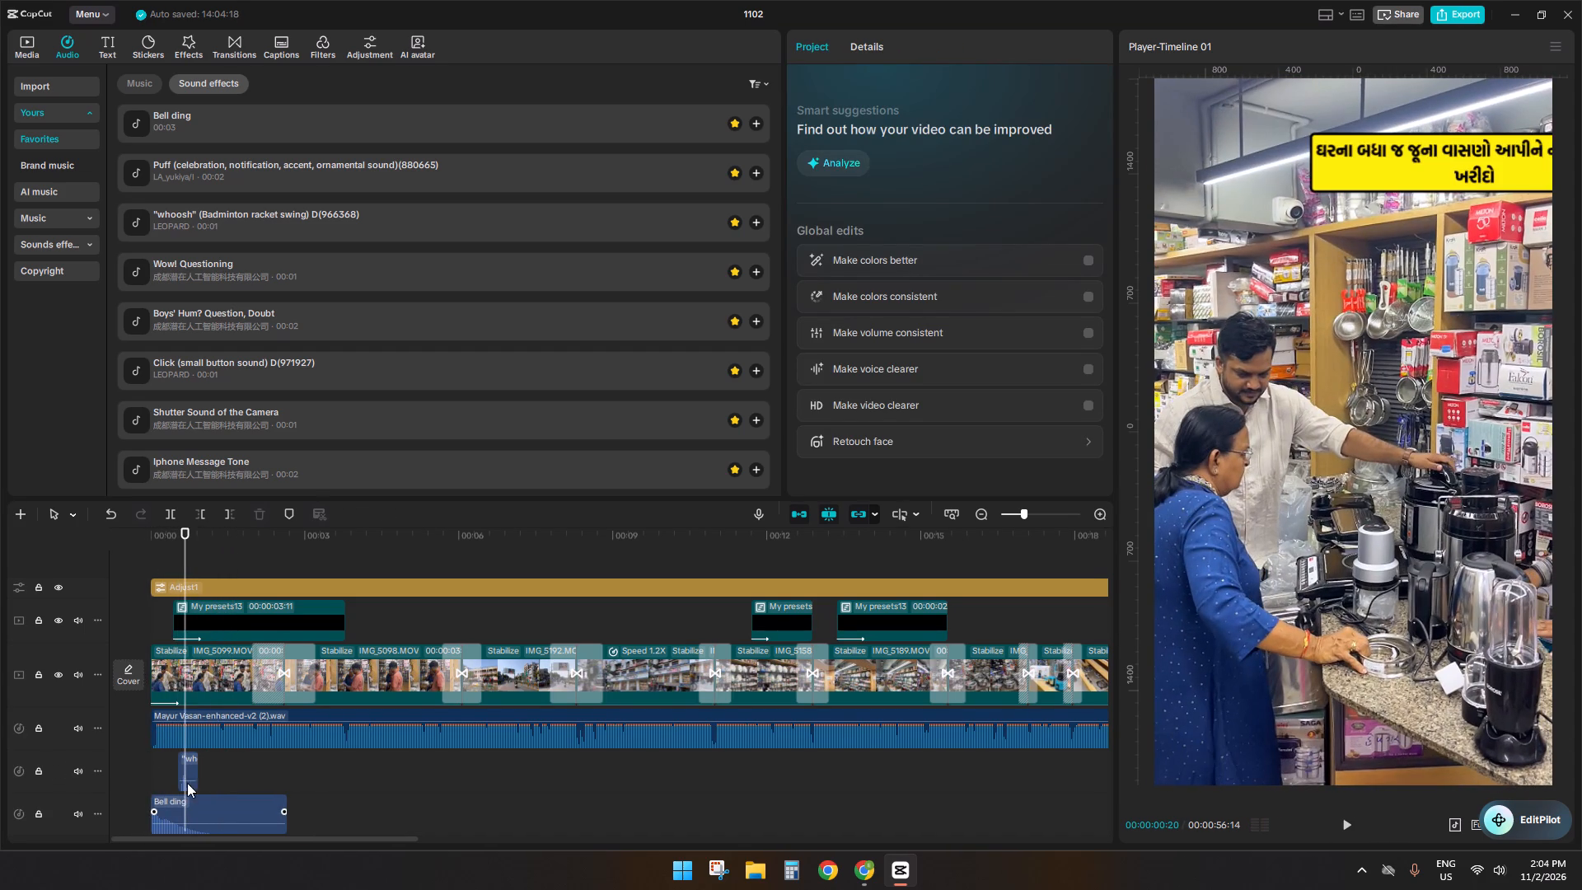
click(176, 536)
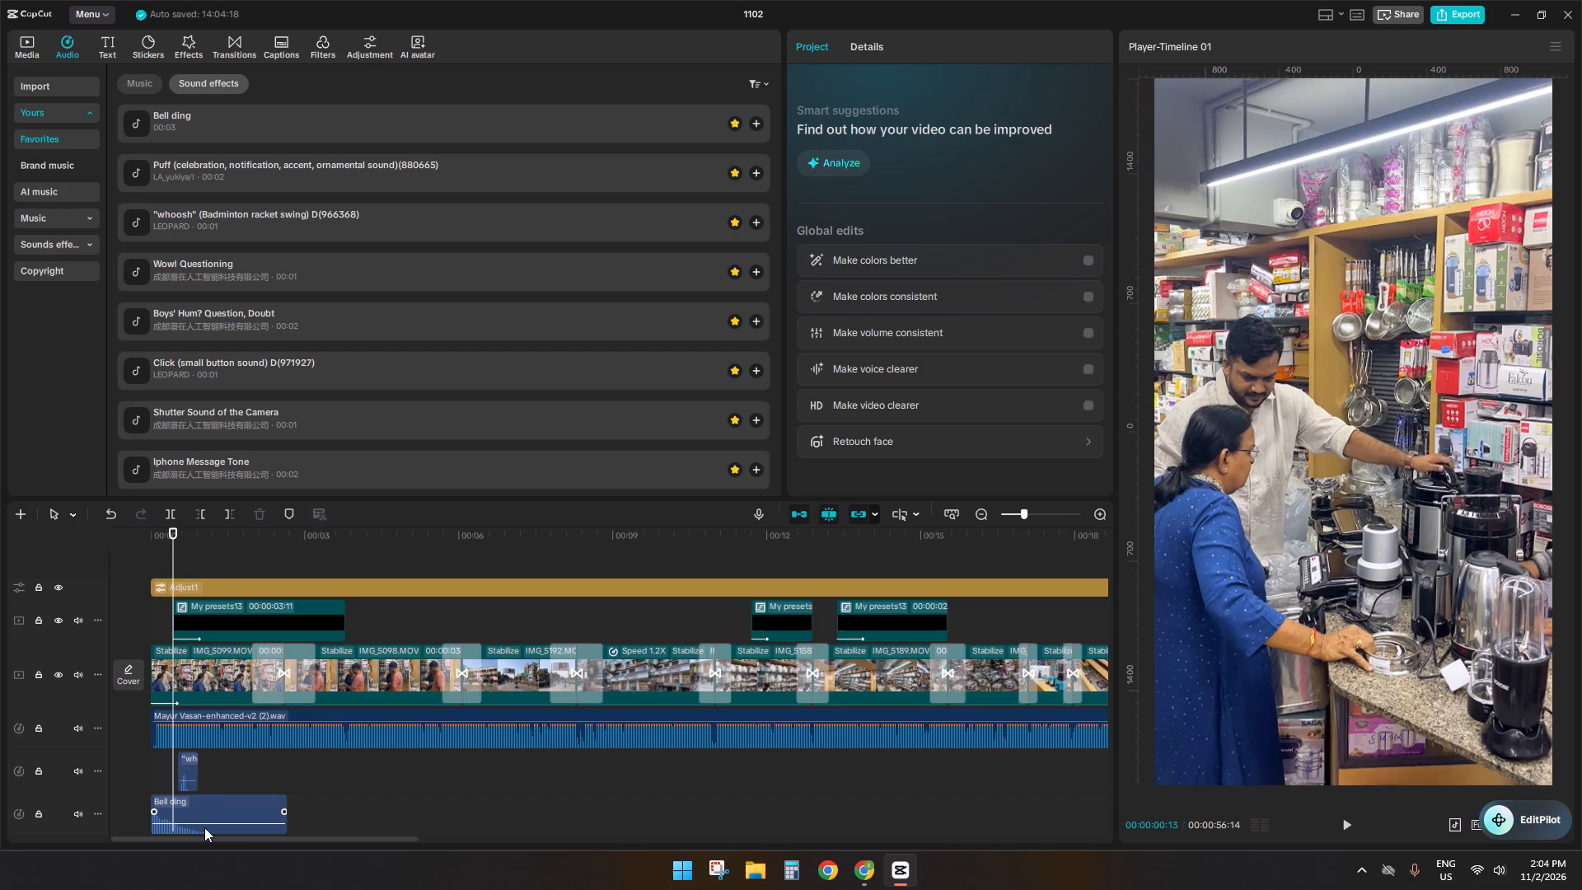
click(204, 827)
text(sd)
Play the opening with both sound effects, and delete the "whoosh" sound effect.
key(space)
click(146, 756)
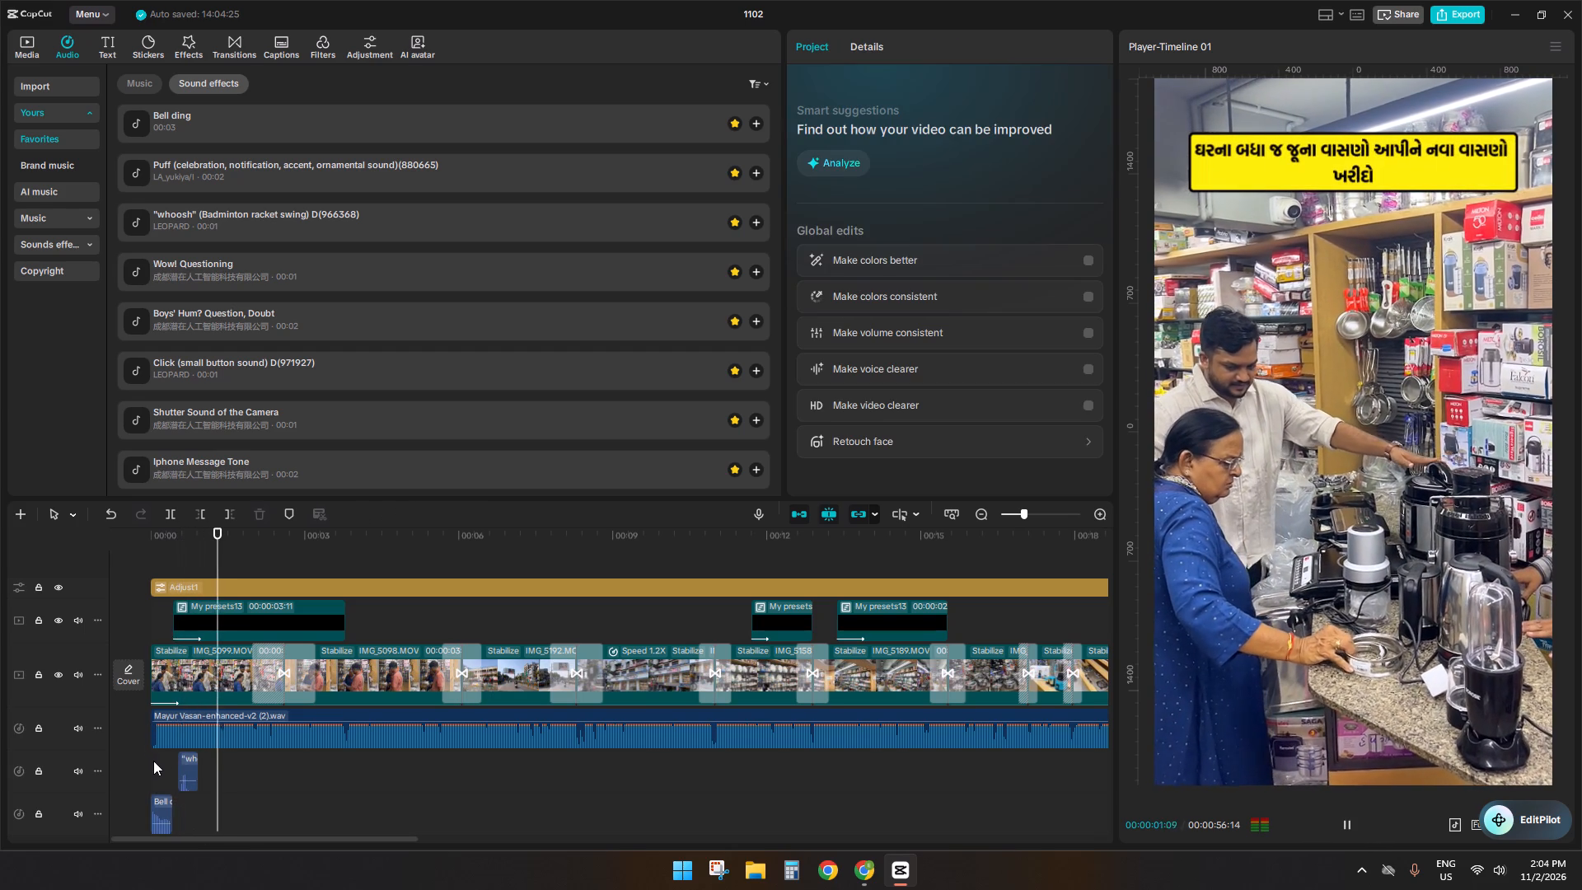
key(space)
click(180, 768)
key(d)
click(219, 738)
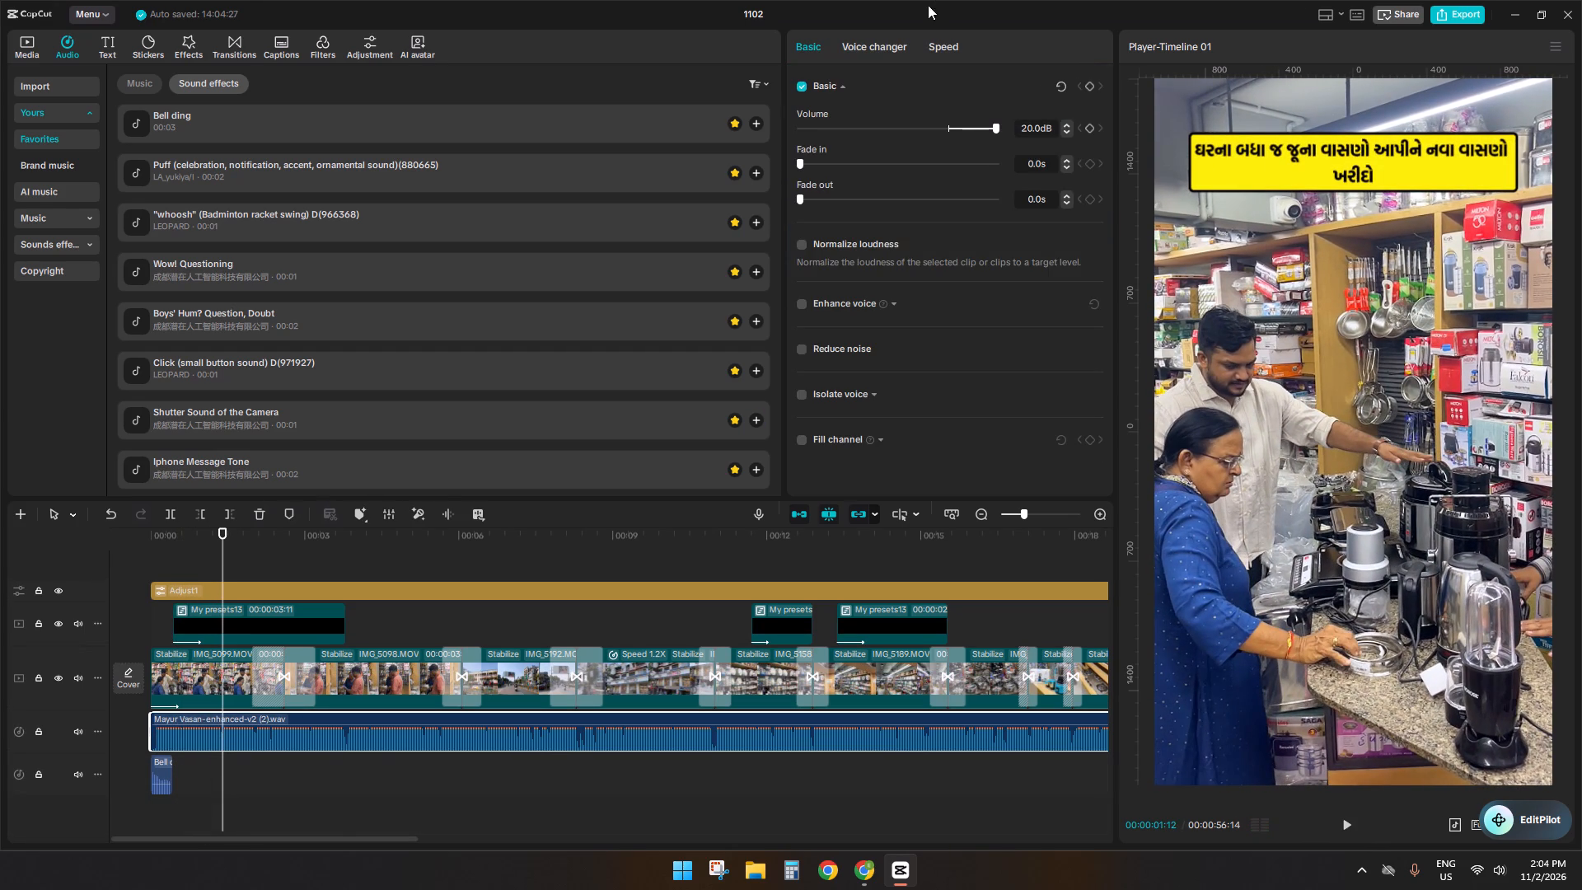
click(946, 130)
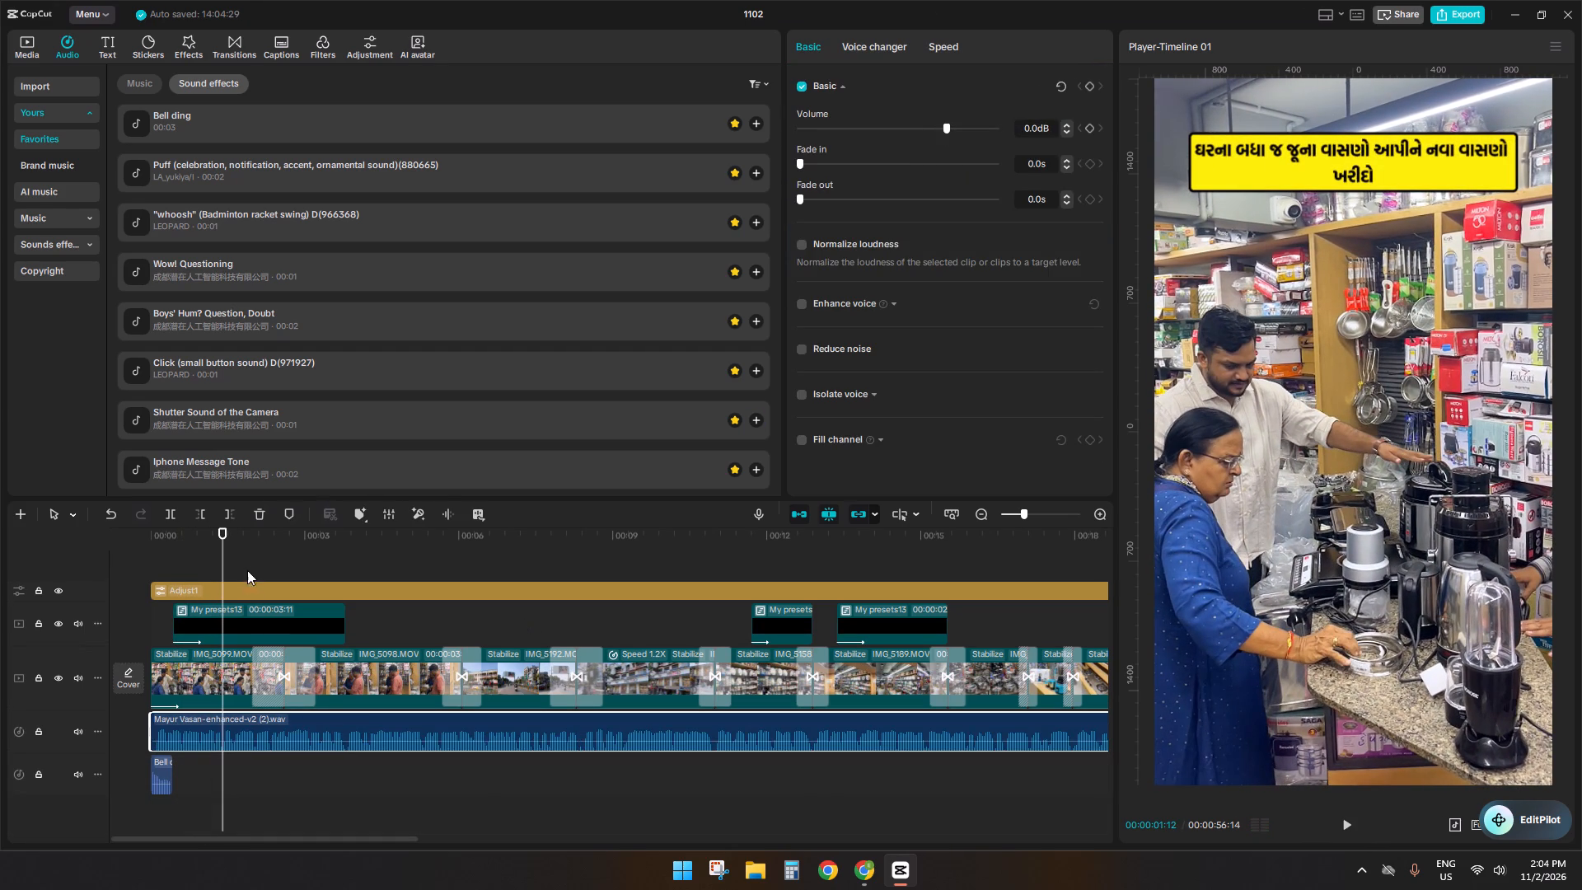
click(246, 565)
drag(246, 565, 0, 571)
key(space)
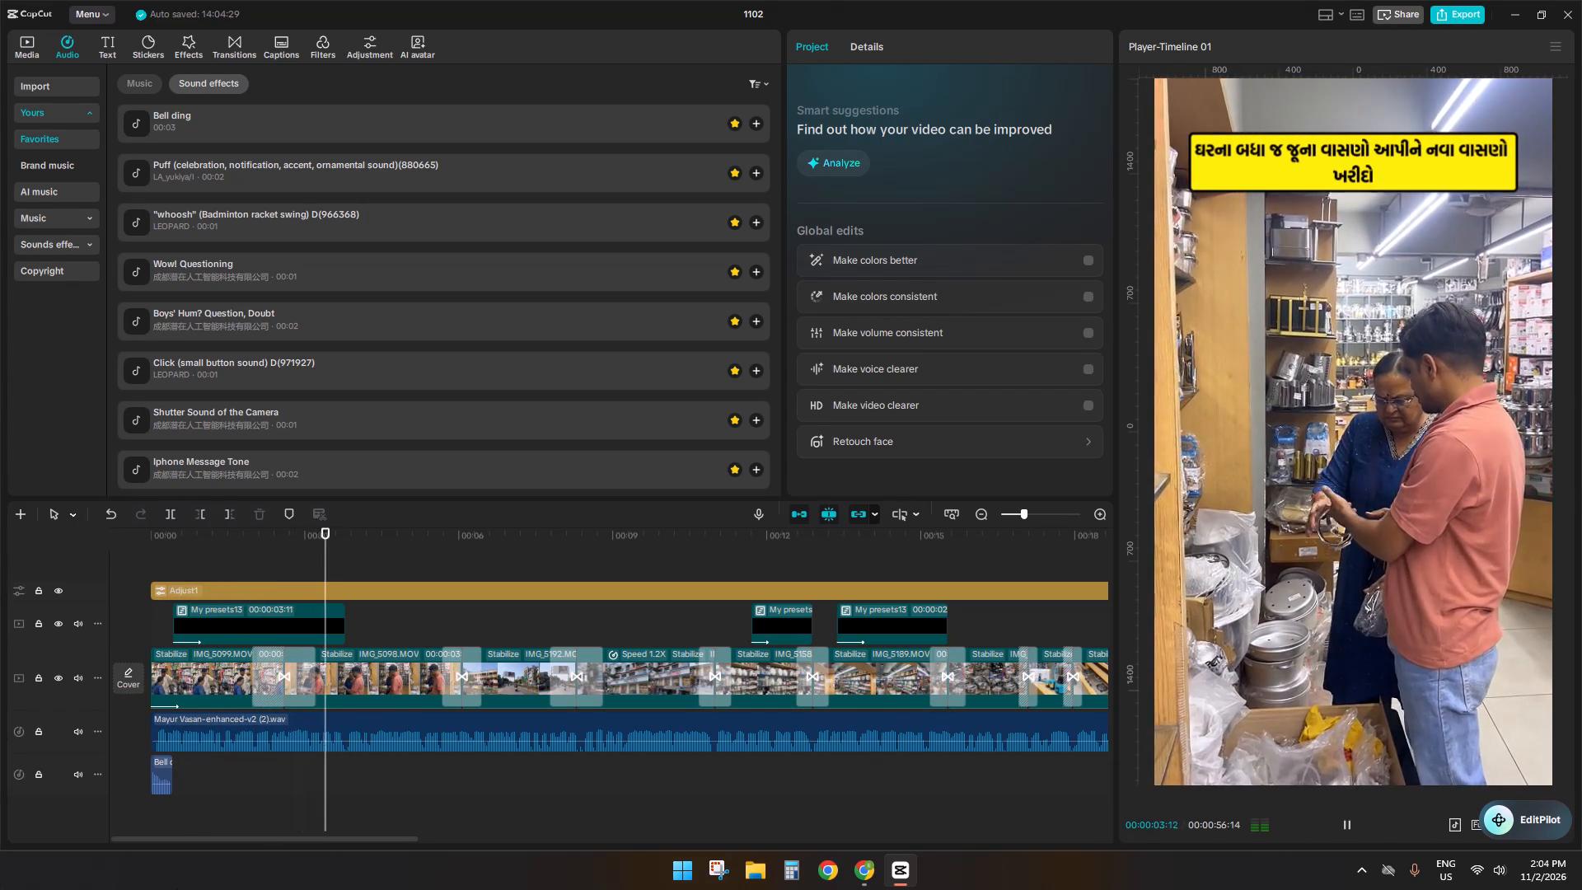
key(space)
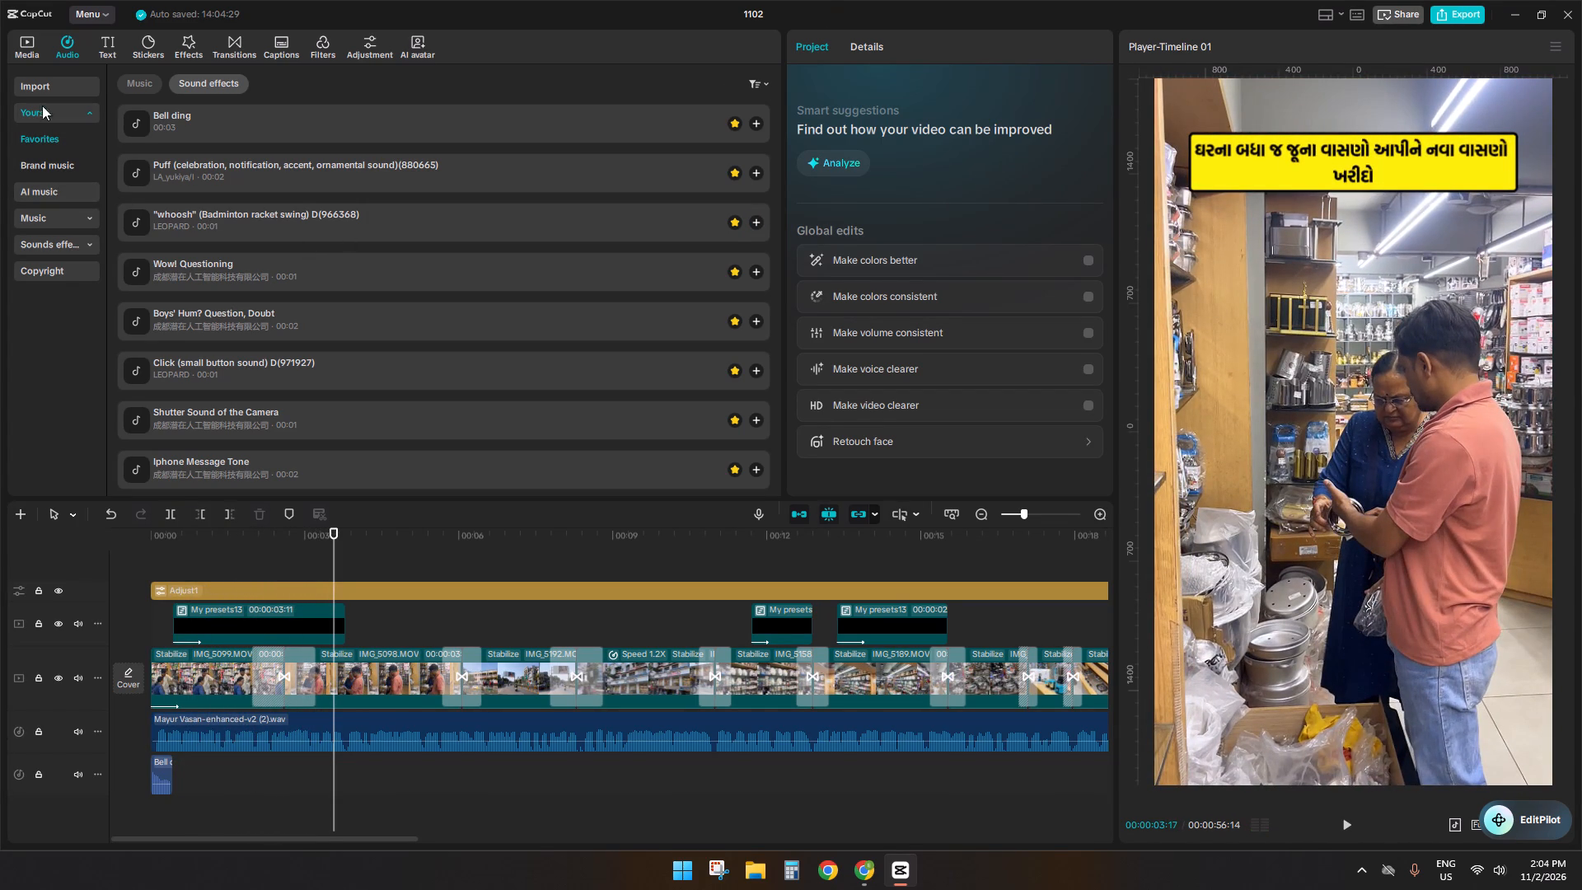
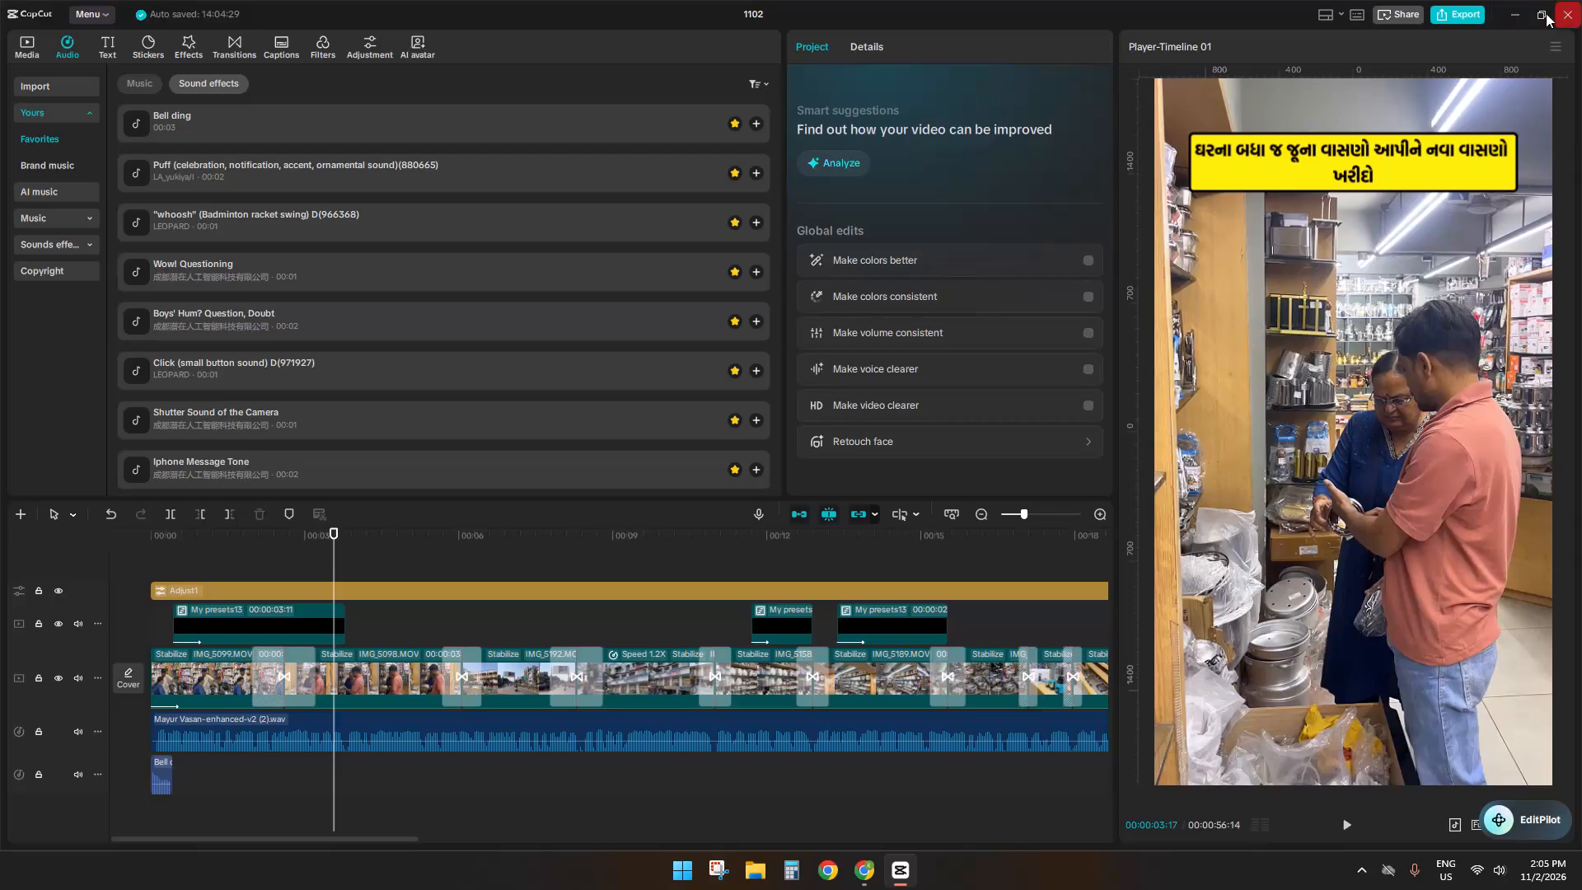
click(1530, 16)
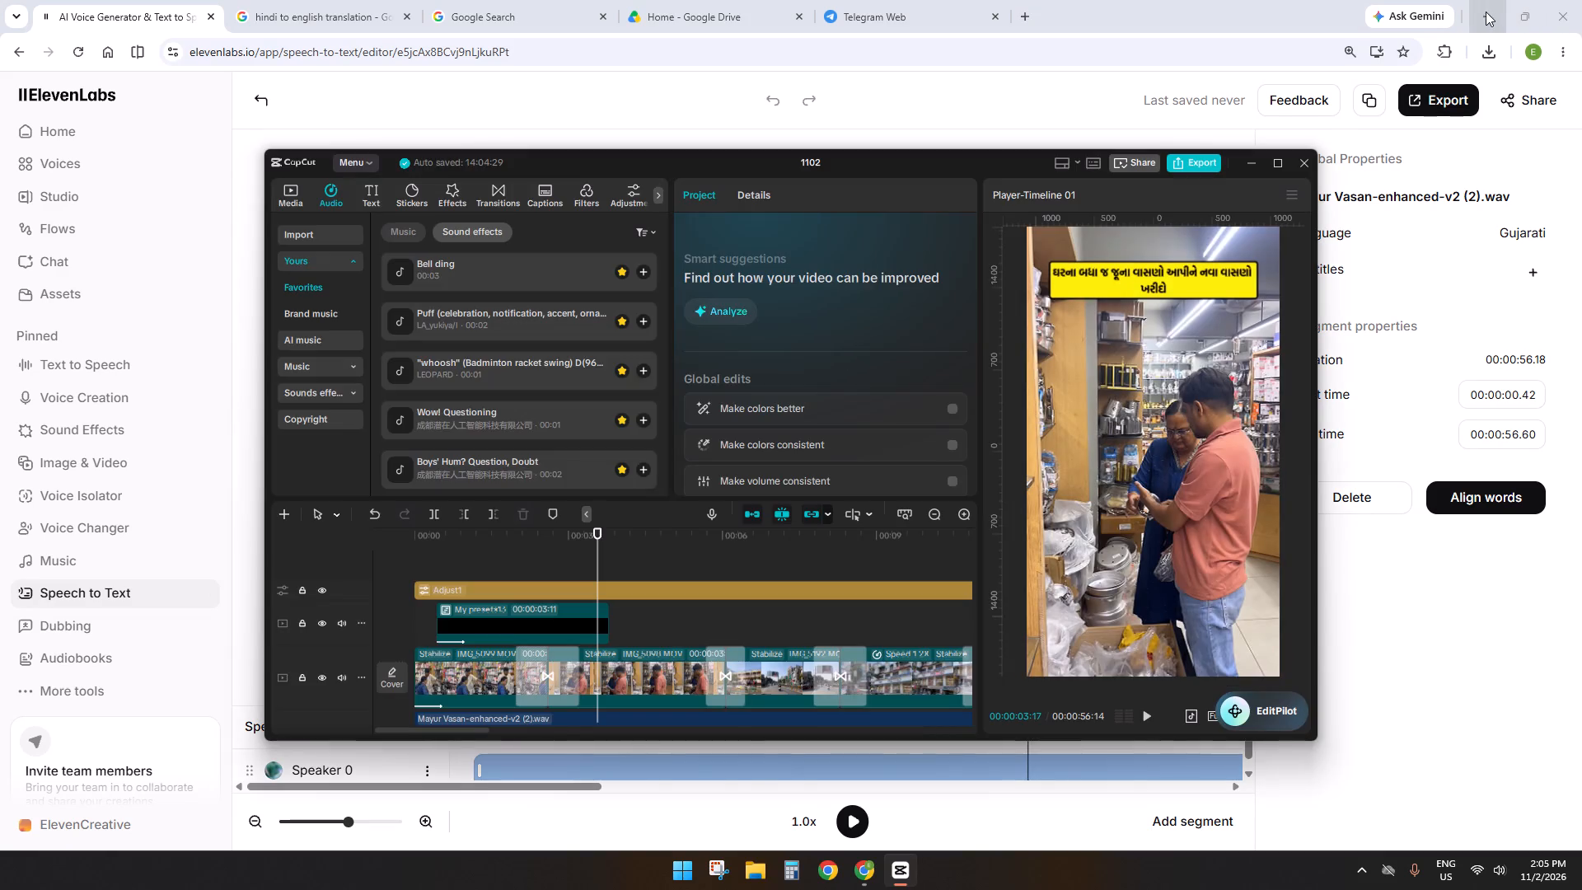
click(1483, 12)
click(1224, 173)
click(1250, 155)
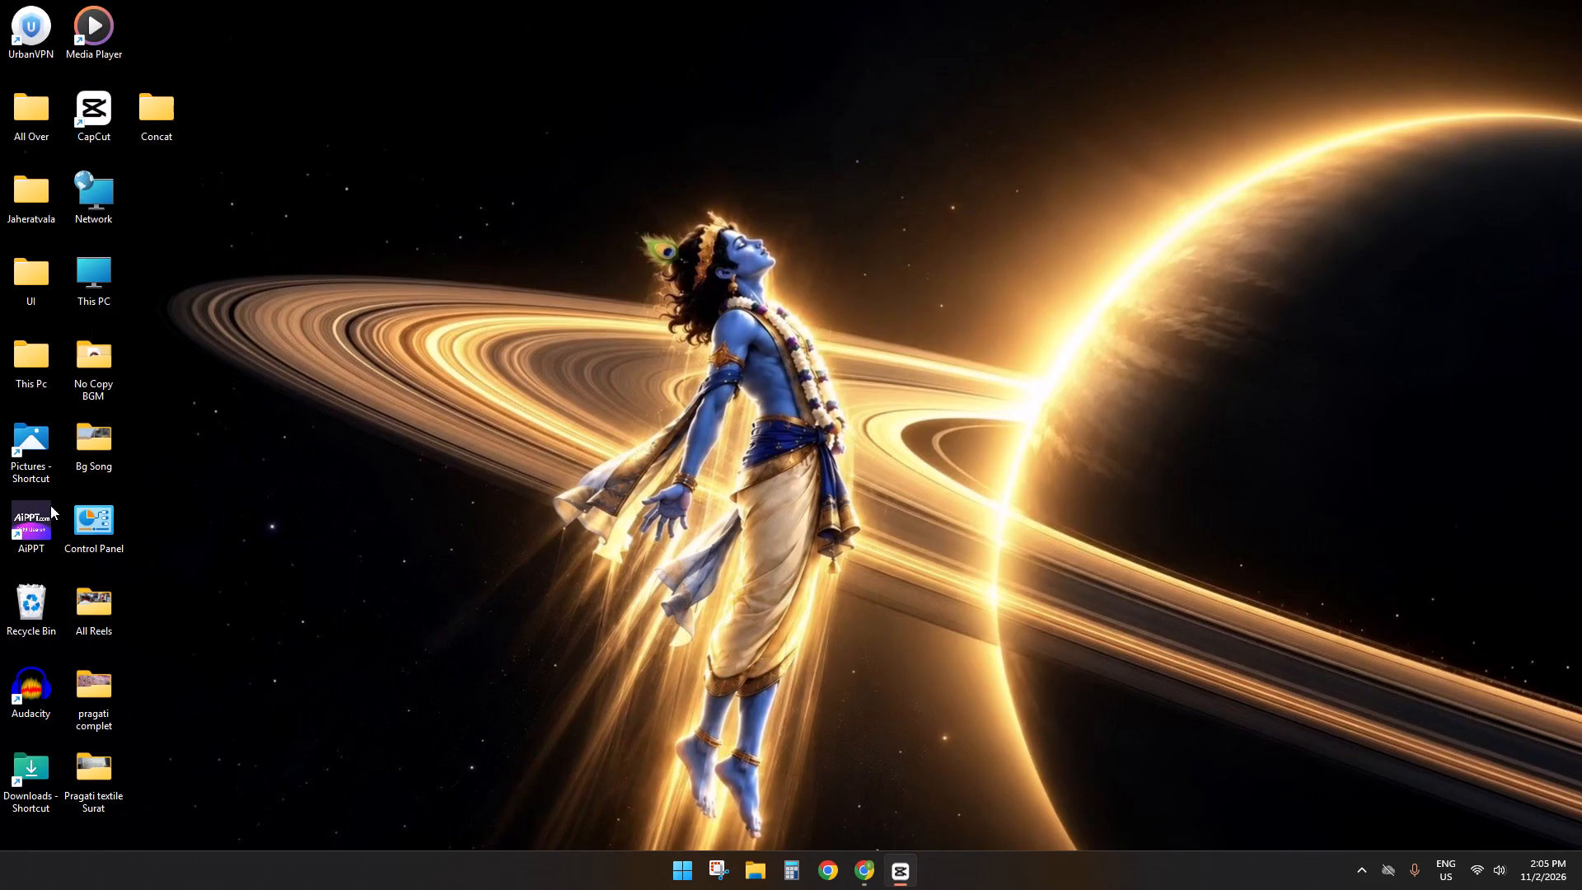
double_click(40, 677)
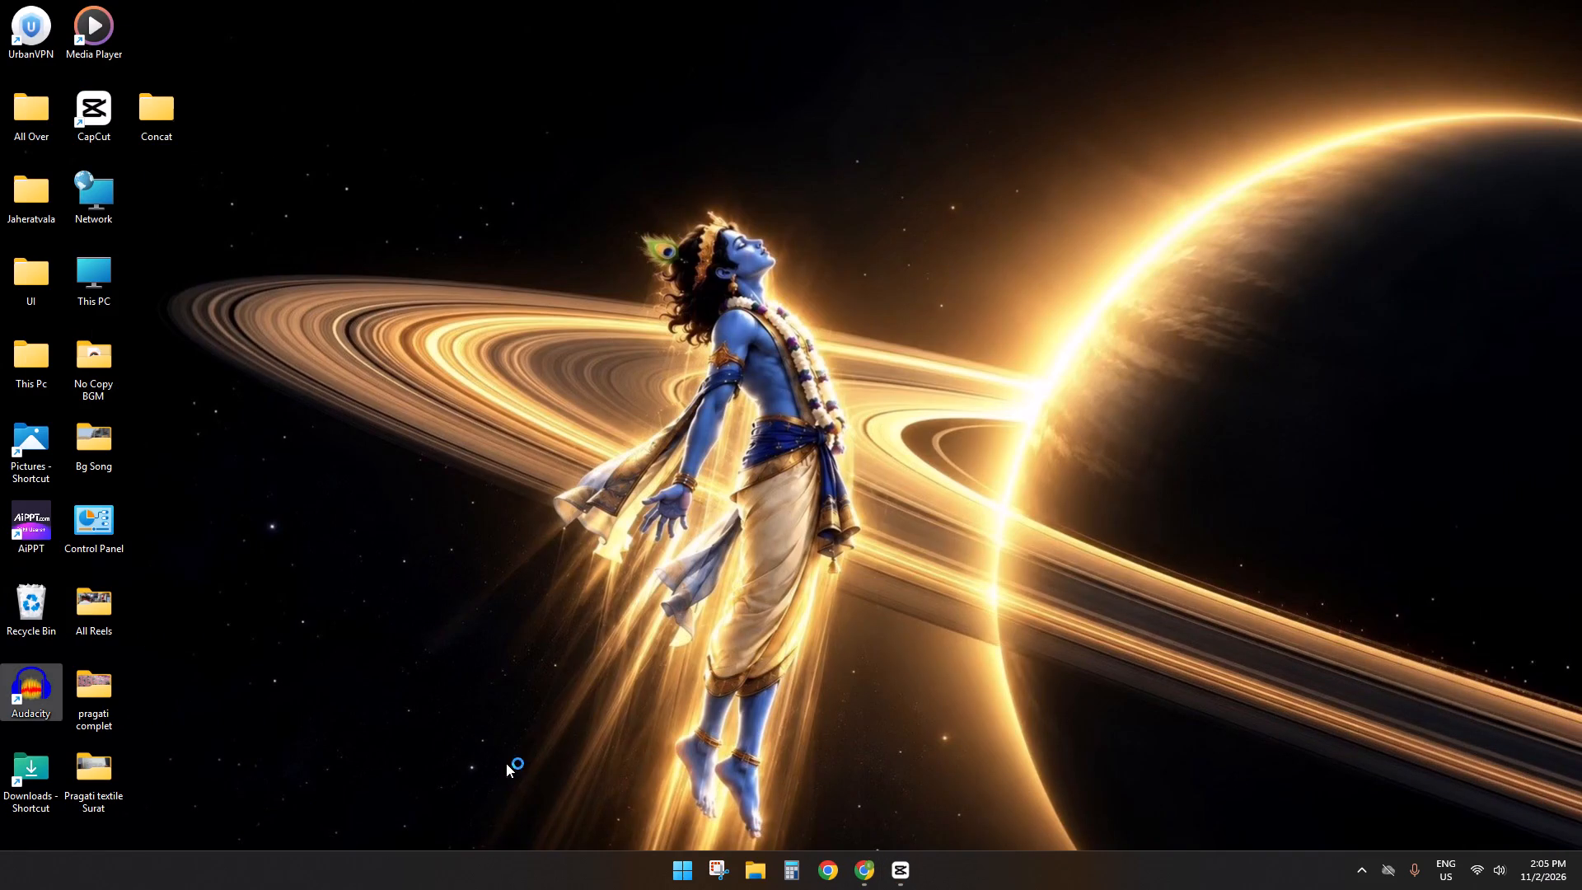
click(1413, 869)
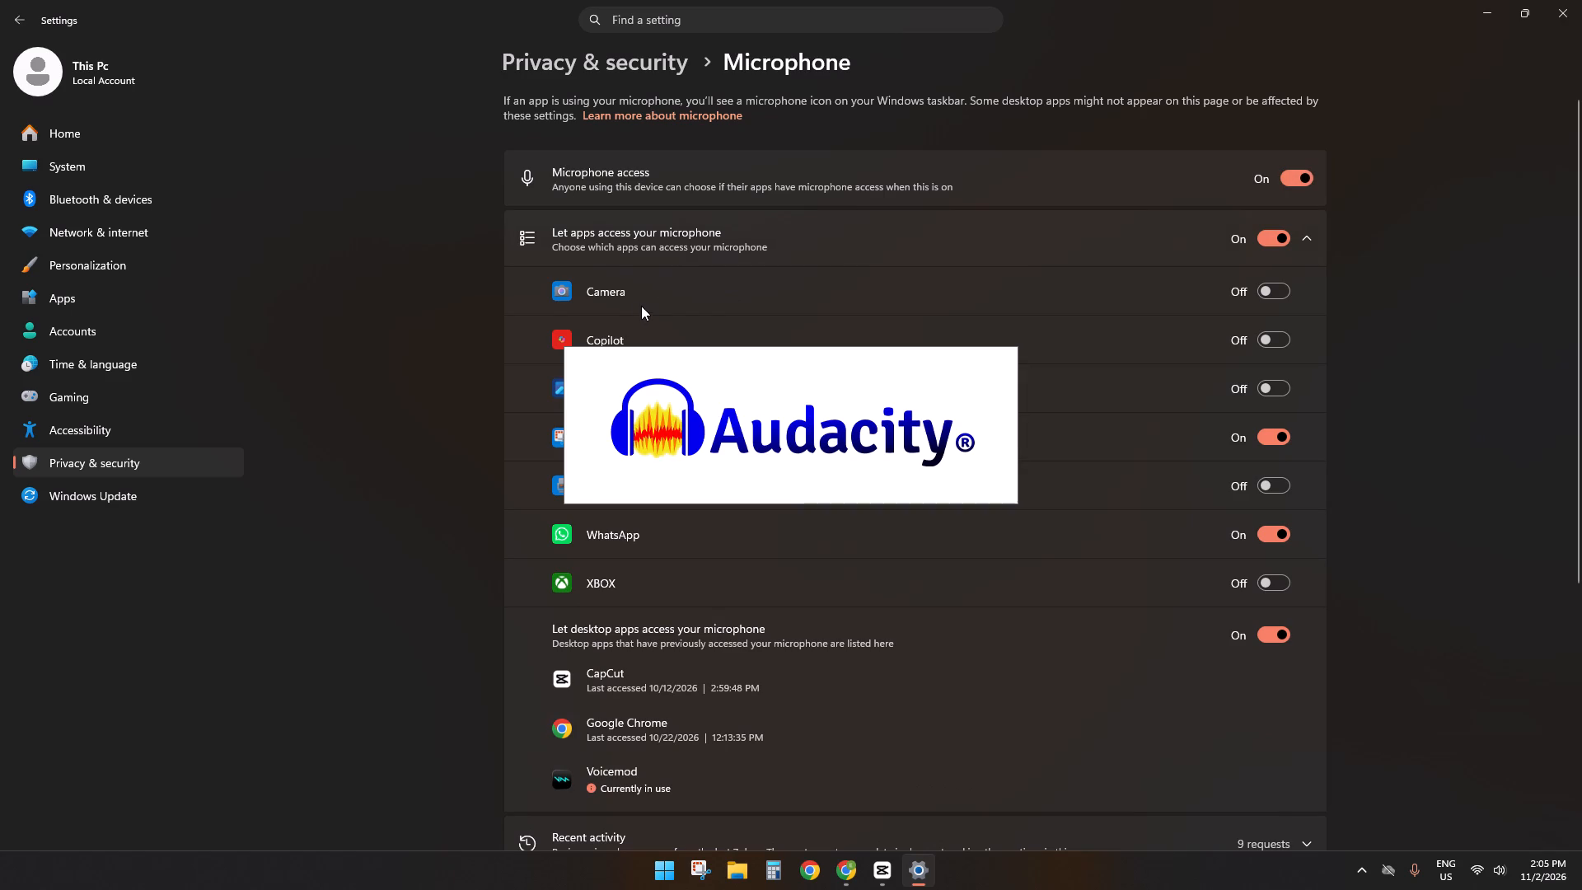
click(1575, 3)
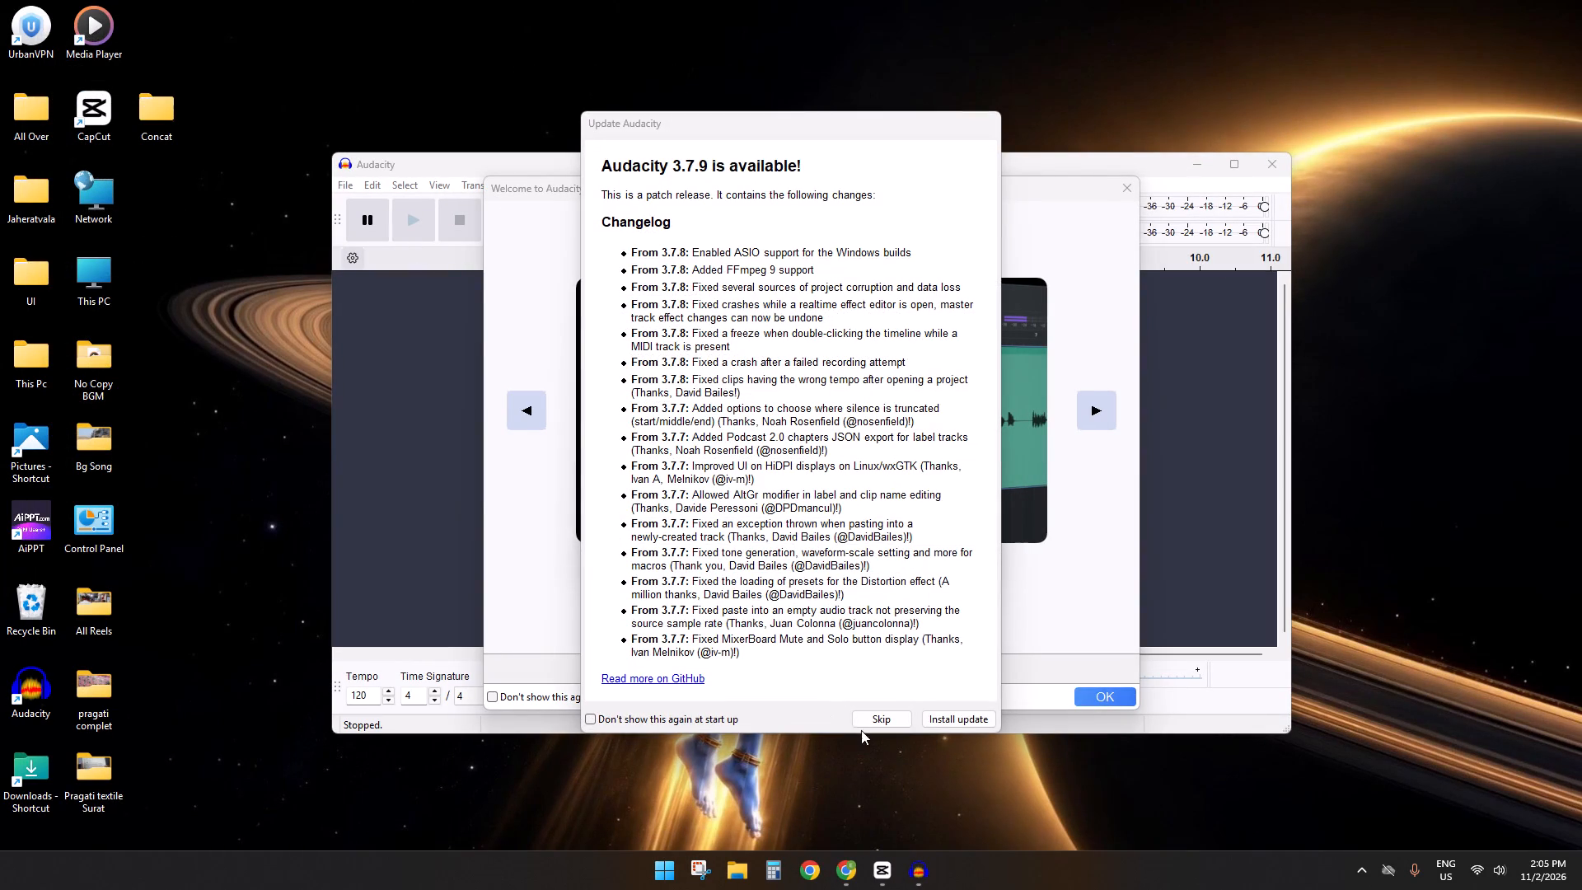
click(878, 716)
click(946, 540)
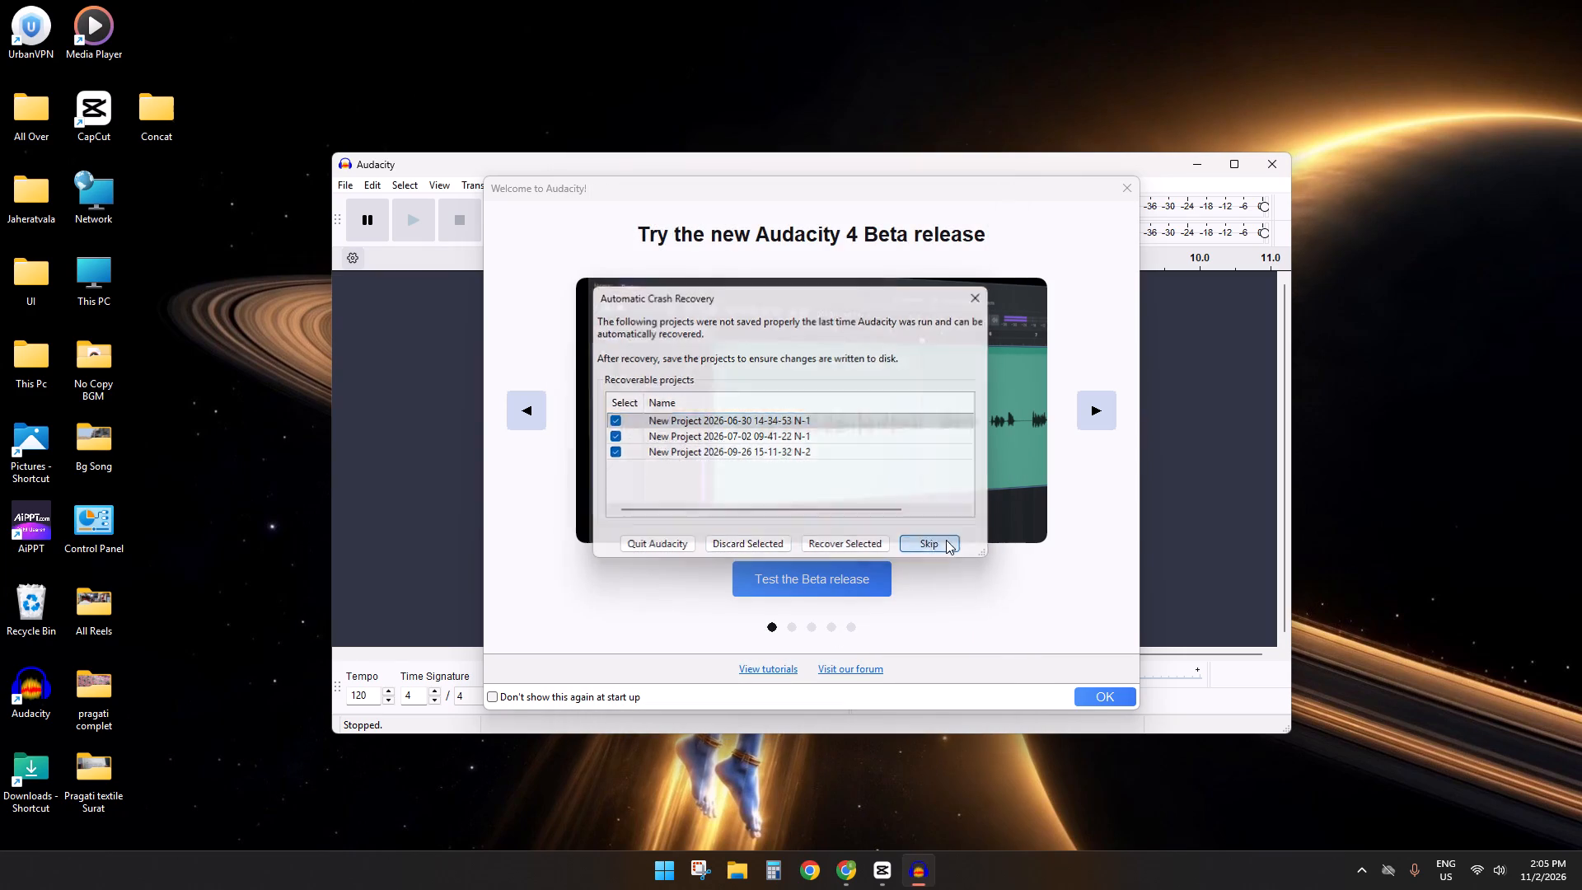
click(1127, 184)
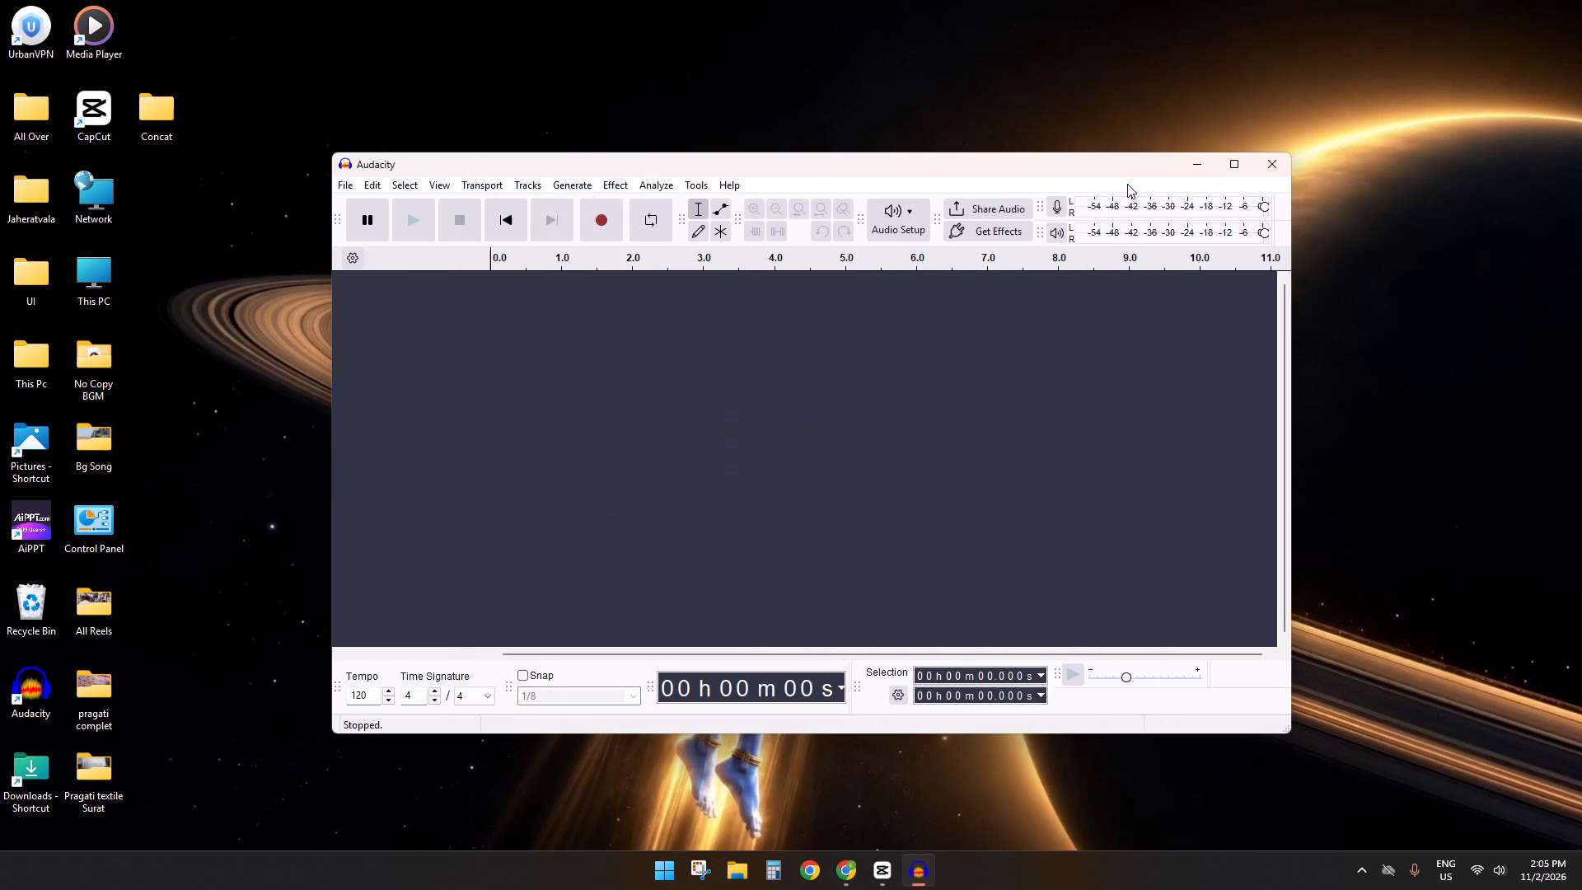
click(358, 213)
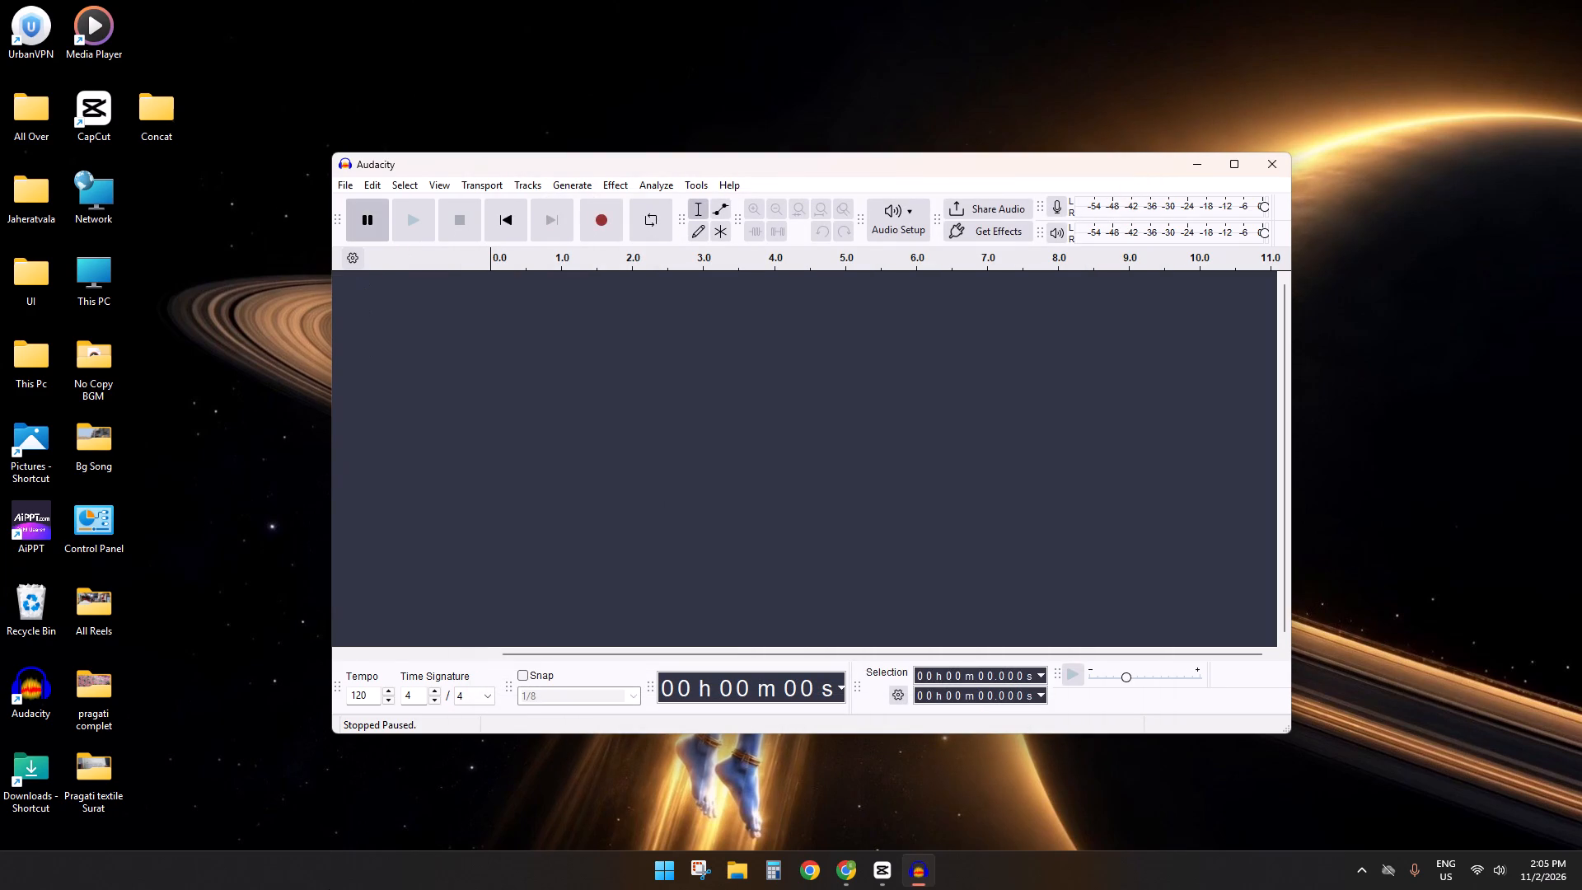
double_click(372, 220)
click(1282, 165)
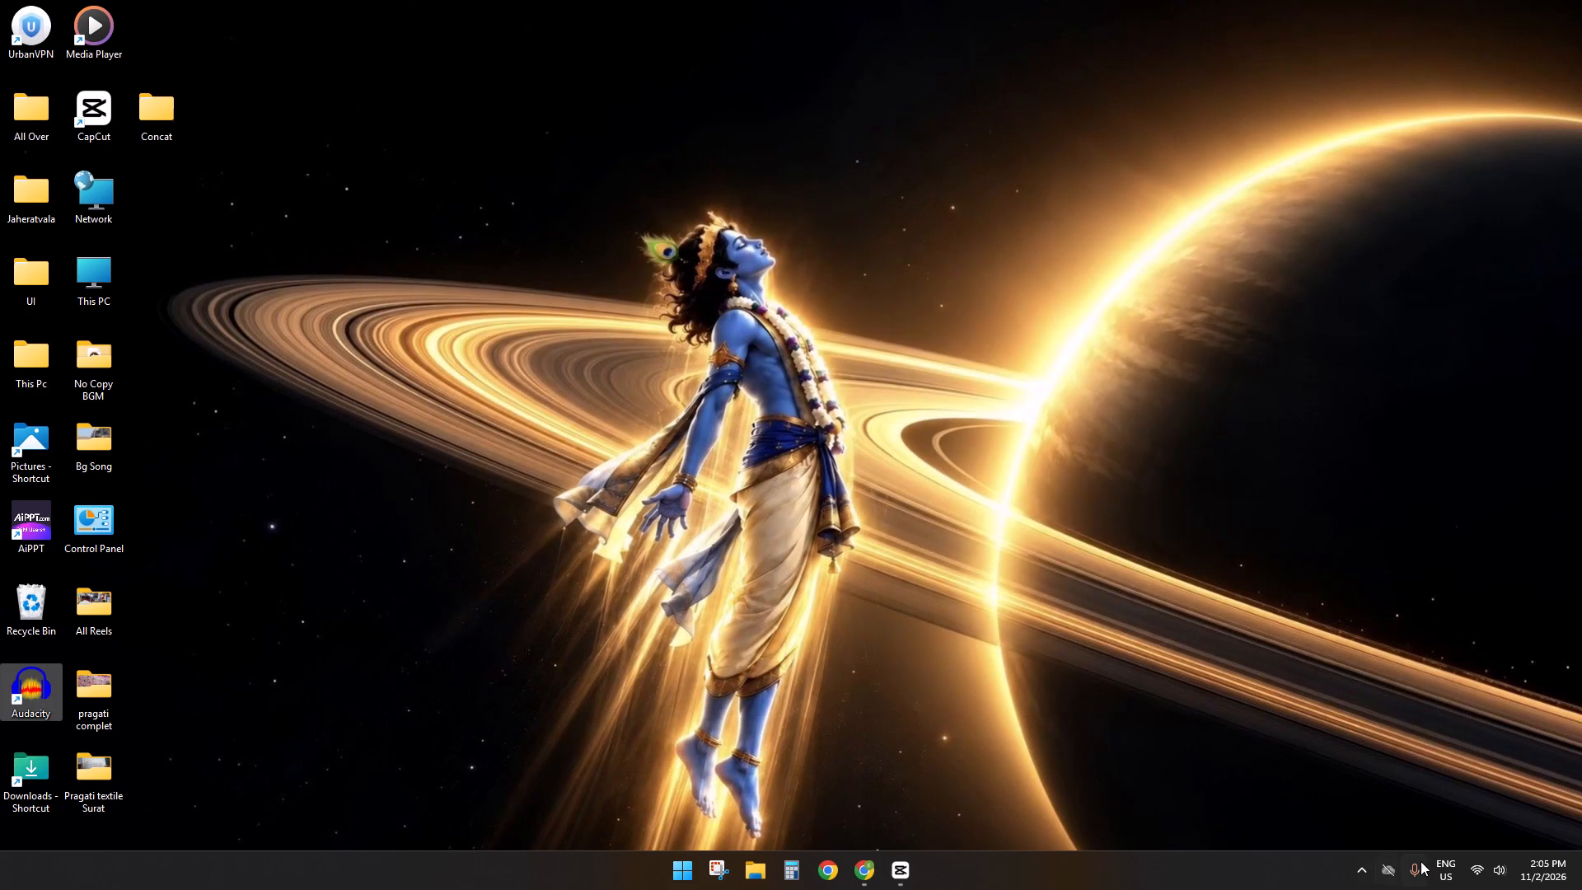
Switch to the Windows microphone privacy settings and turn off microphone access for the whole device.
click(1417, 868)
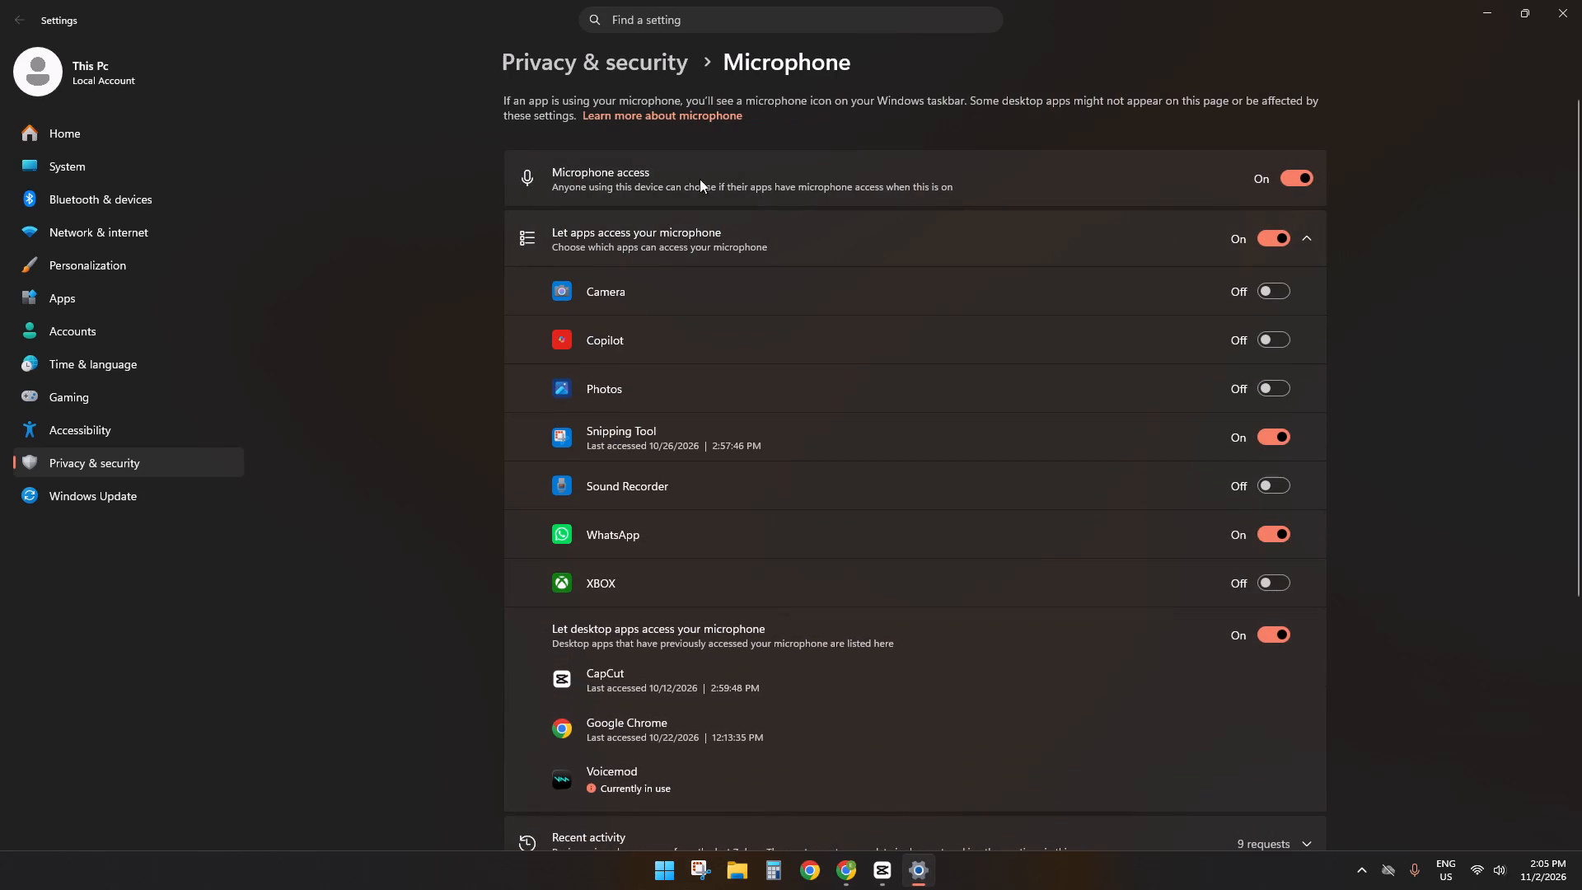
scroll(635, 525, down, 2)
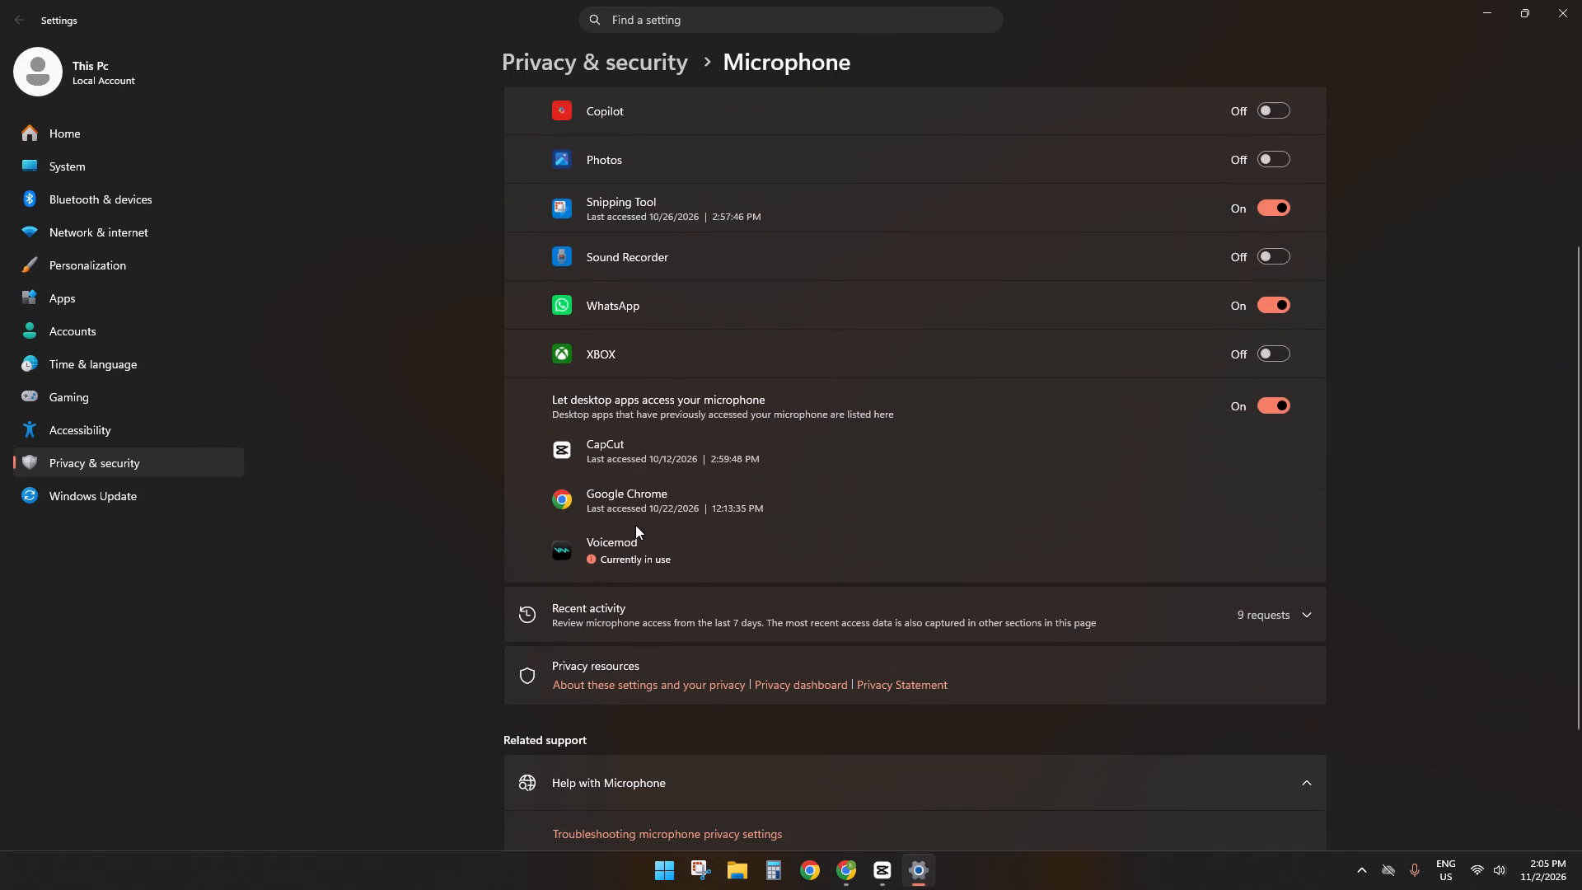
scroll(635, 525, up, 4)
click(1299, 186)
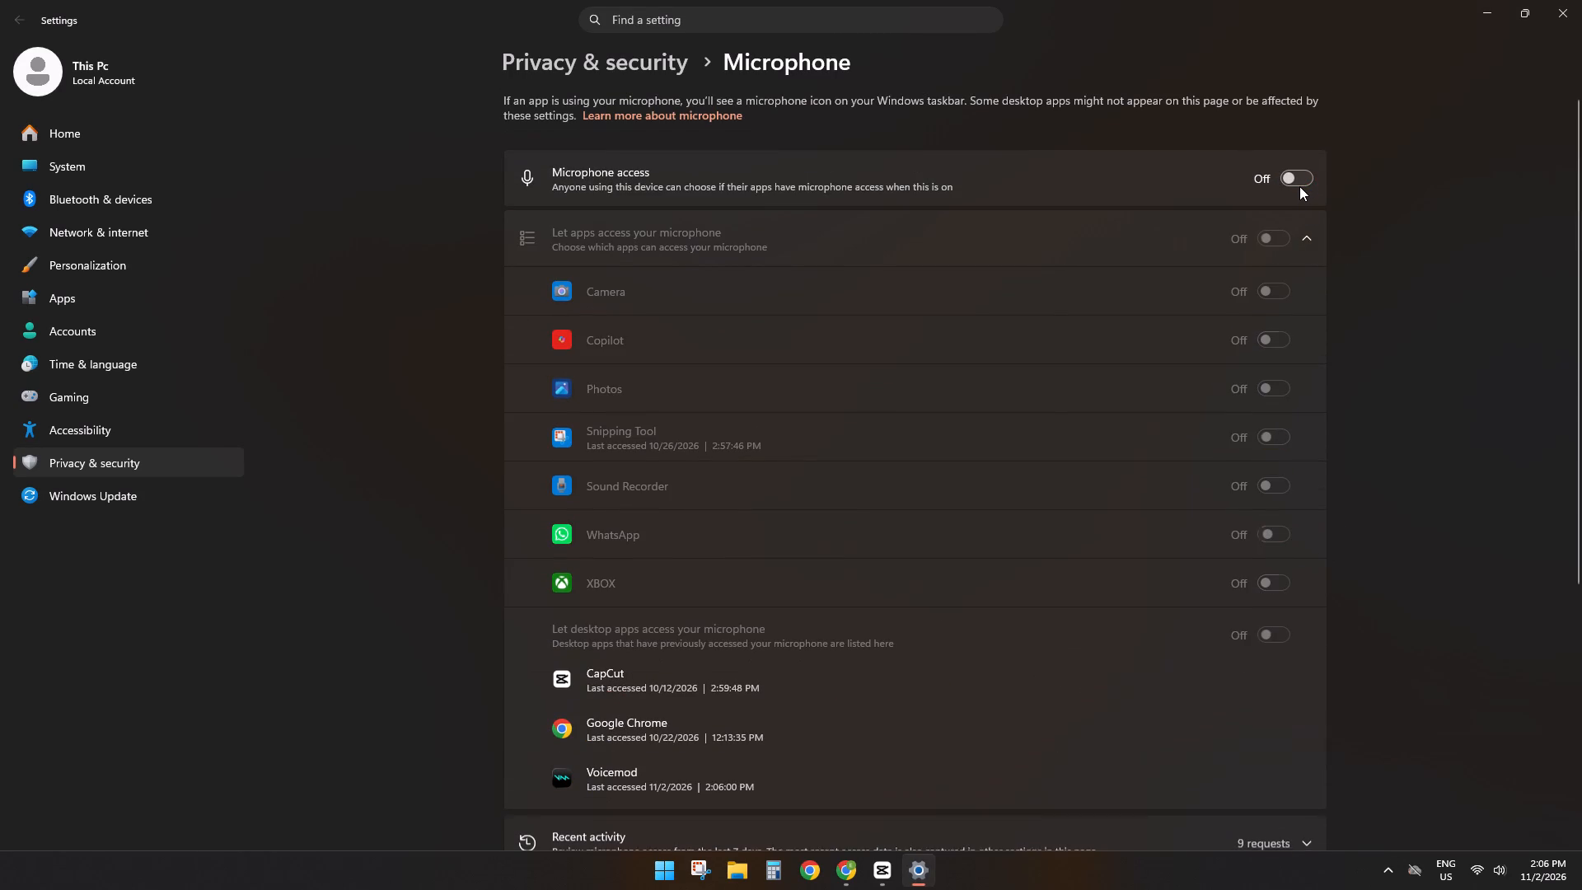
Switch back to CapCut, play the video's opening from the timeline start, and maximise the editor window.
click(876, 872)
key(space)
click(588, 551)
drag(588, 551, 199, 543)
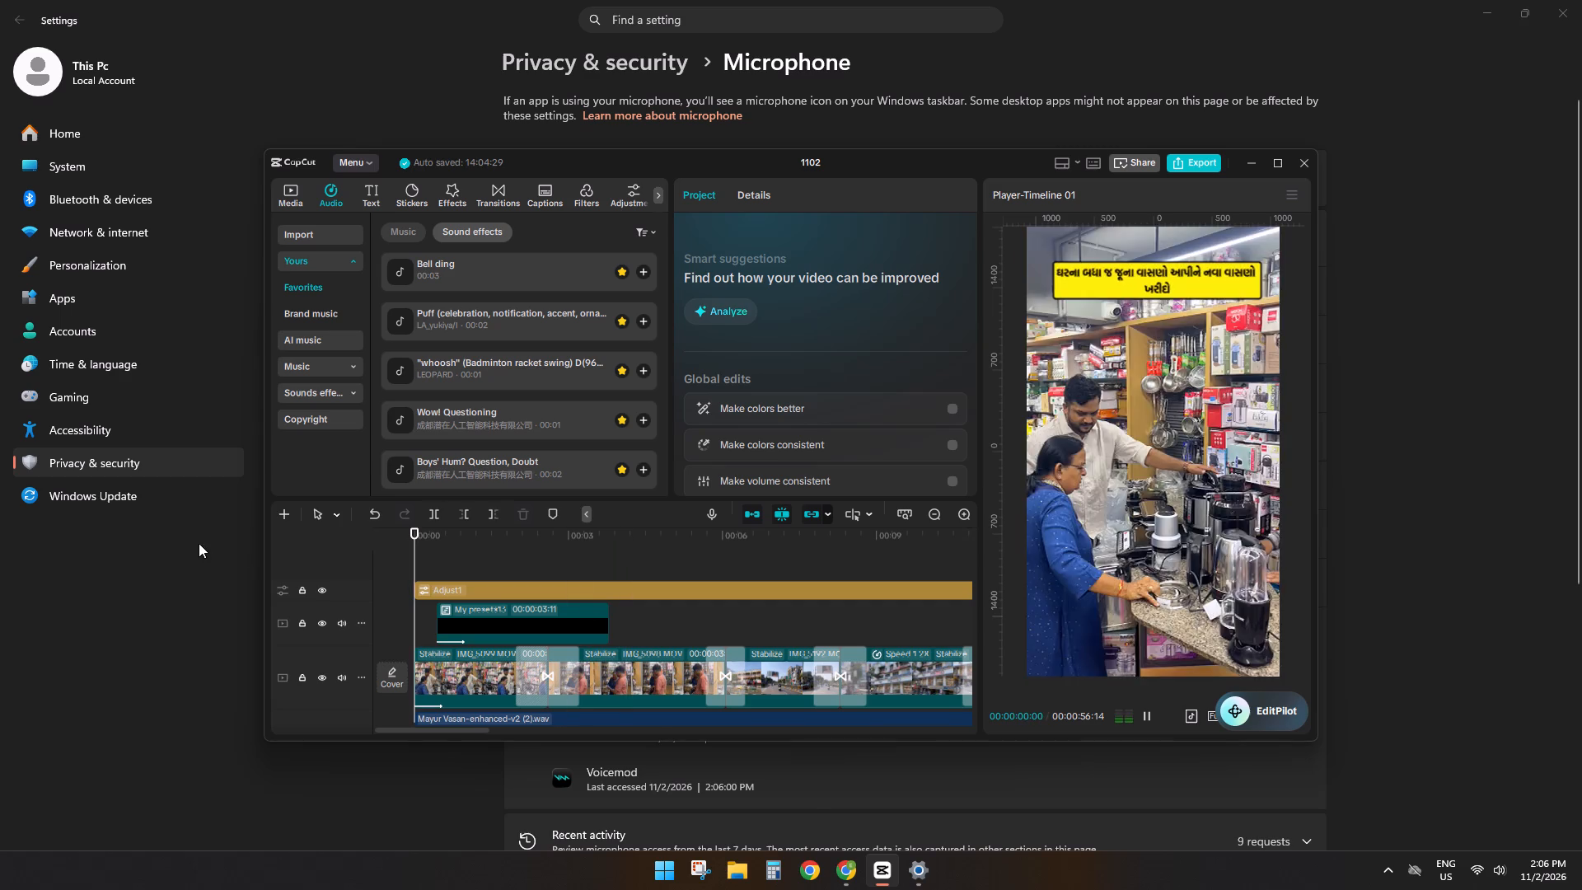
key(space)
key(space)
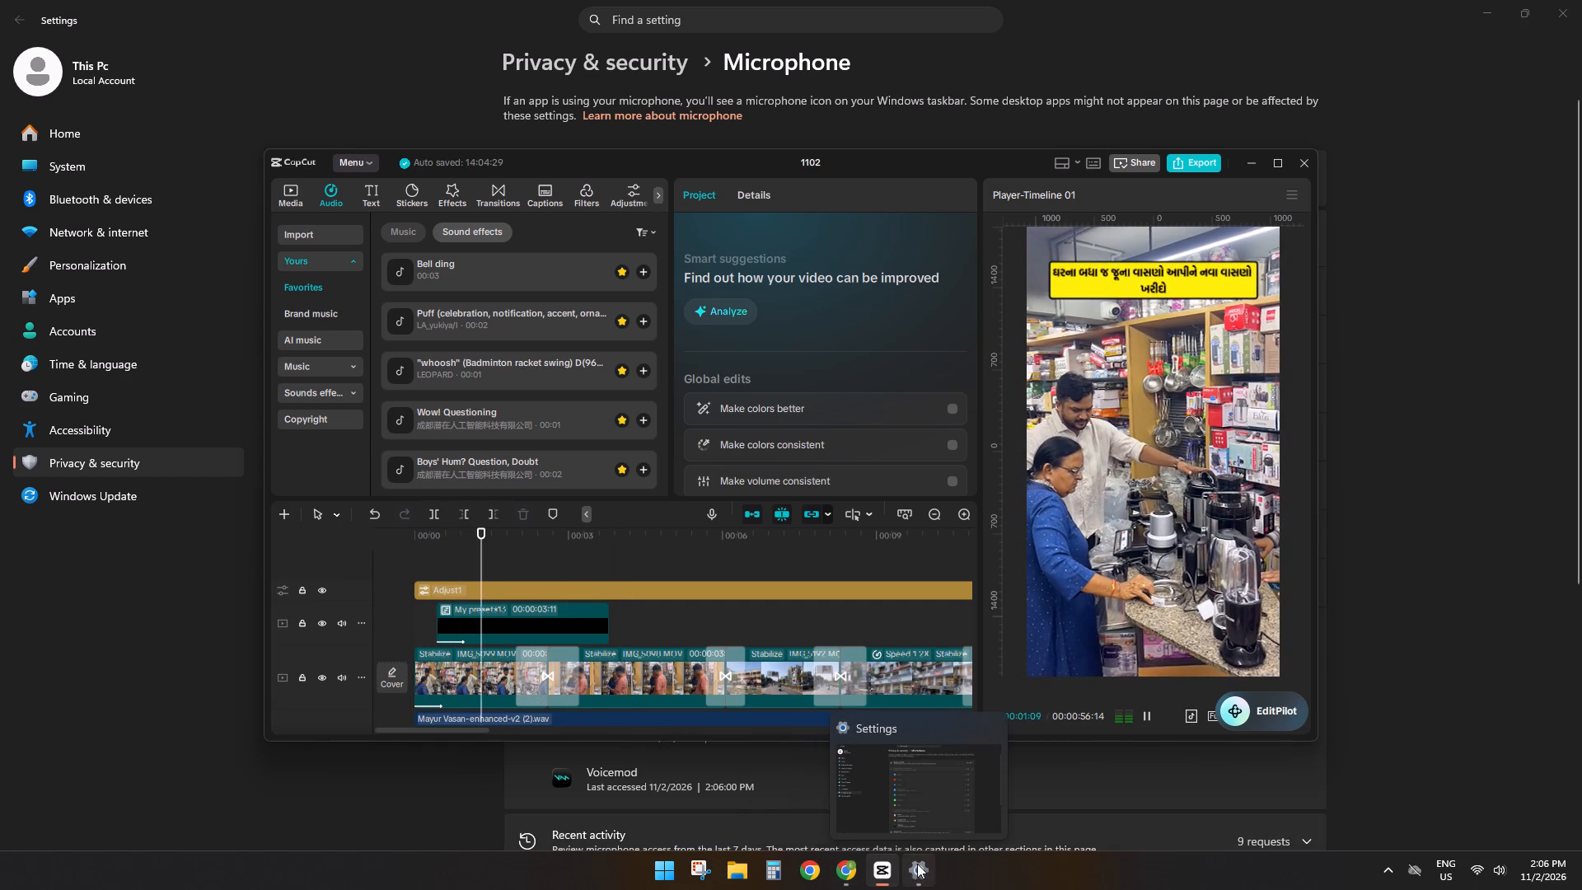
key(space)
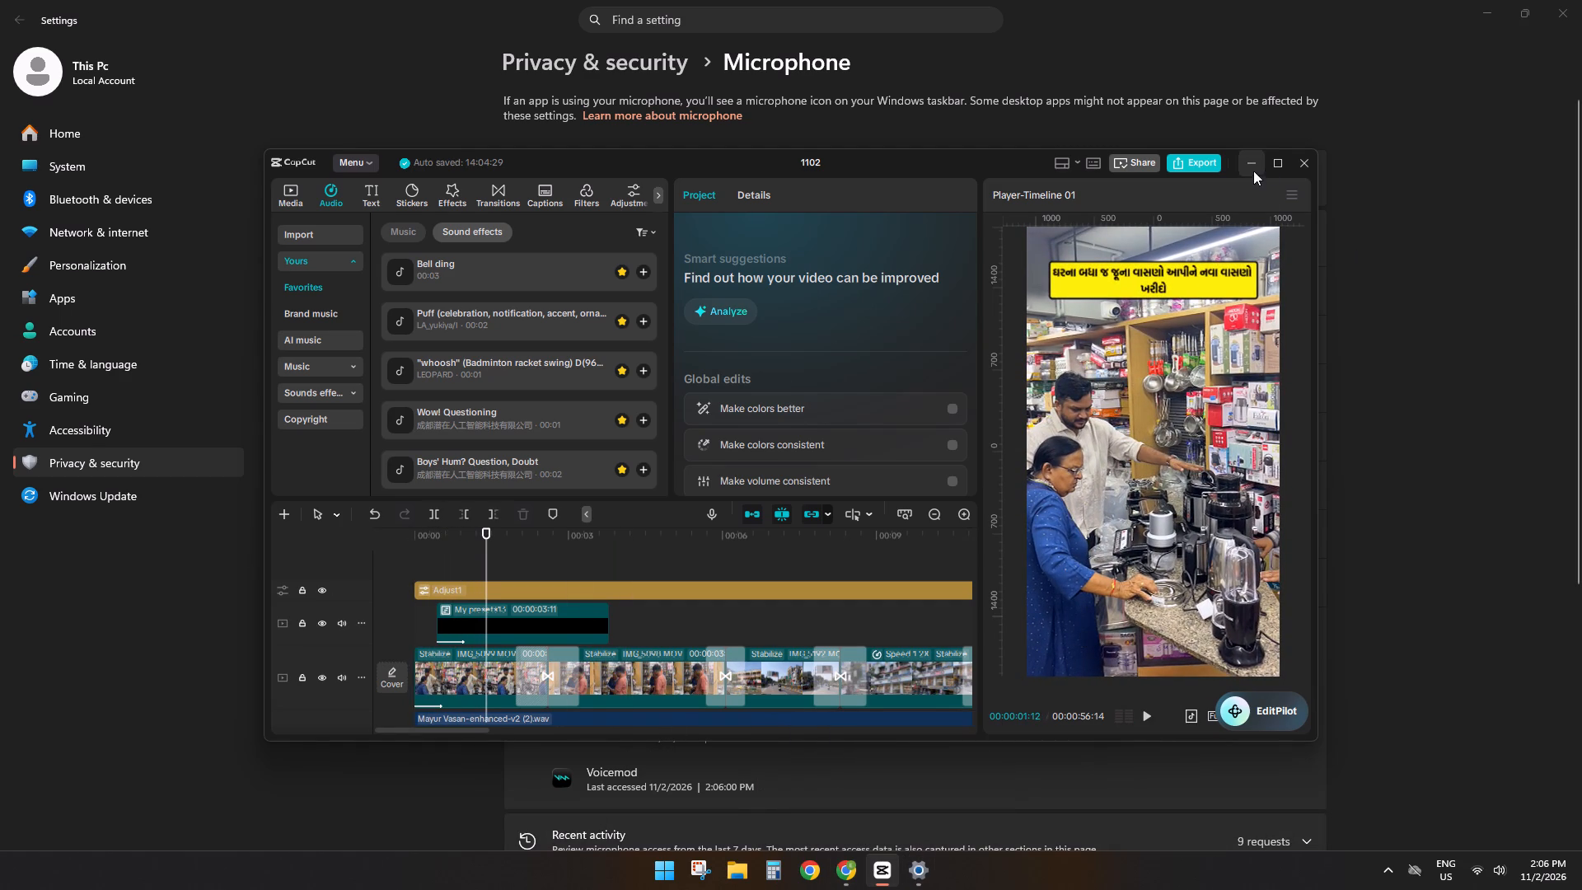
click(1277, 172)
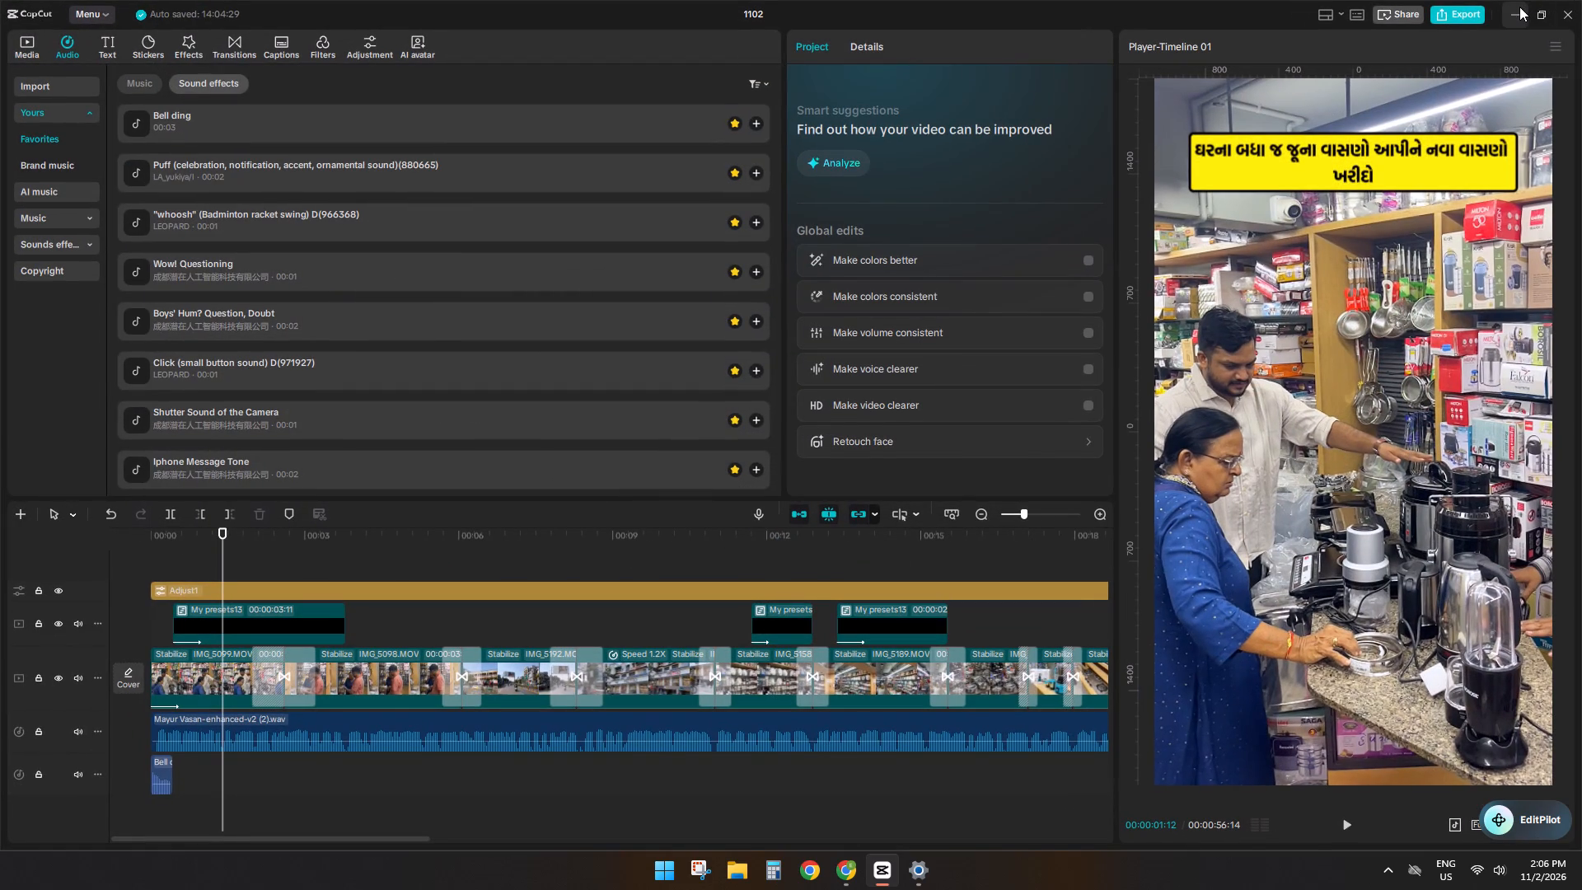
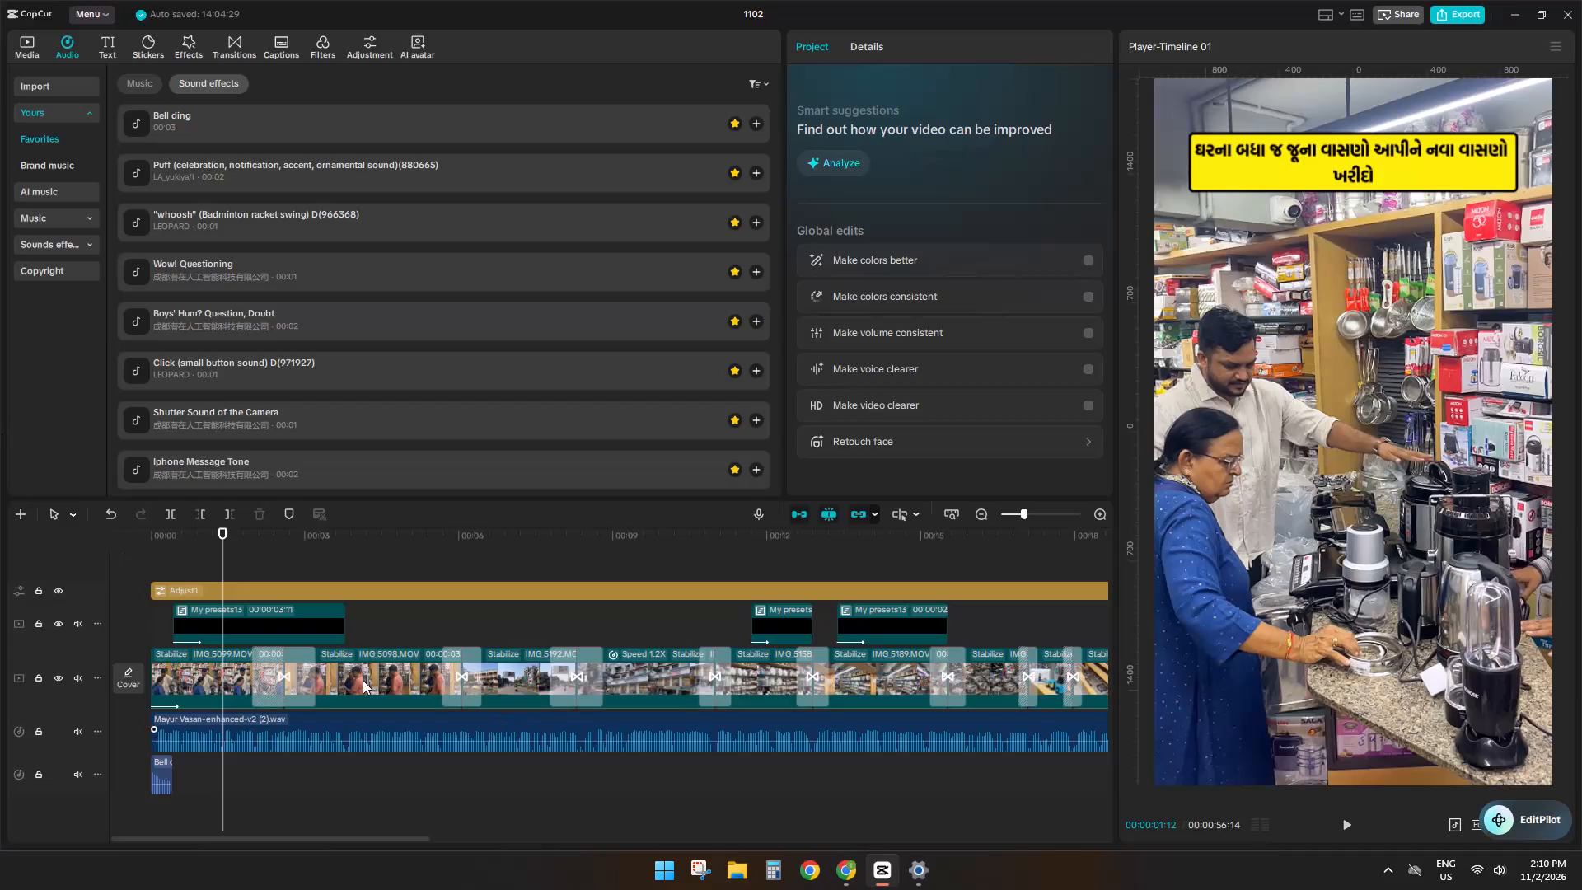
Replay the opening and delete the Bell ding sound effect at the start of the timeline.
click(289, 556)
drag(289, 556, 0, 564)
key(space)
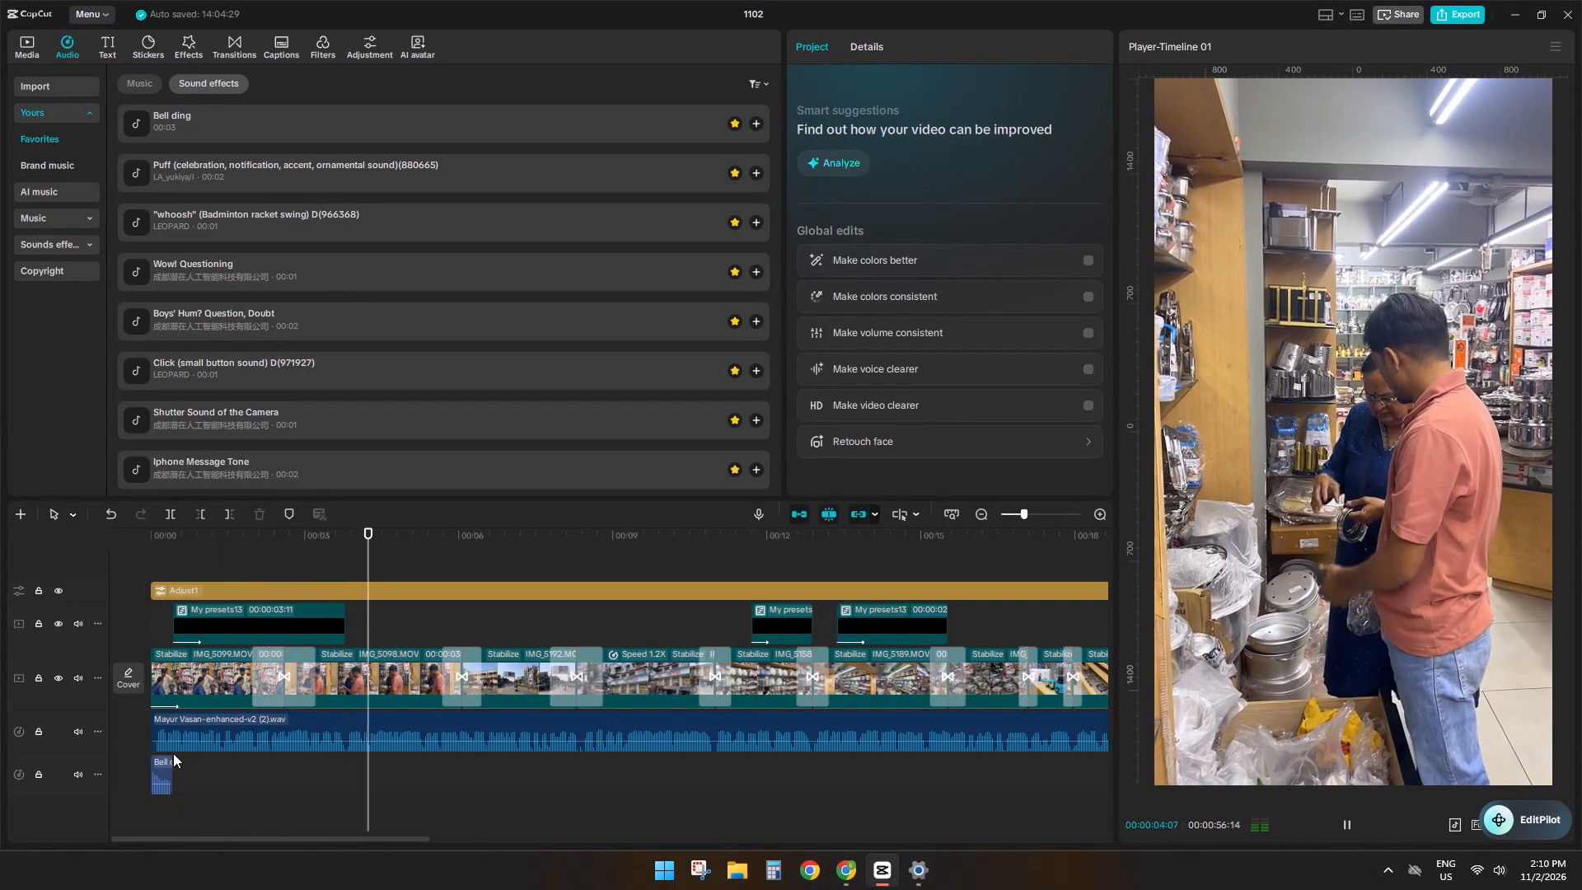
key(space)
click(164, 760)
key(d)
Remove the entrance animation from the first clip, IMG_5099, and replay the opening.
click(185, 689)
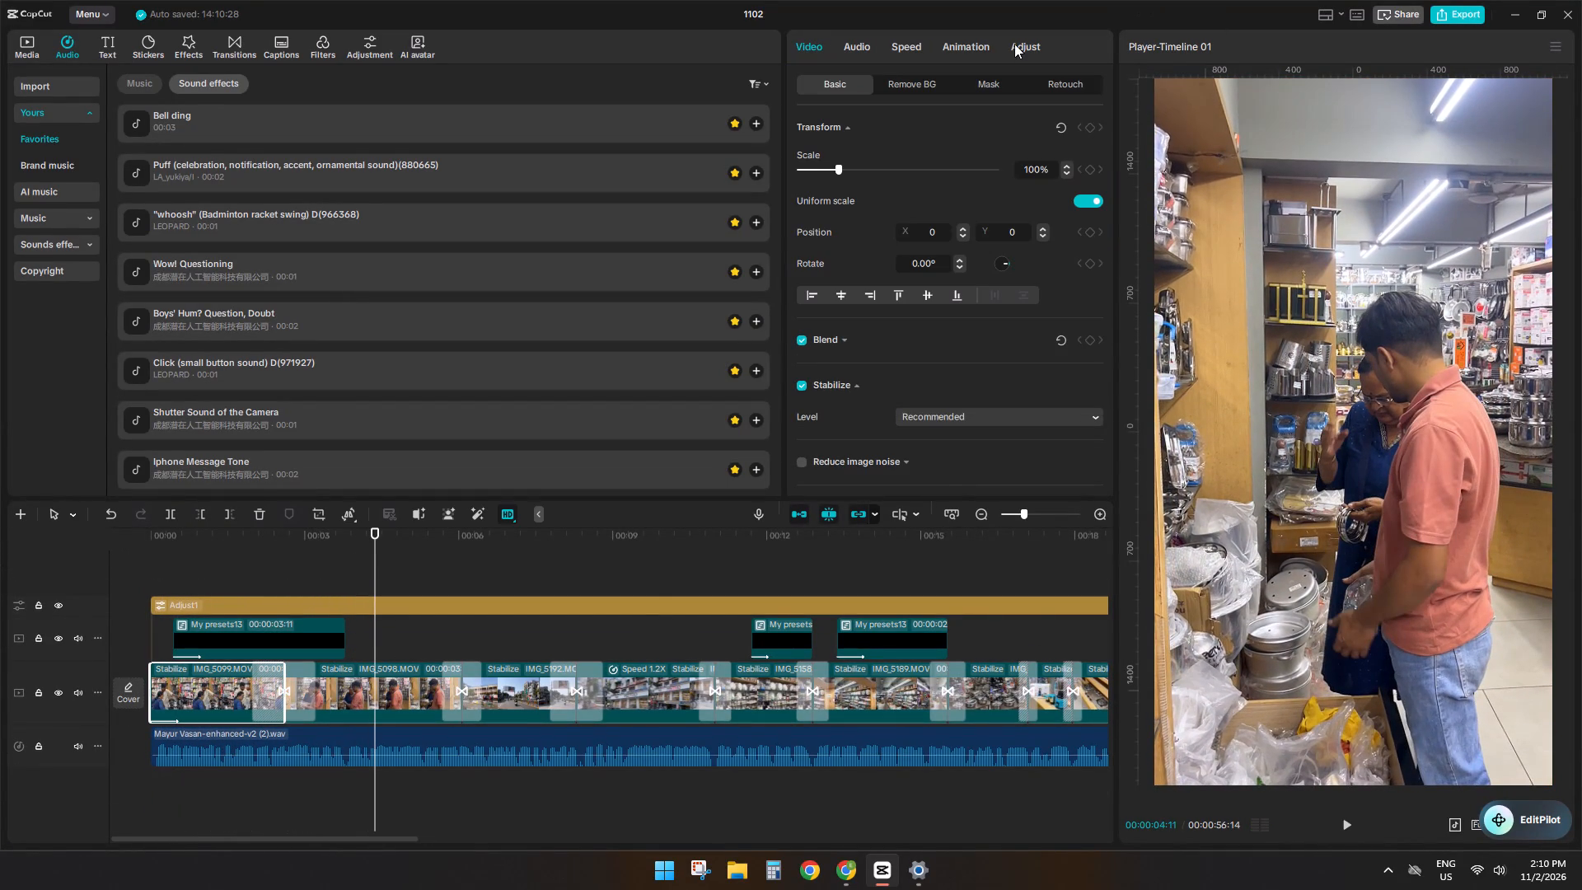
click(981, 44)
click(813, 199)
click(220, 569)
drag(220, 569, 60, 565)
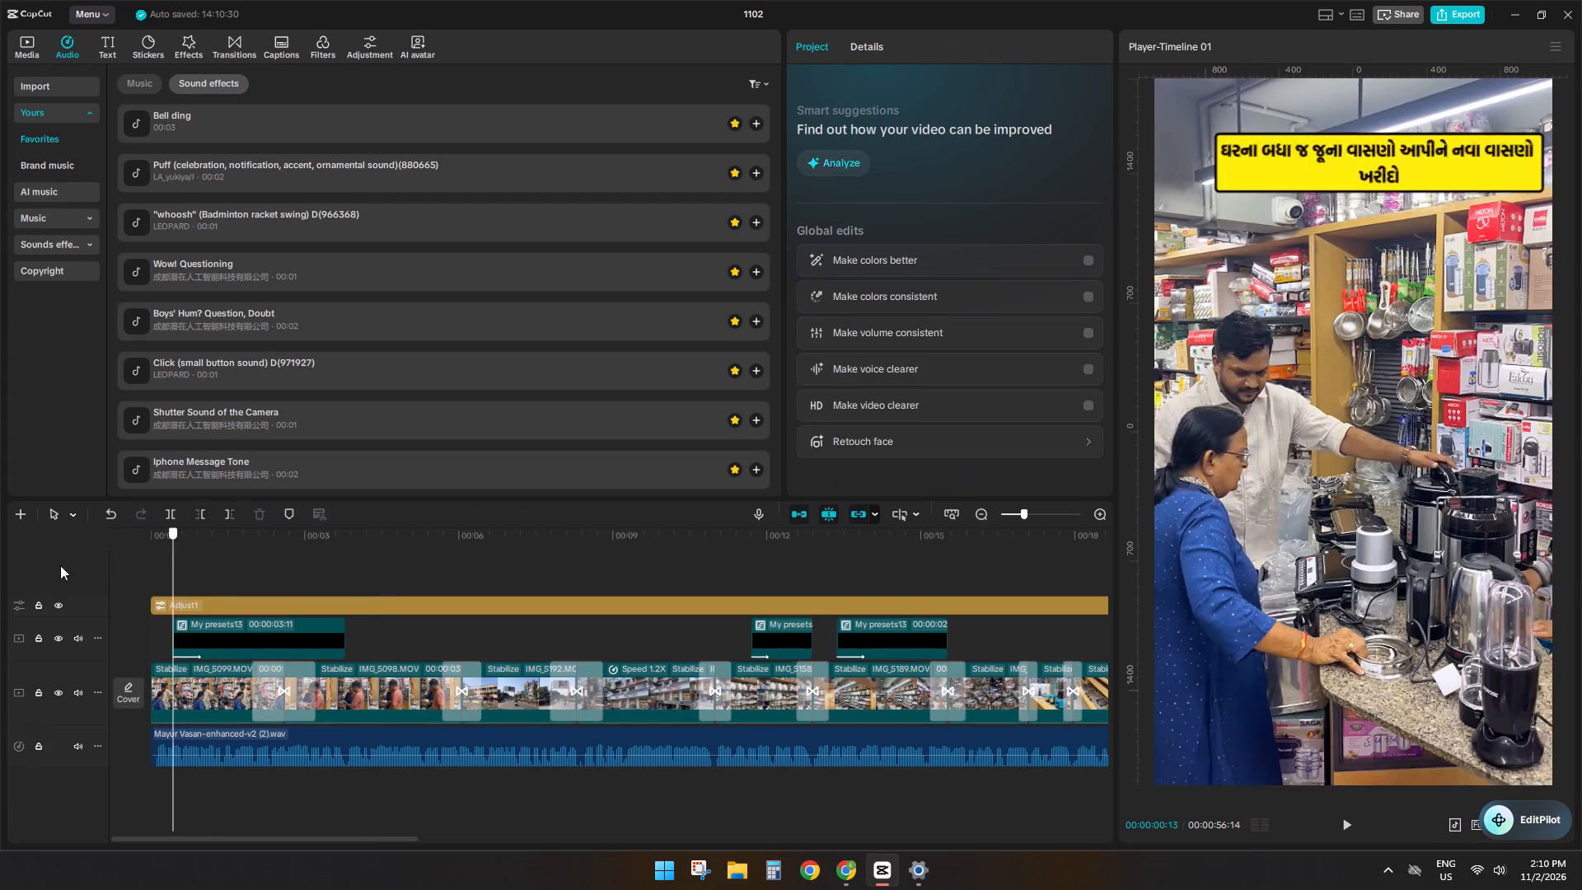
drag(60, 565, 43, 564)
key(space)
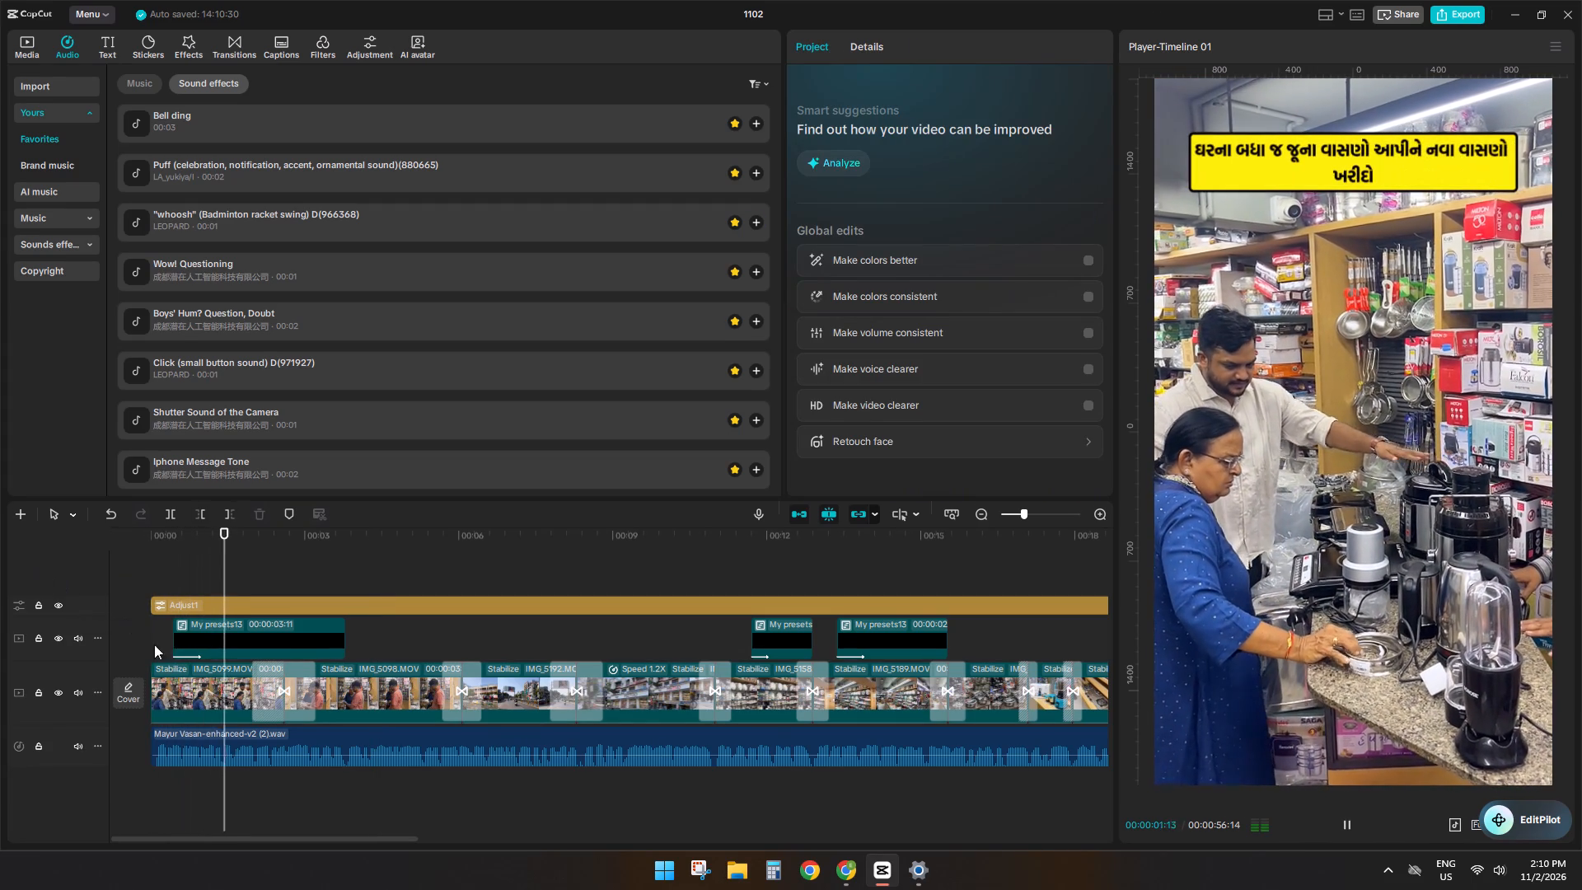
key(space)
Apply the Zoom 1 entrance animation to the first clip, IMG_5099, with a duration of 0.5 s, and preview it.
click(198, 669)
click(961, 40)
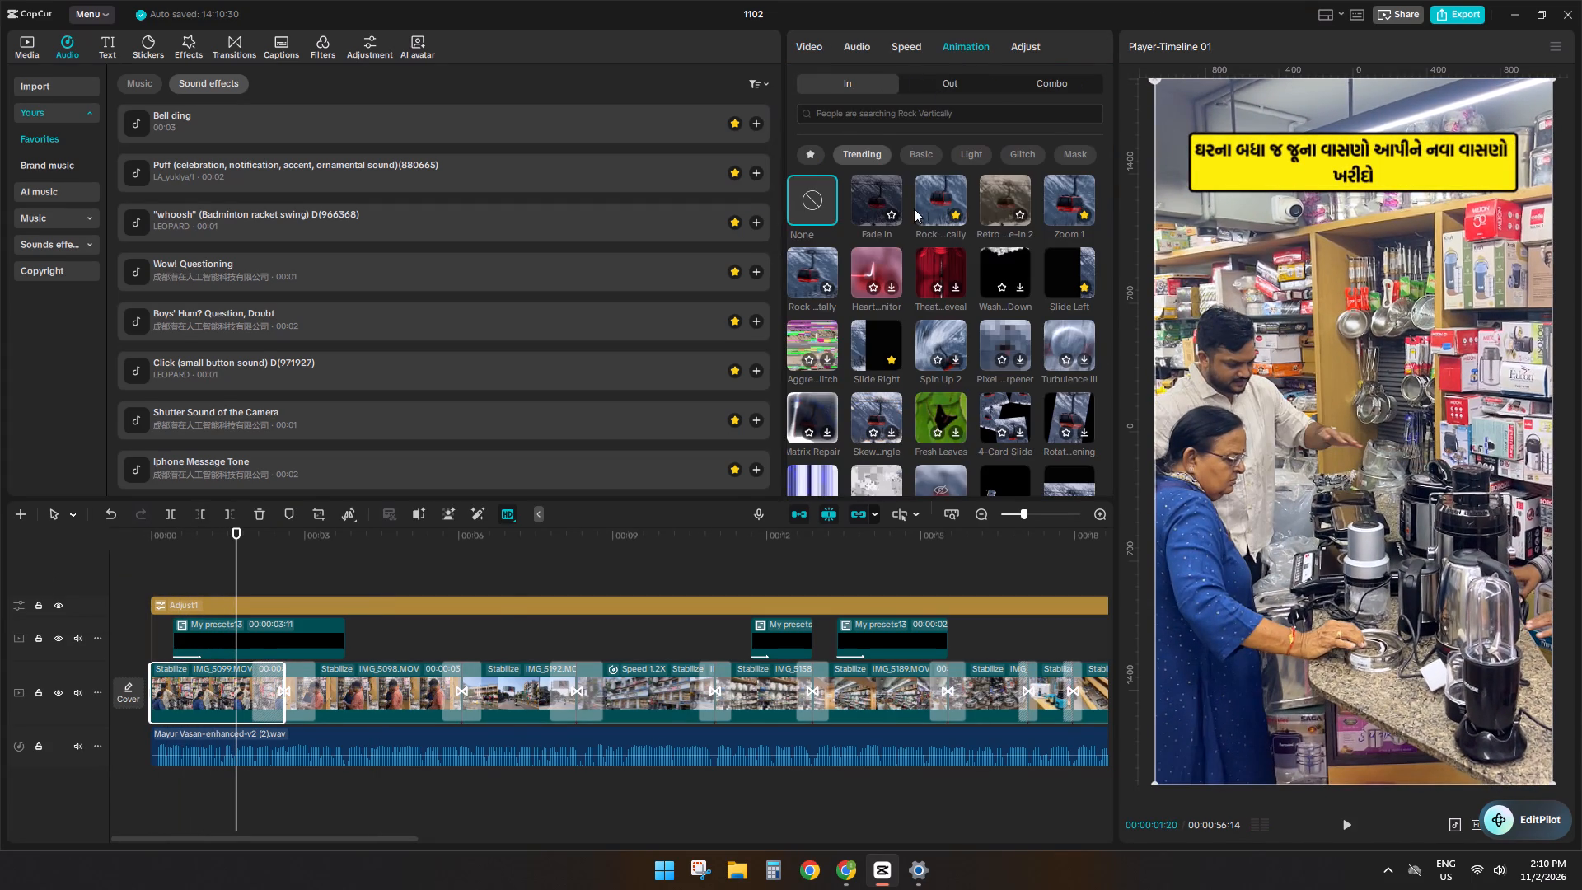
click(934, 192)
click(1052, 193)
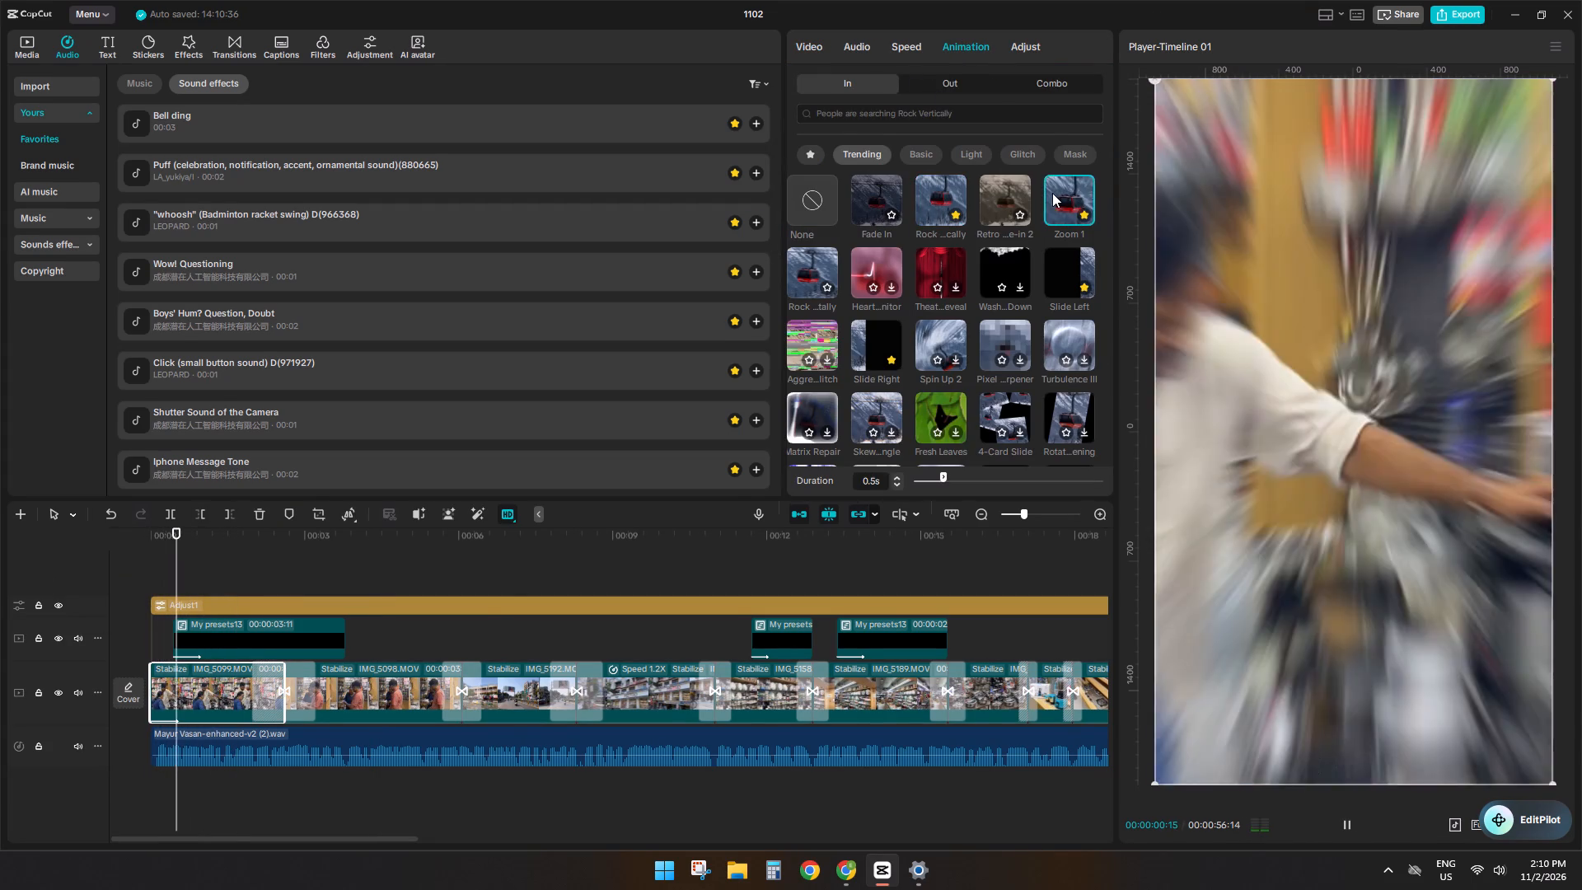
key(space)
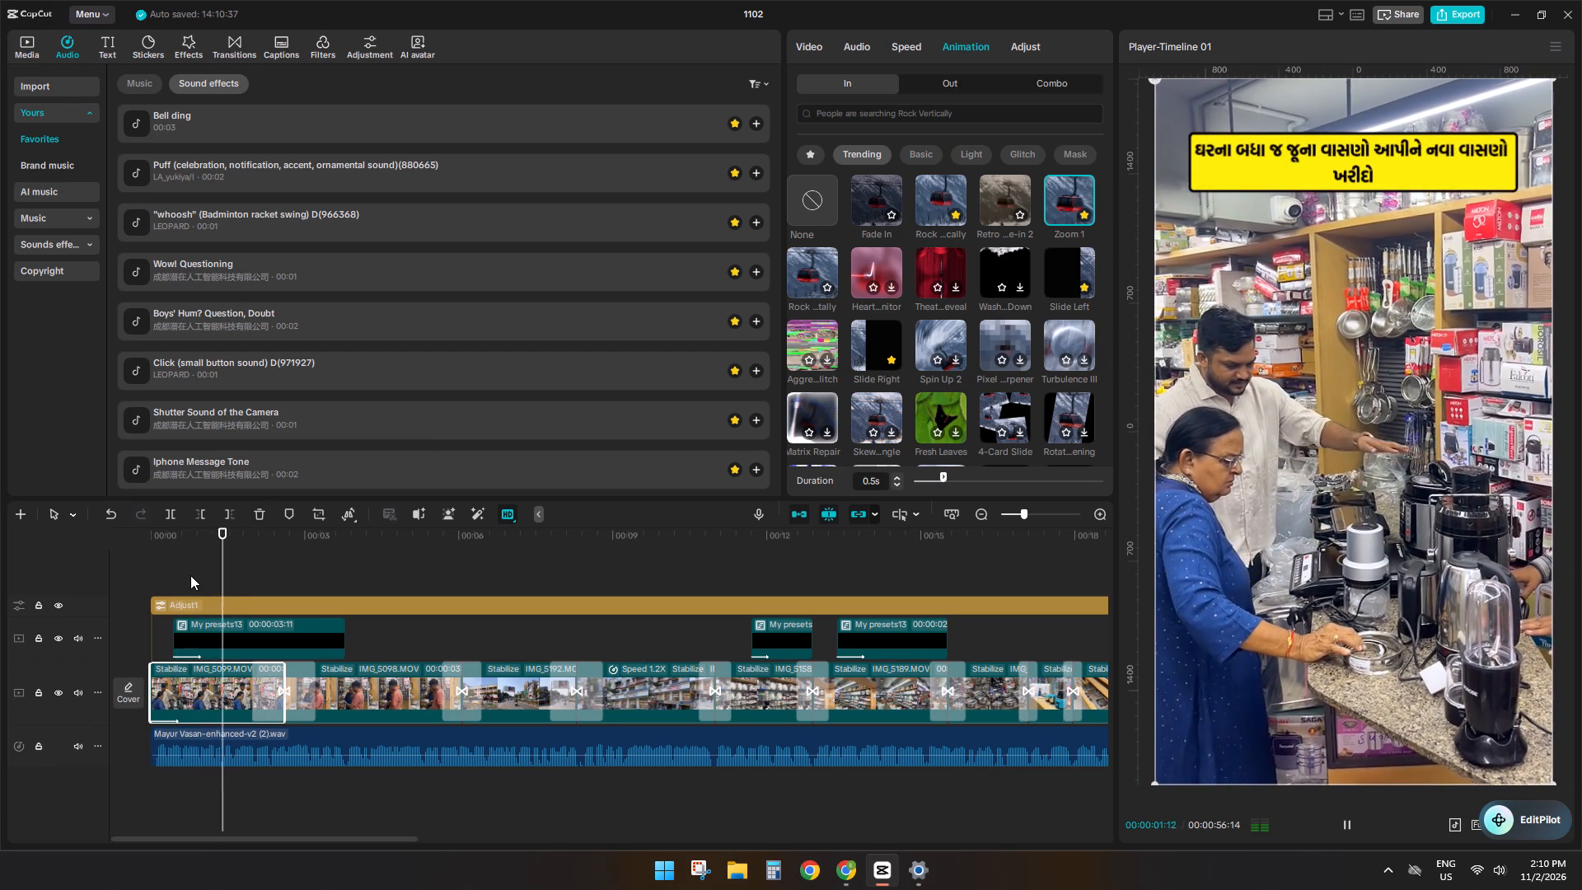
key(space)
click(948, 480)
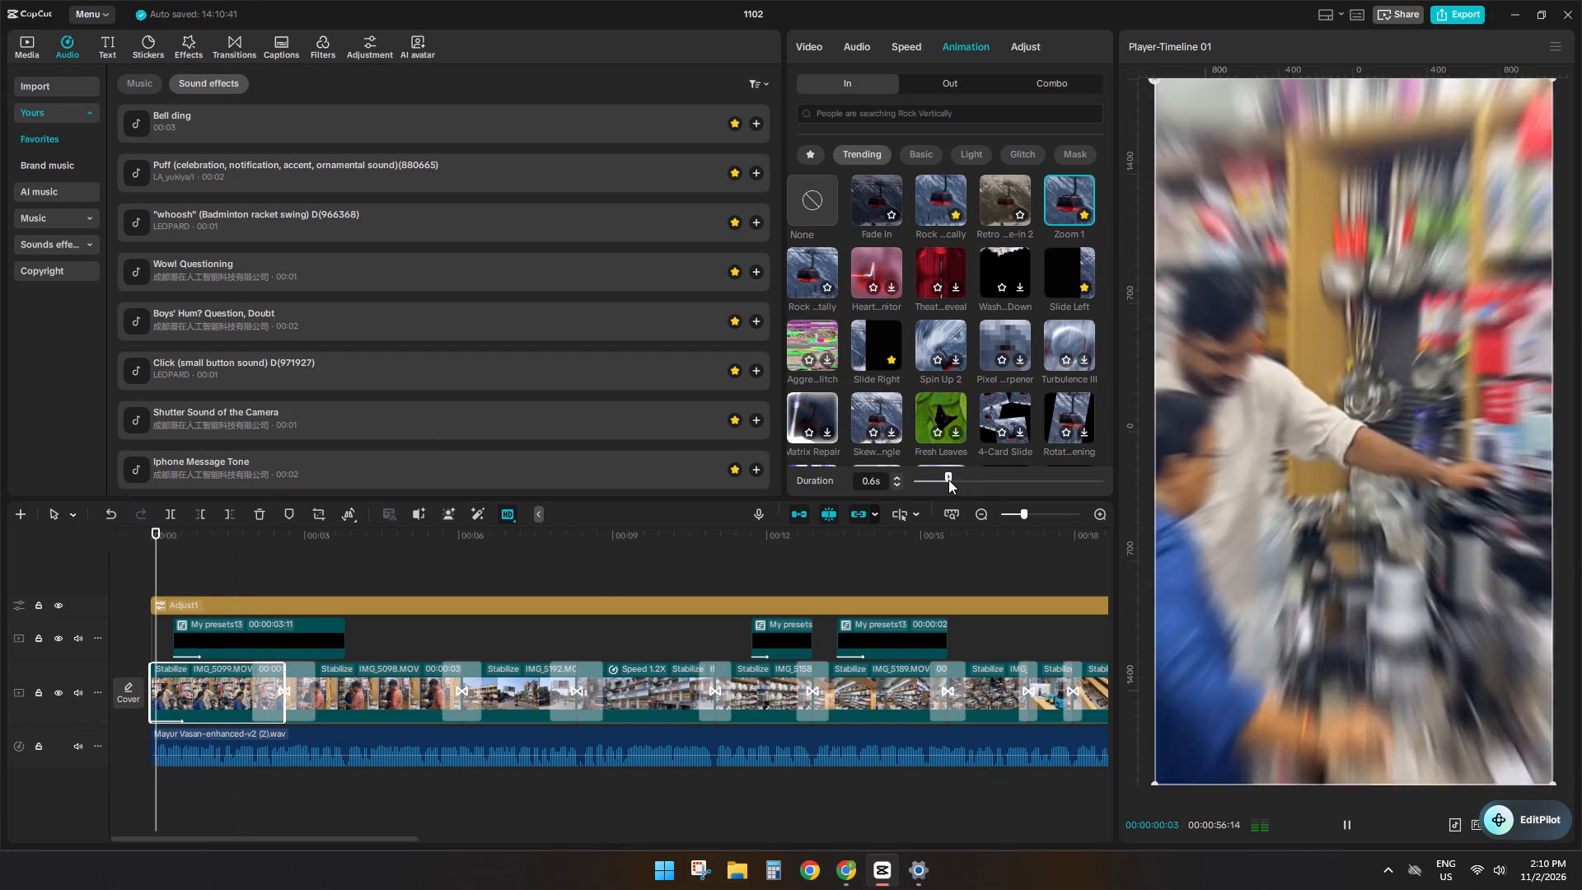
click(942, 480)
key(space)
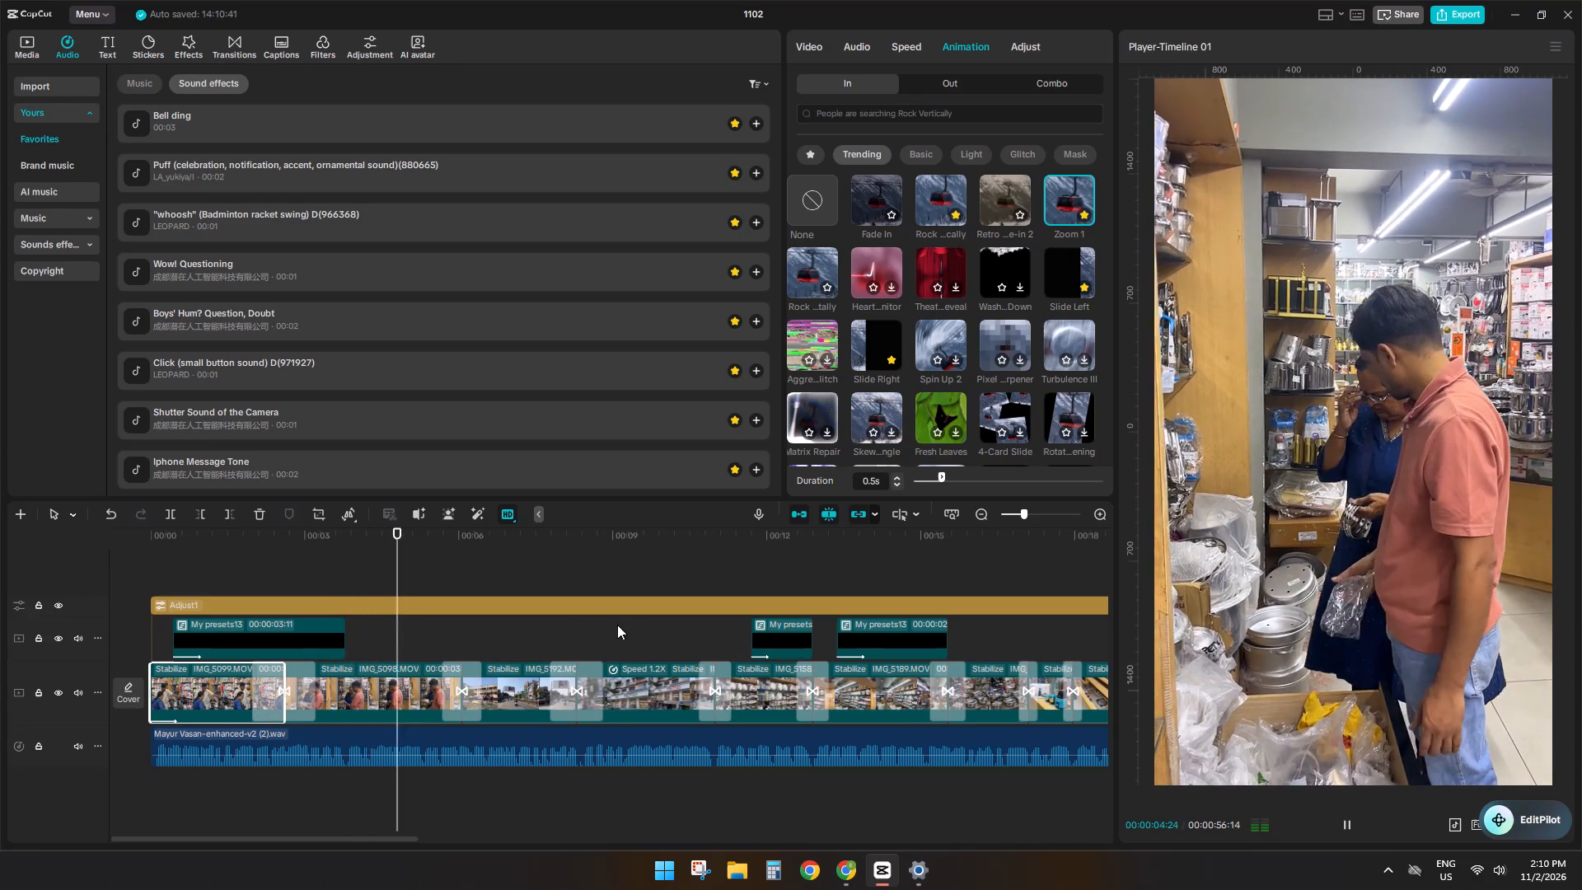
Review the video up to the second yellow Gujarati caption, over clip IMG_5189, and delete that caption.
ctrl+scroll(615, 623, down, 6)
ctrl+scroll(498, 664, down, 3)
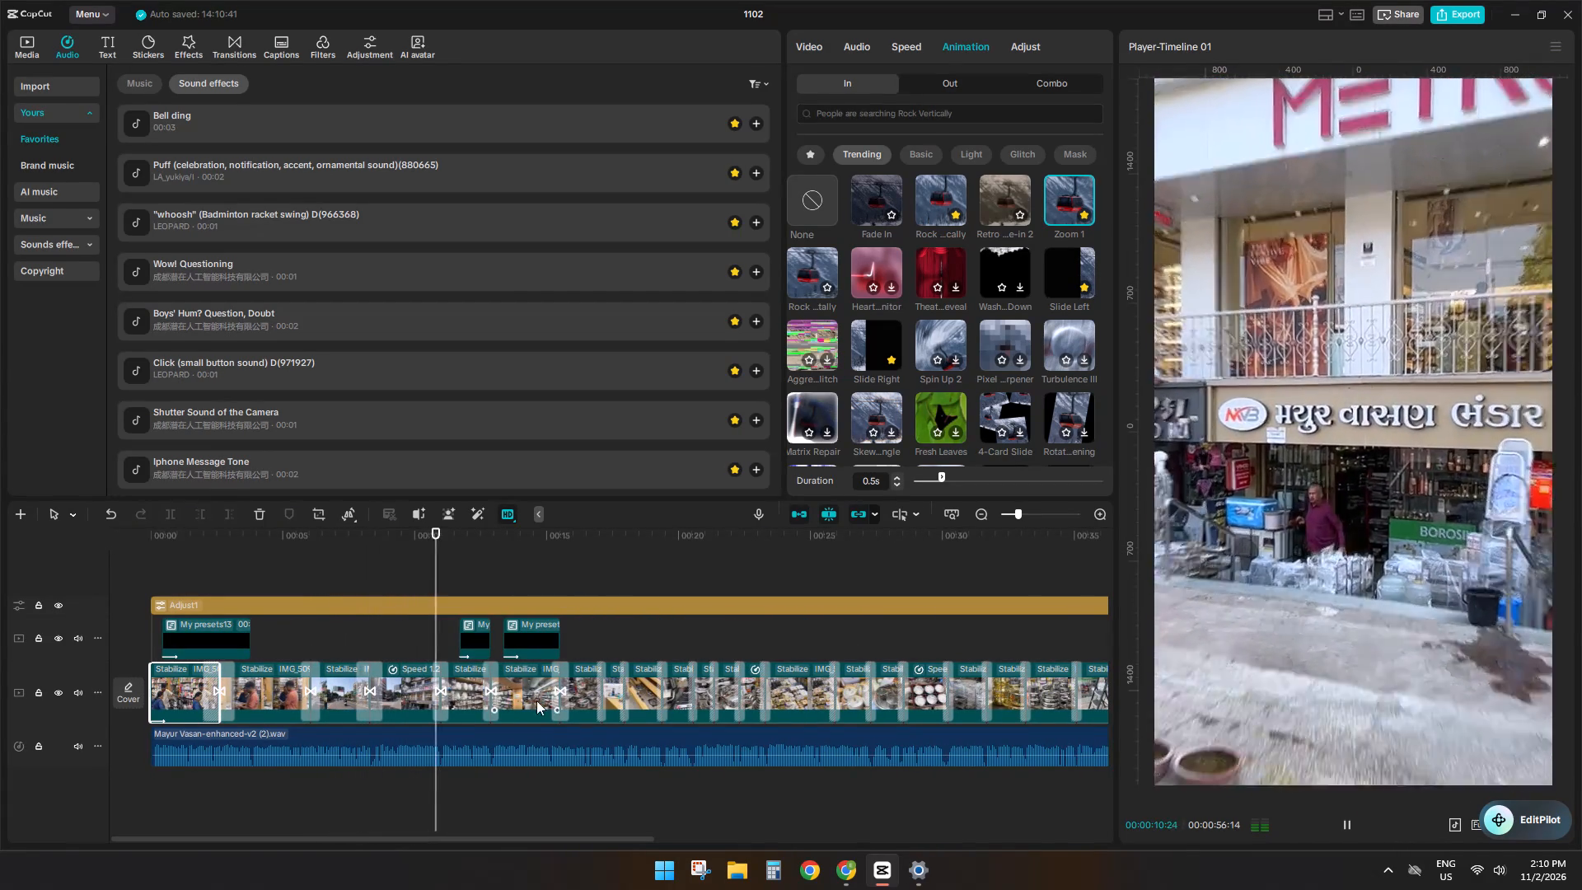
ctrl+scroll(566, 724, up, 8)
key(space)
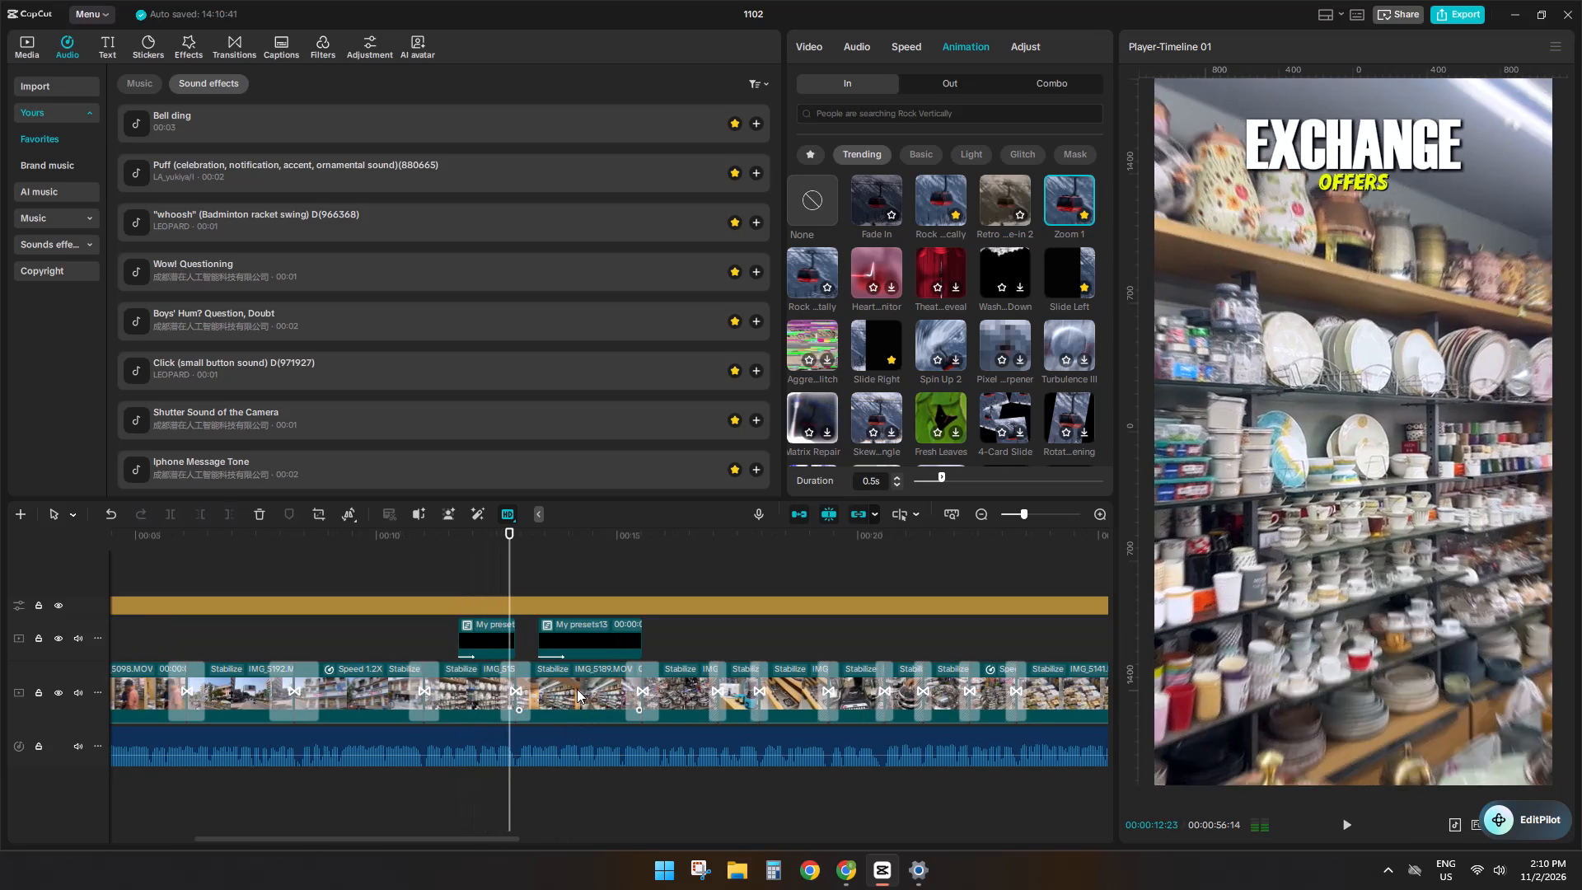
key(space)
click(577, 644)
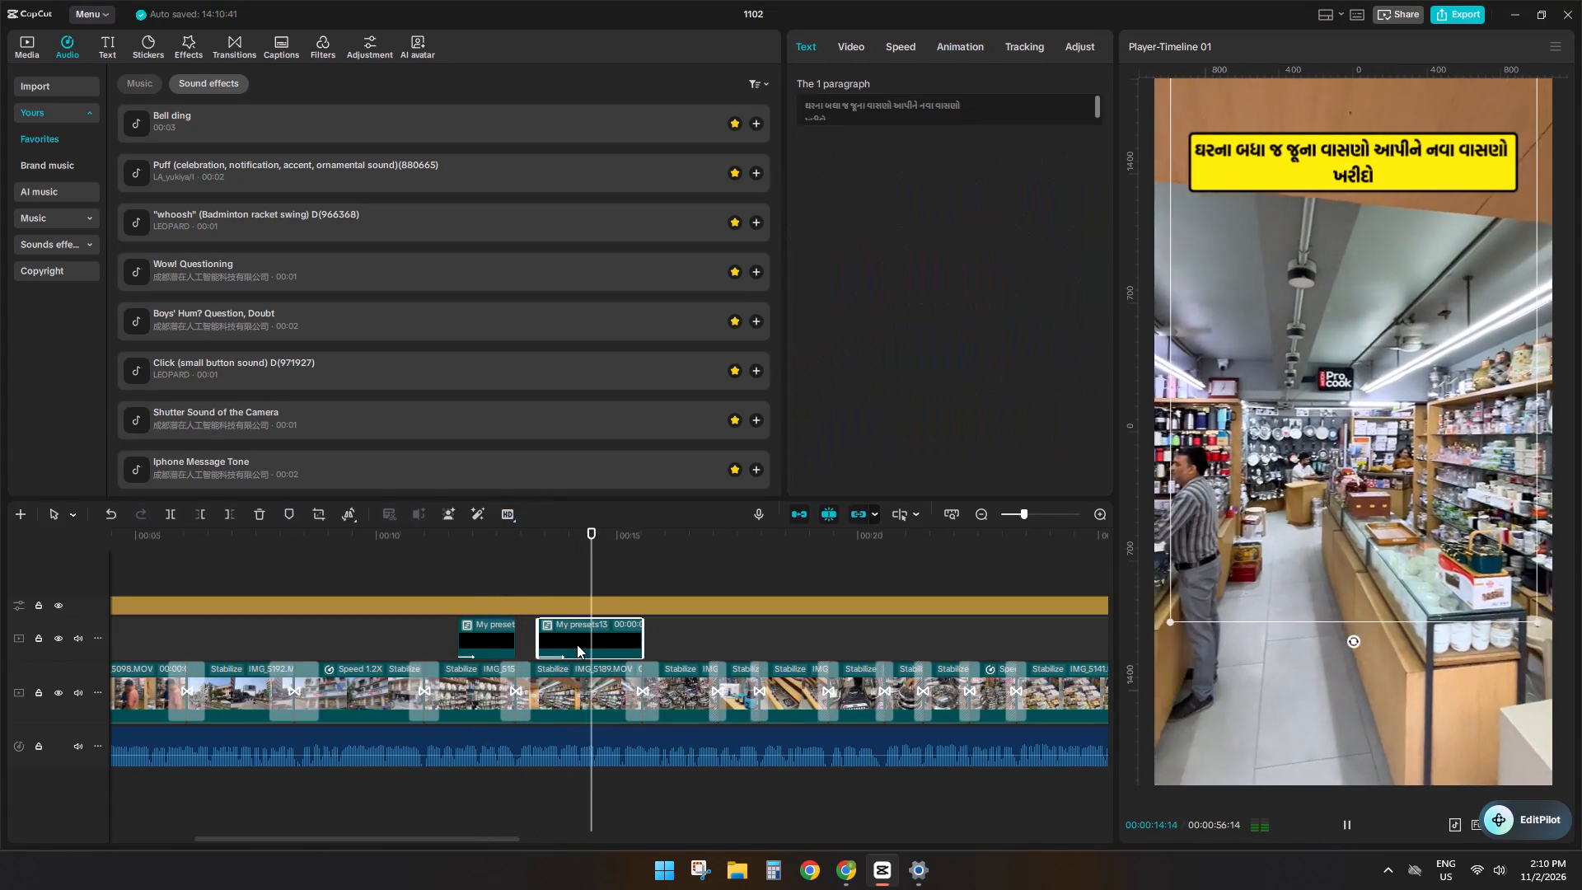
key(space)
key(space)
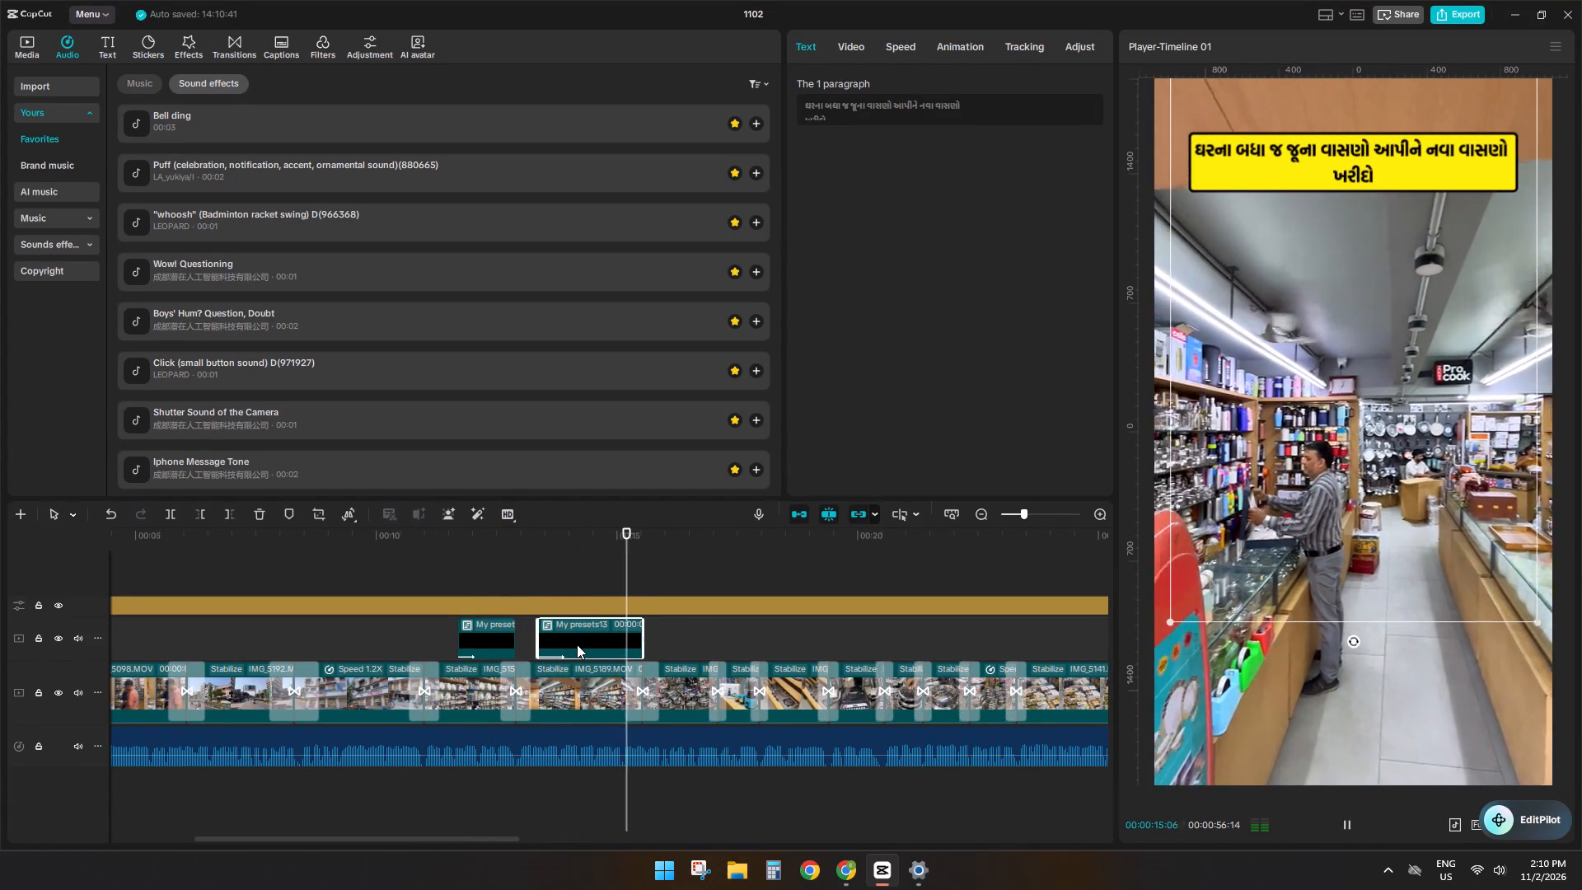
click(550, 578)
key(space)
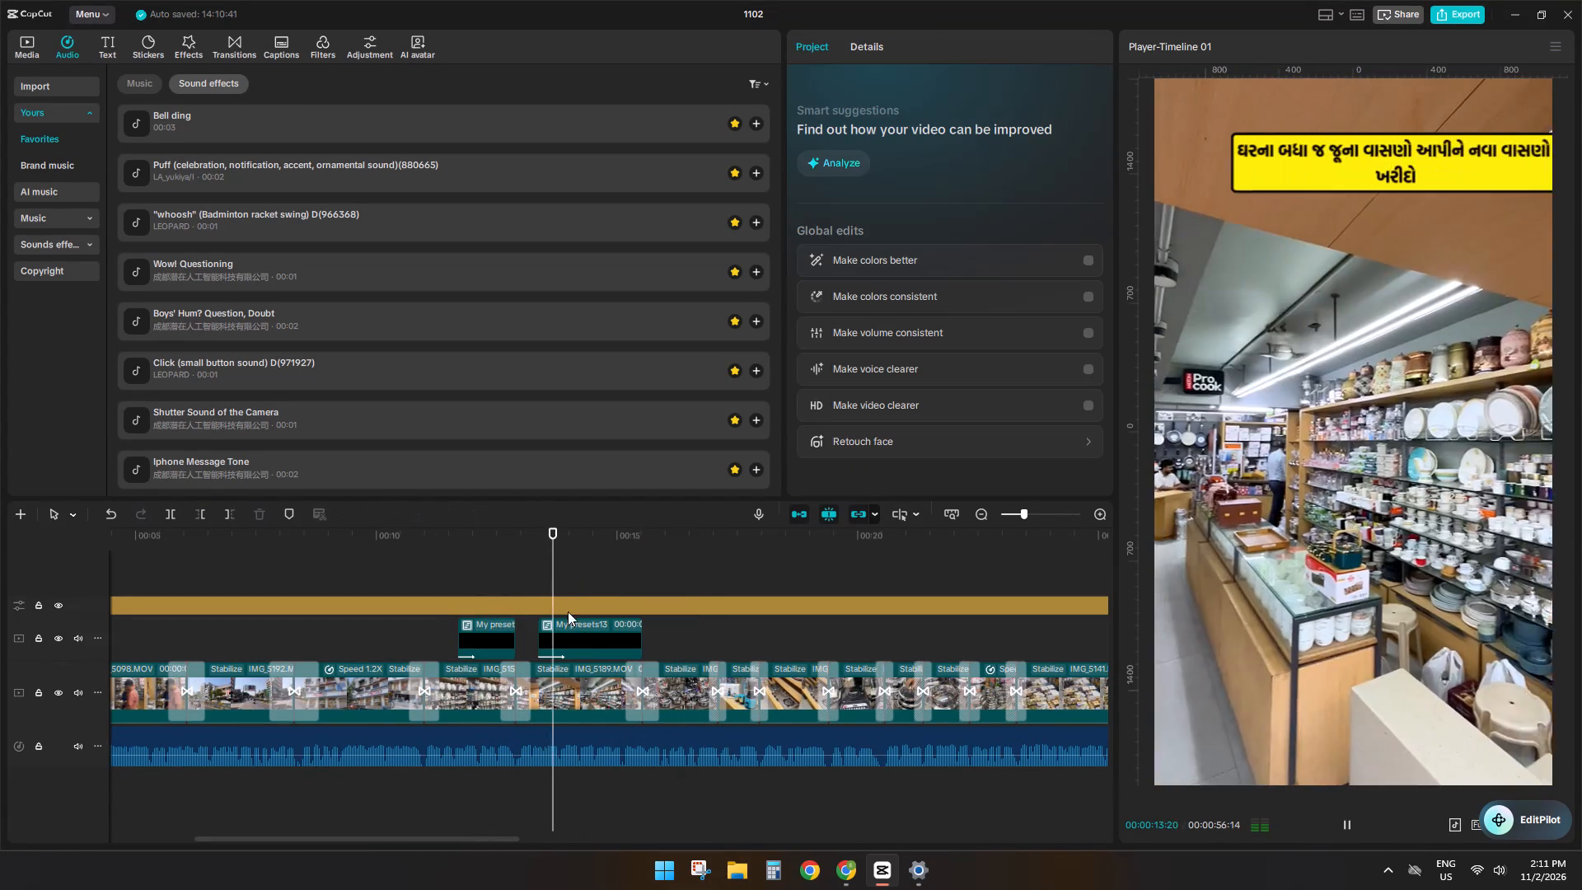
key(space)
click(587, 638)
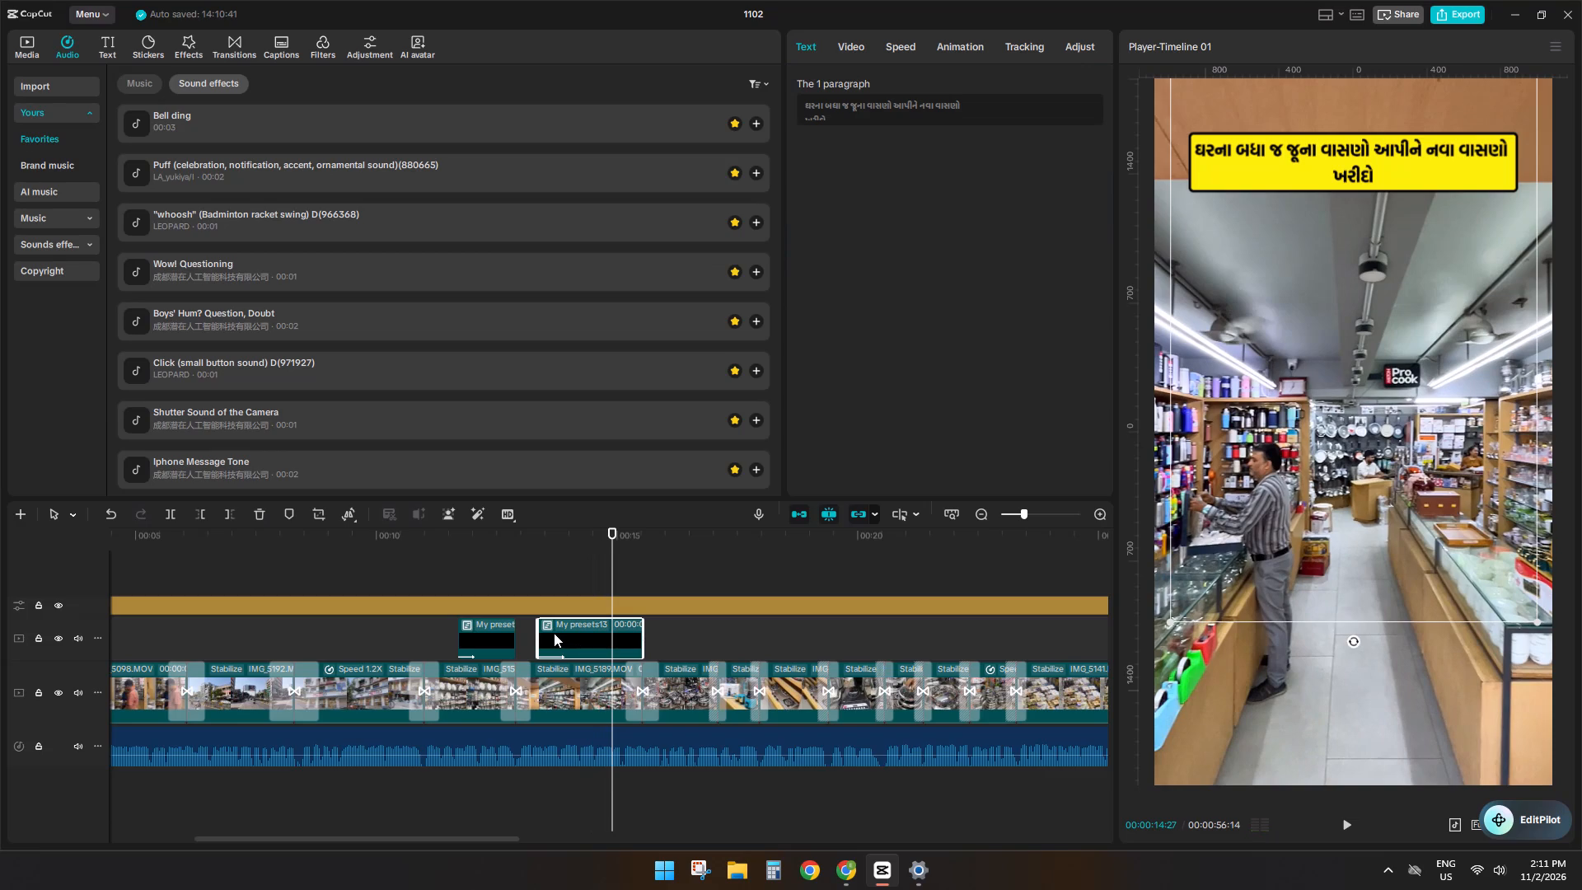
key(d)
Play the section after the deleted caption and scrub back to the street and storefront shots at about 8 s.
key(space)
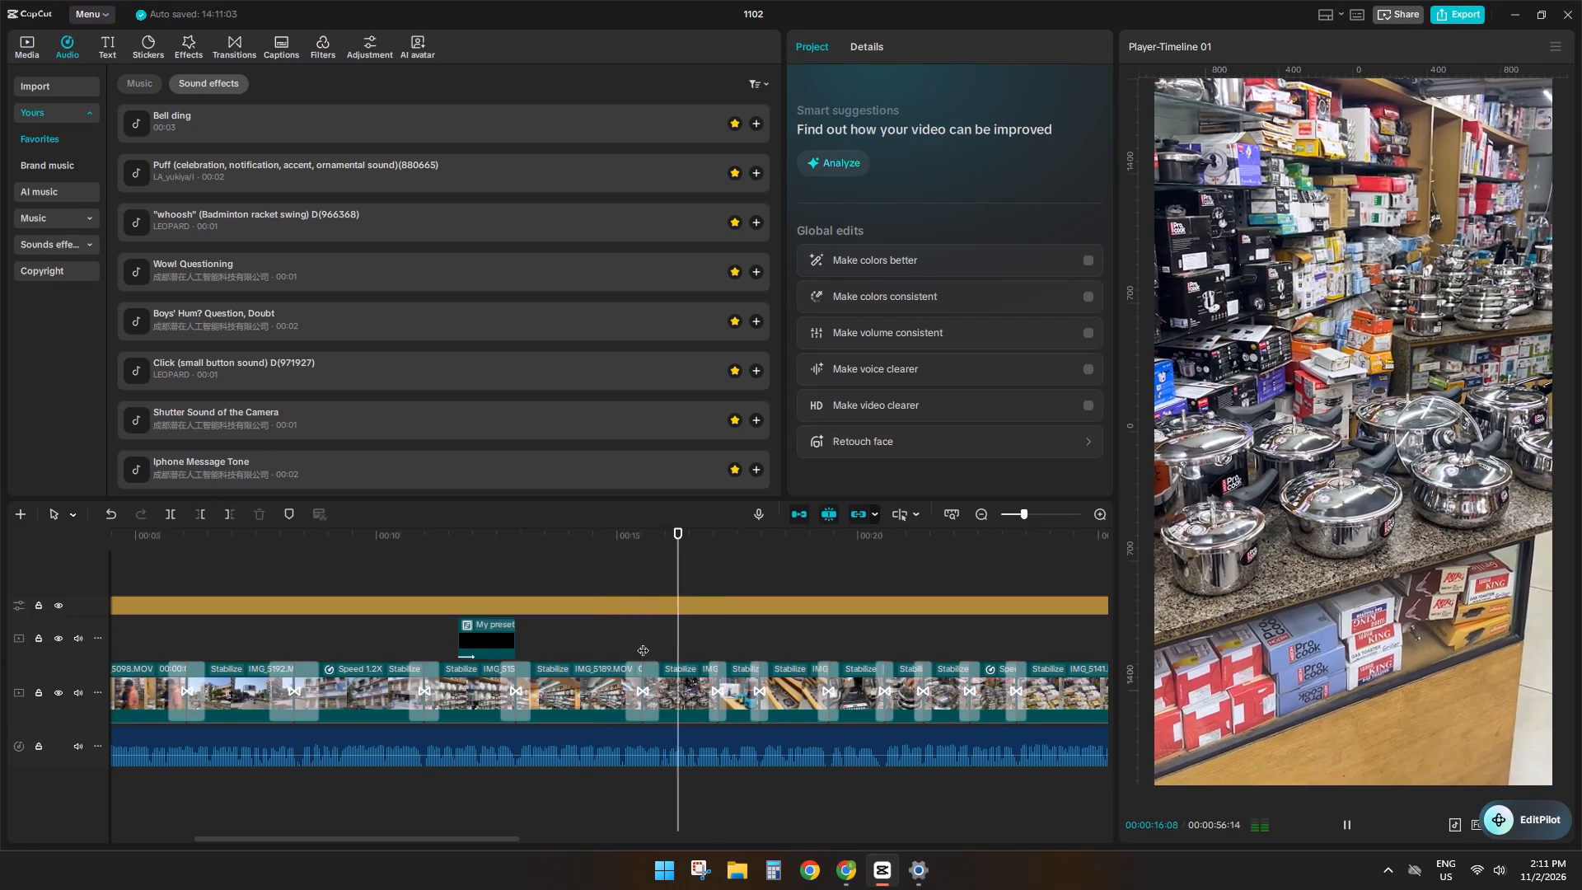
click(643, 642)
key(space)
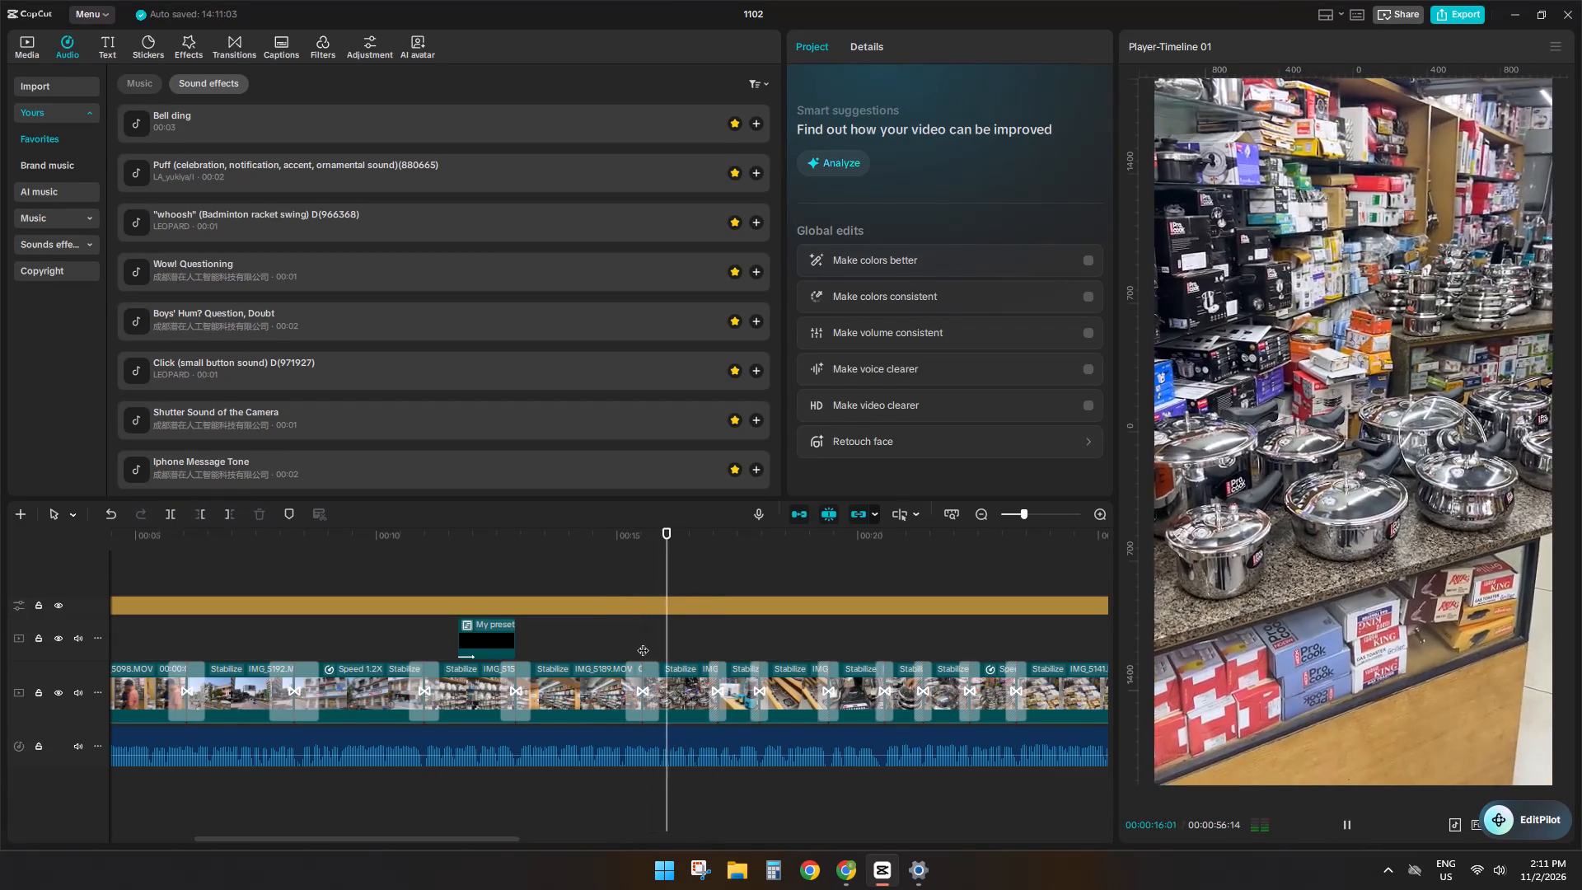
click(643, 642)
drag(643, 642, 299, 641)
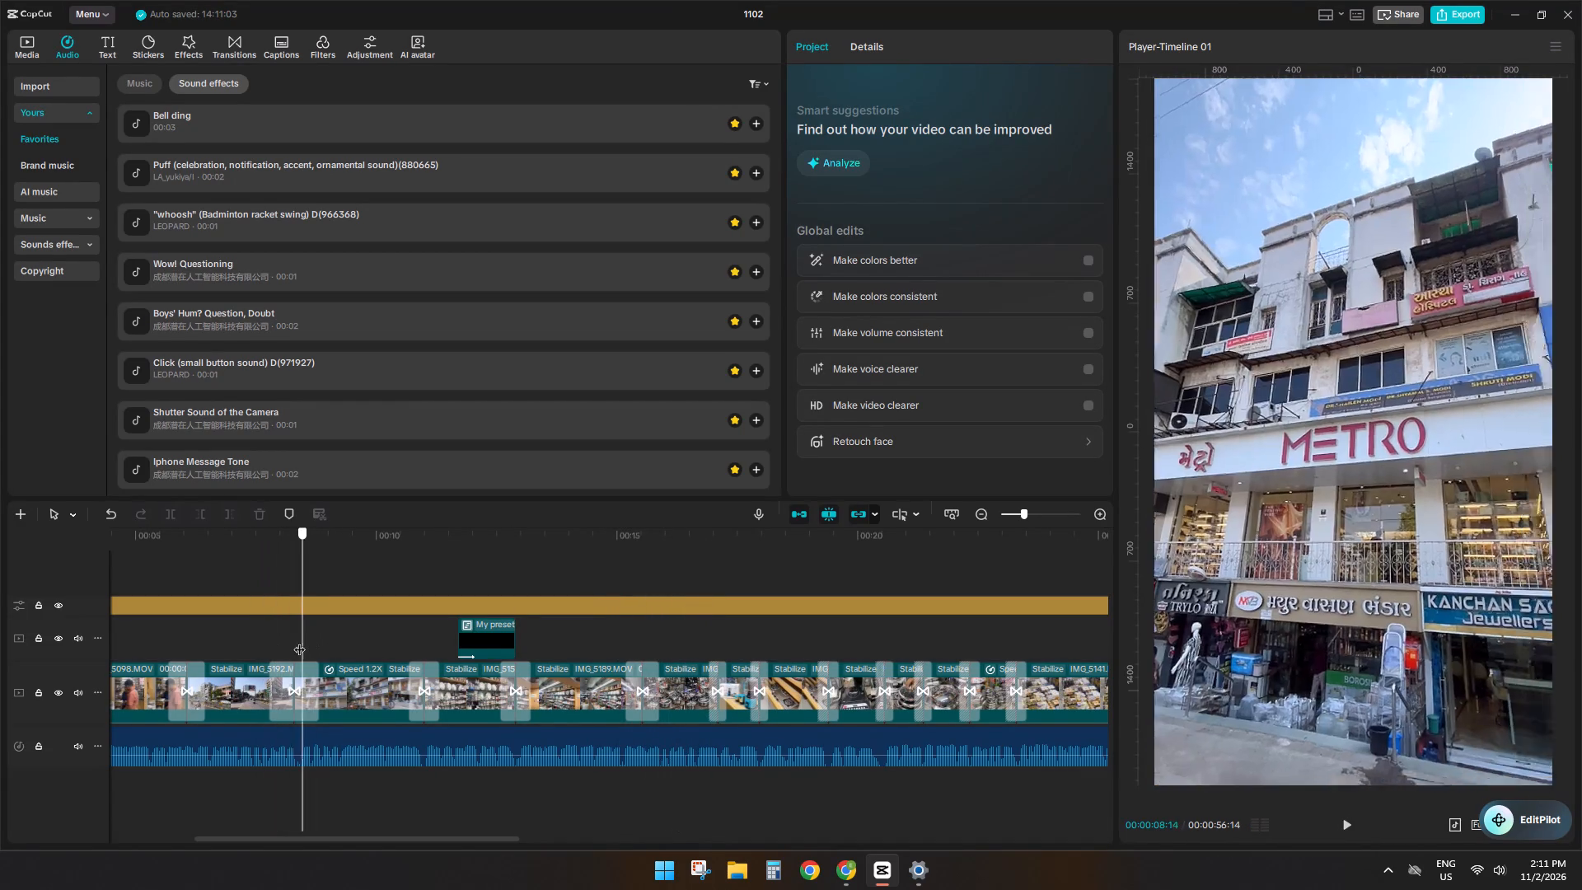
drag(299, 641, 297, 642)
ctrl+scroll(433, 667, down, 7)
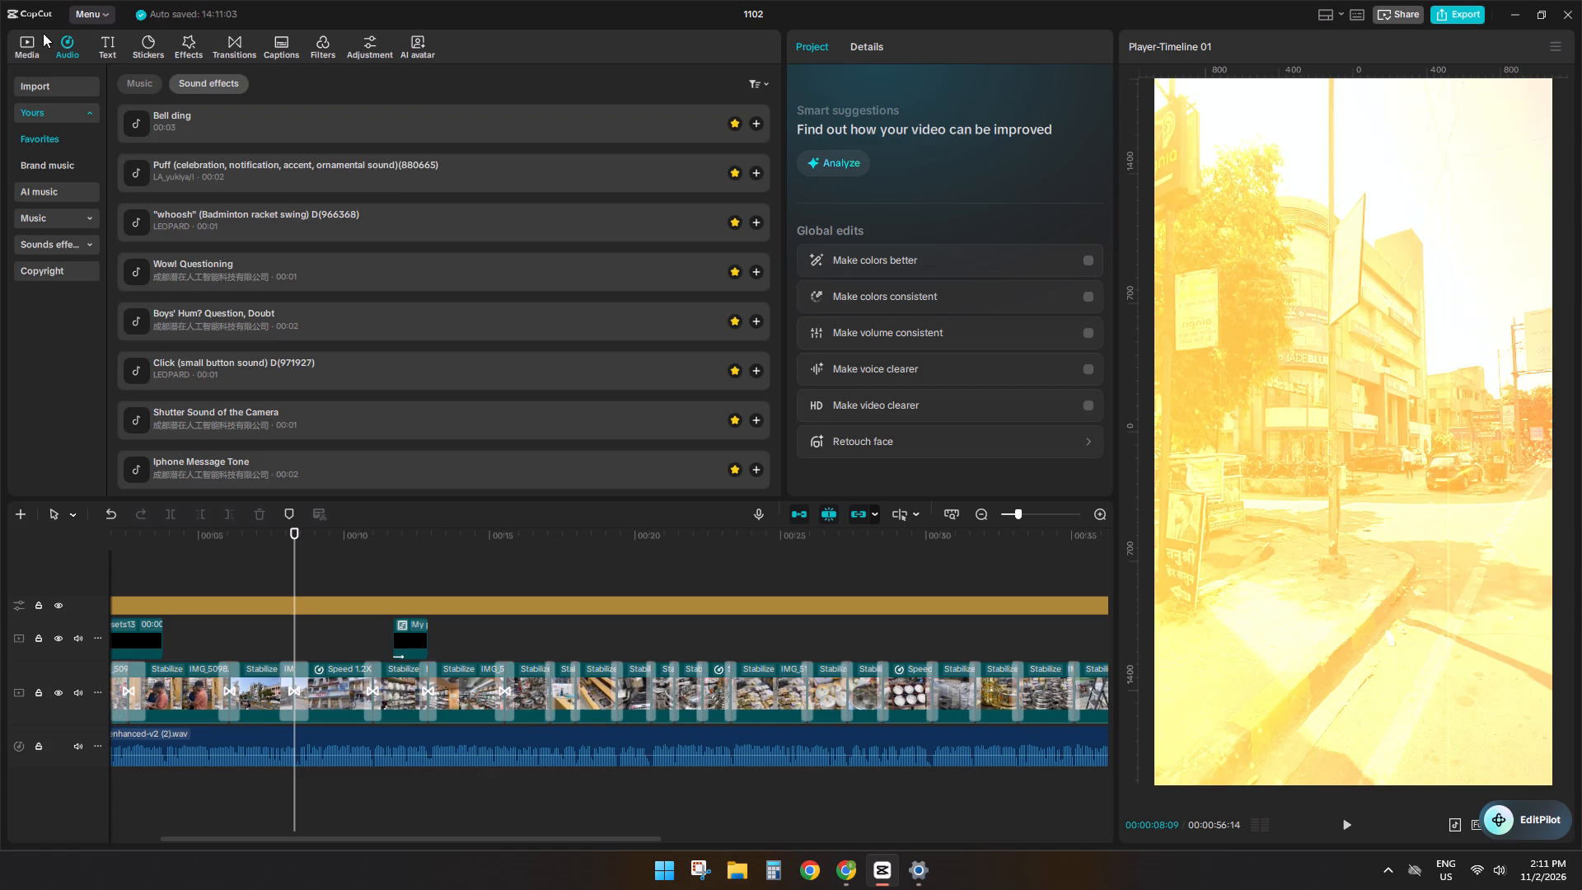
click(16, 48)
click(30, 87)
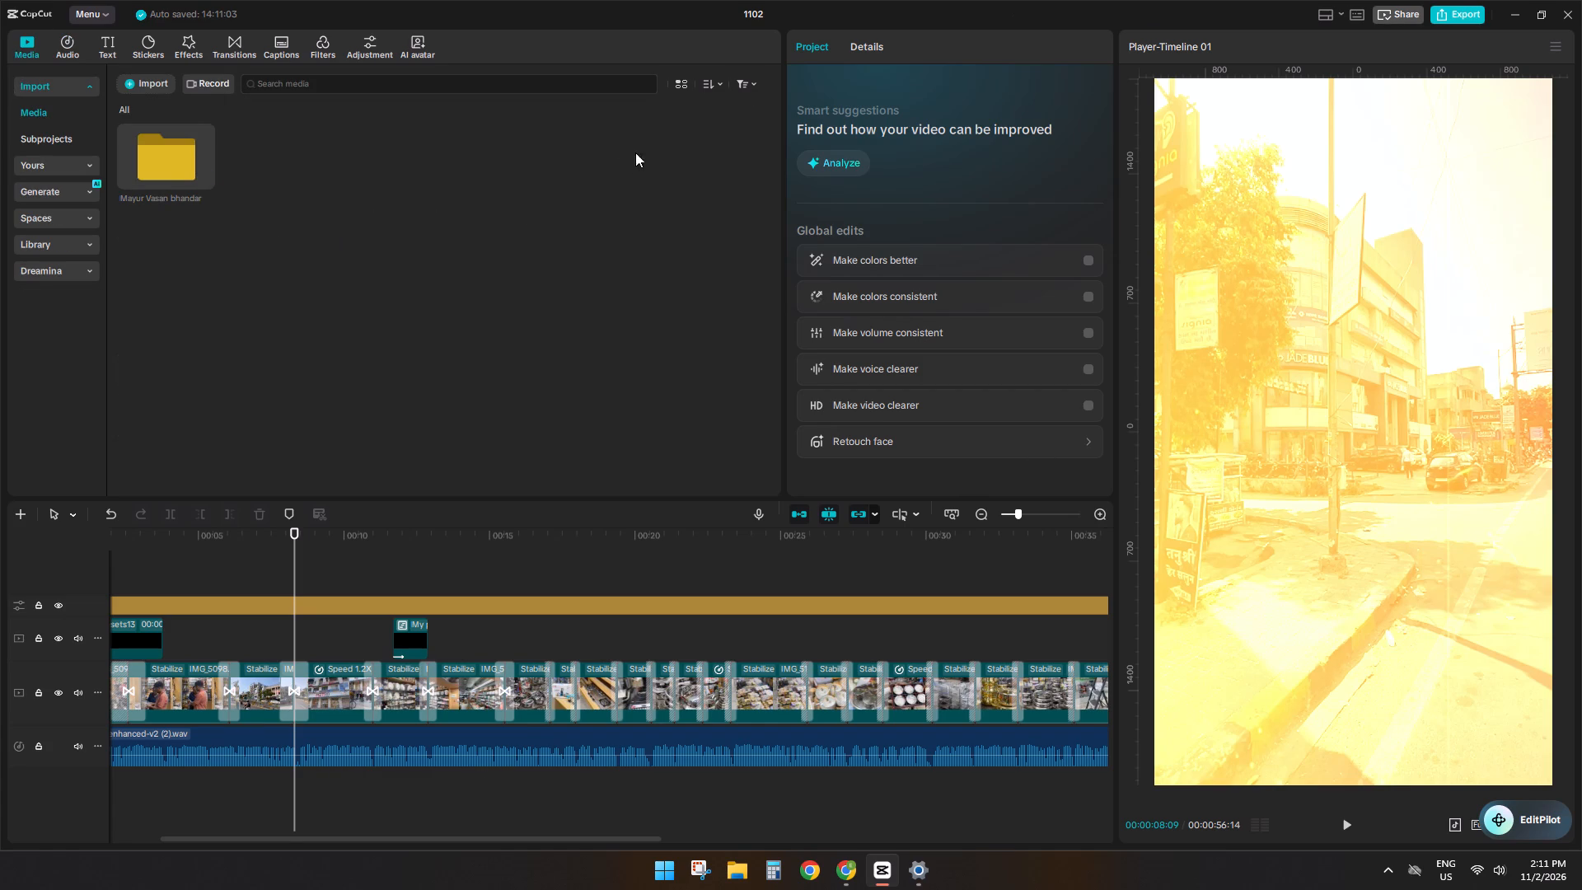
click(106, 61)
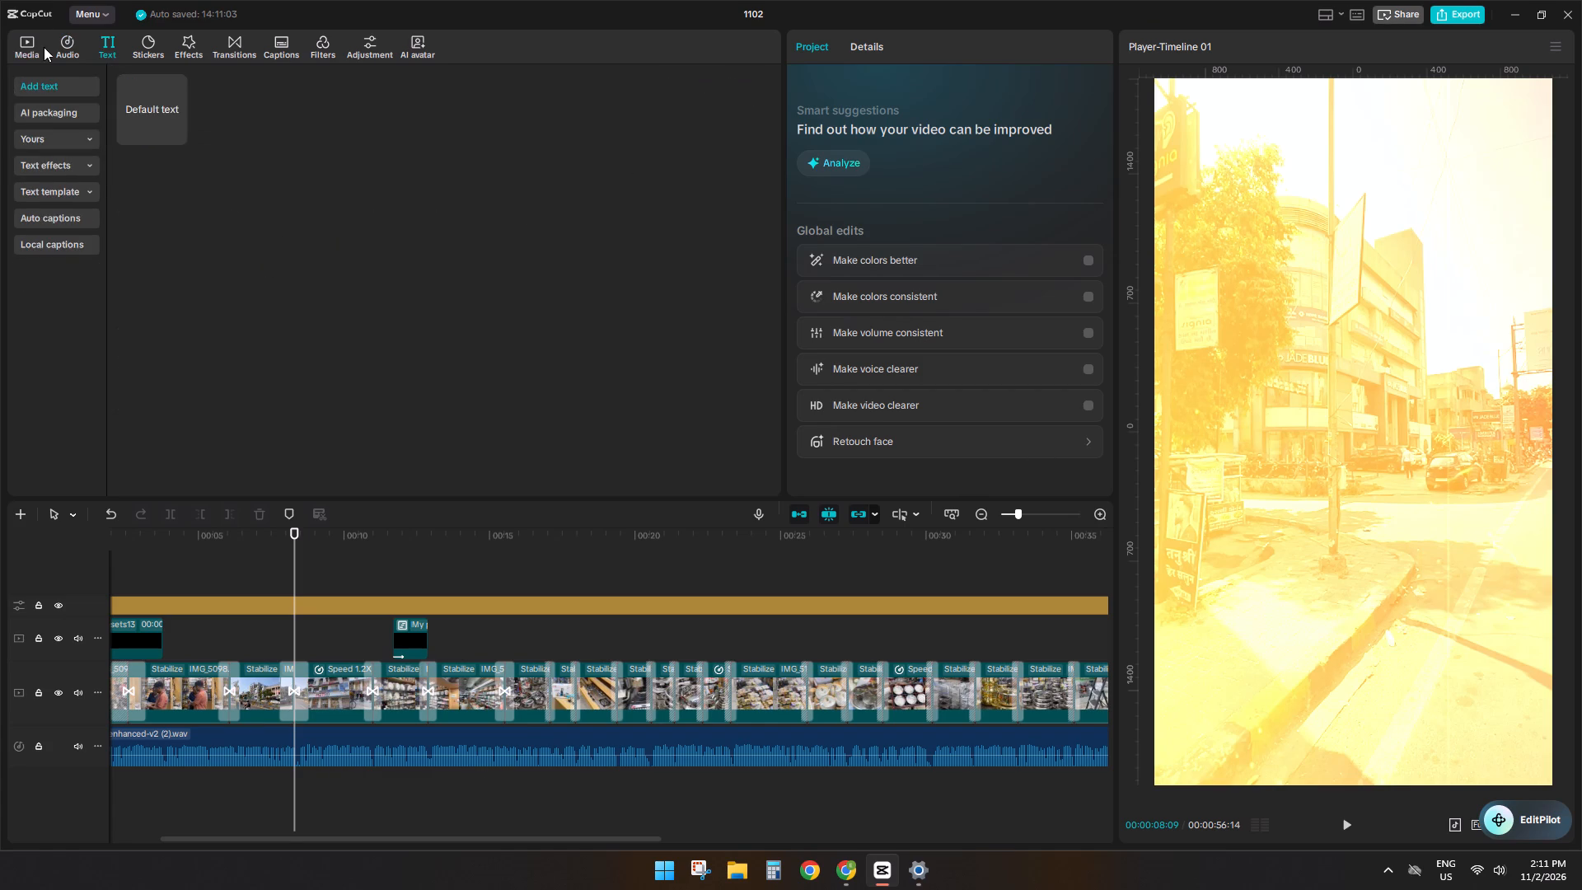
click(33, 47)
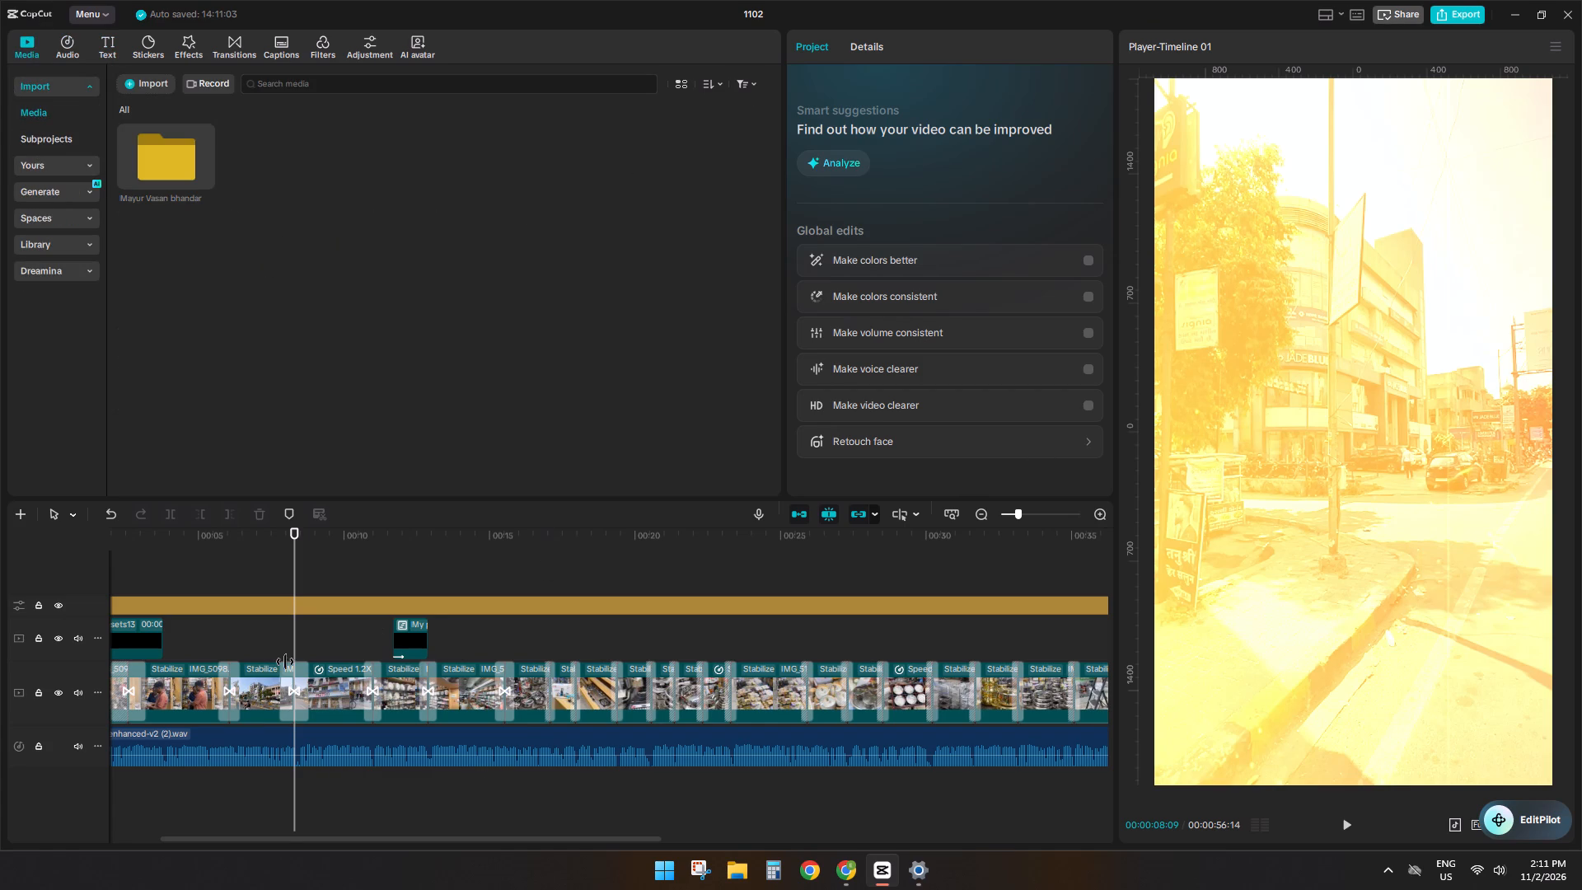
Play the video from the beginning through to the gas stove shot at about 19 s to check the edit.
click(353, 658)
click(348, 646)
drag(348, 646, 0, 667)
key(space)
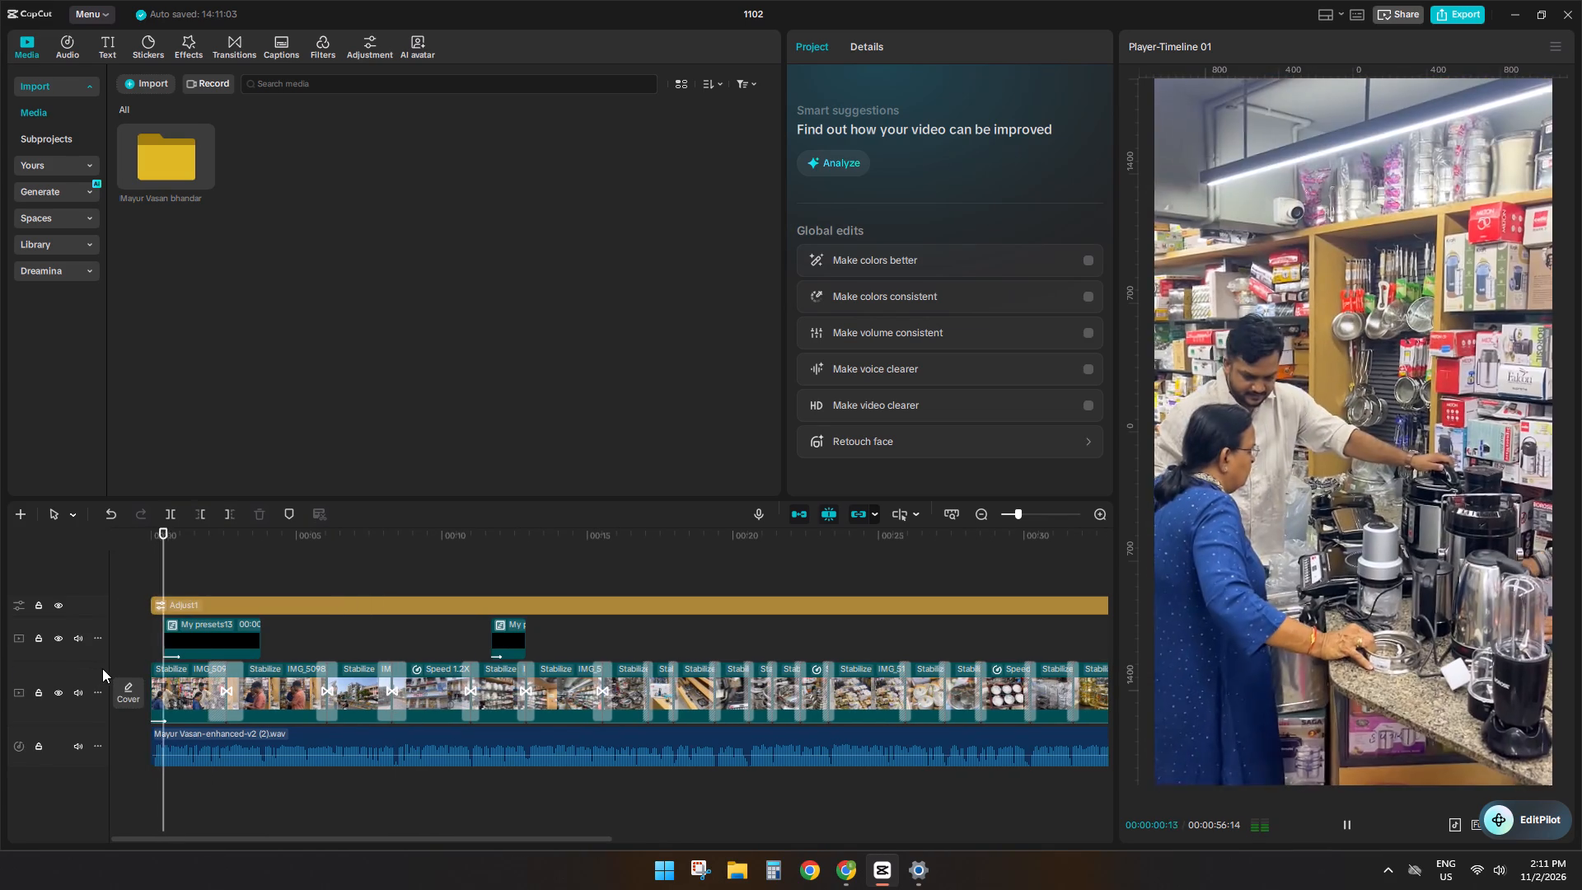
key(space)
click(264, 555)
drag(264, 555, 0, 579)
key(space)
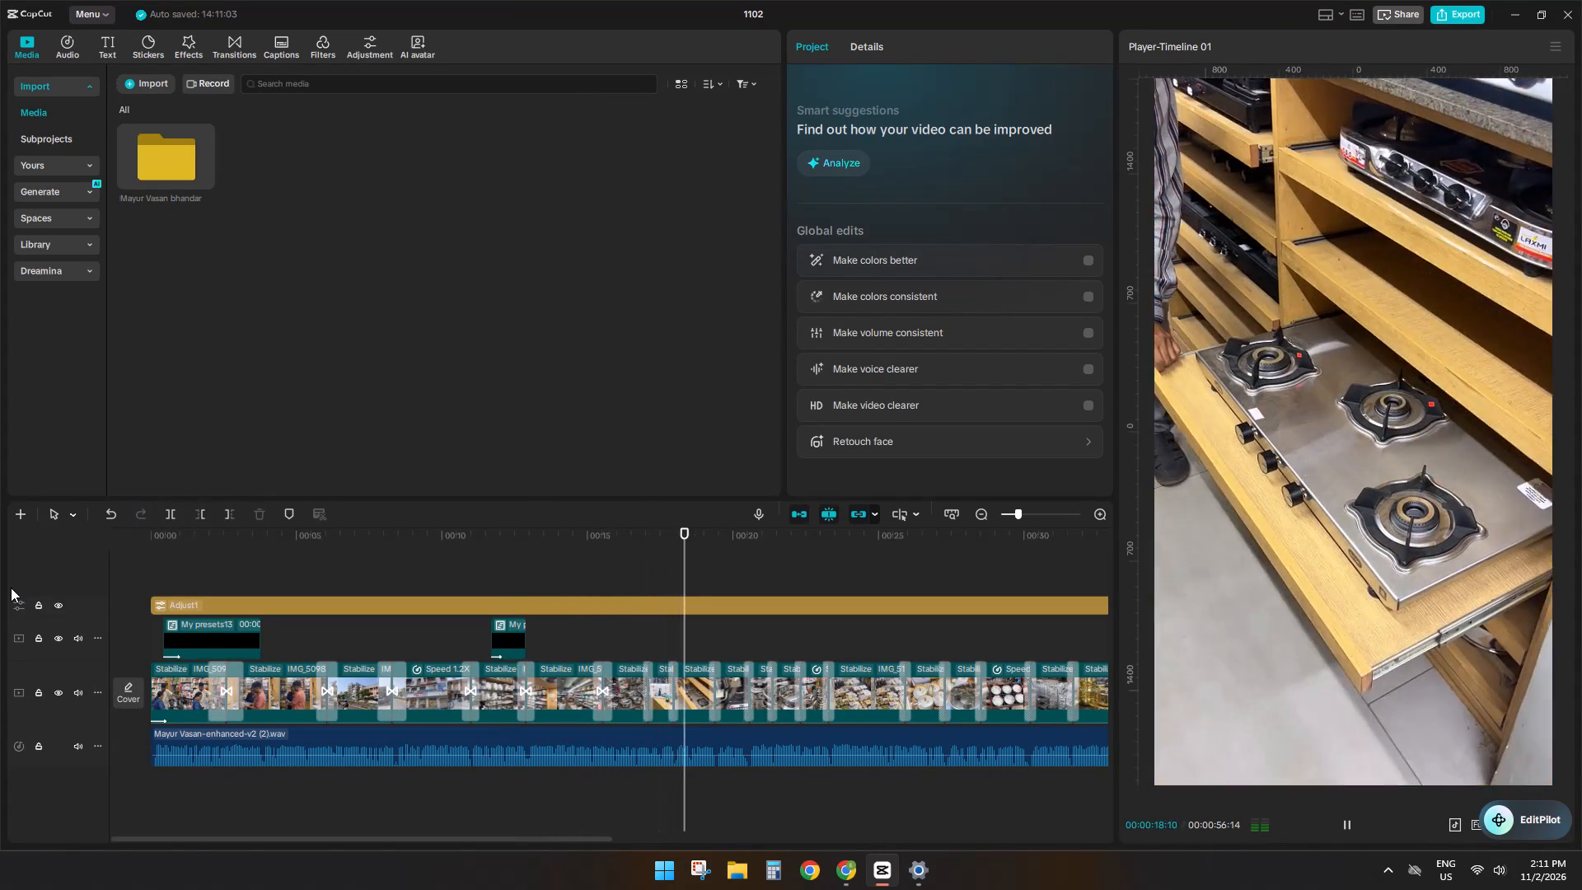
key(space)
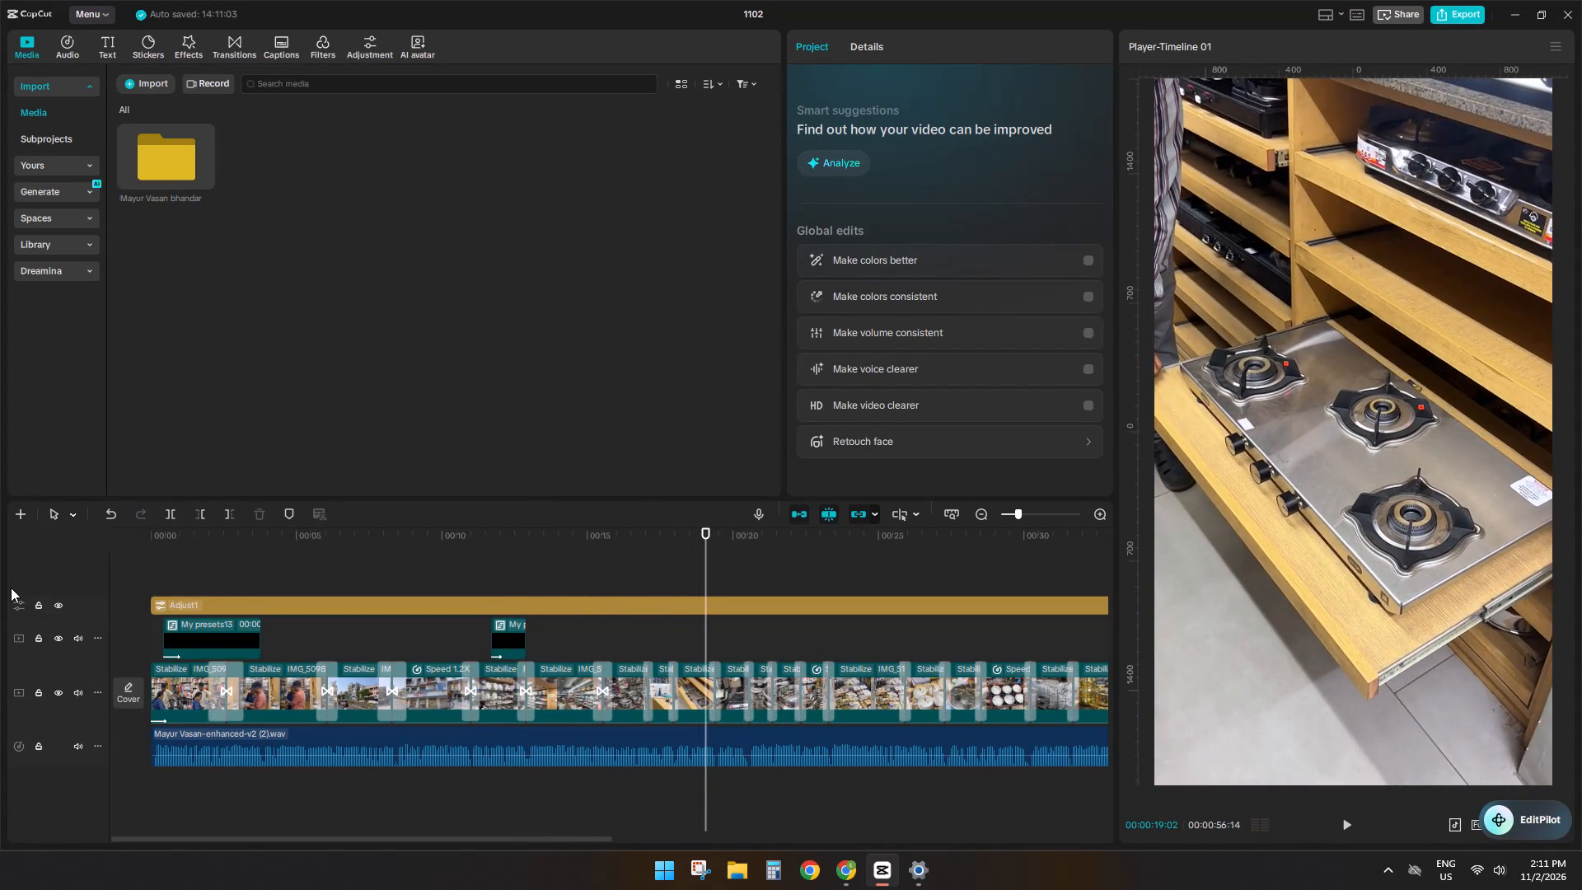
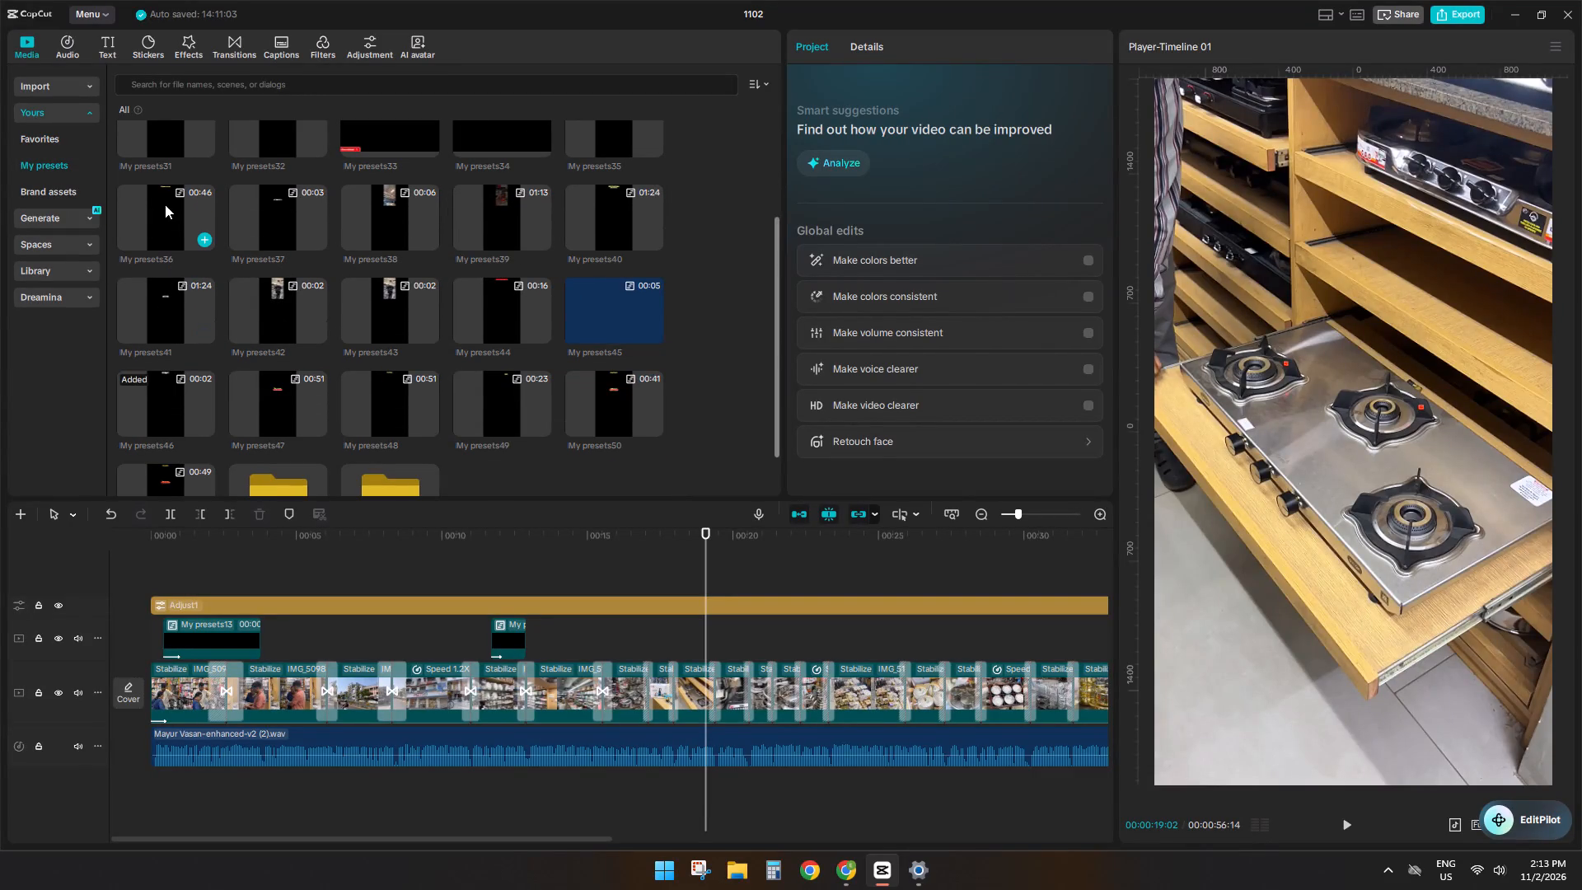
Preview the saved title and contact presets, and place the BANIRA title preset, My presets48, above the video at about 18.5 s.
click(165, 204)
click(263, 218)
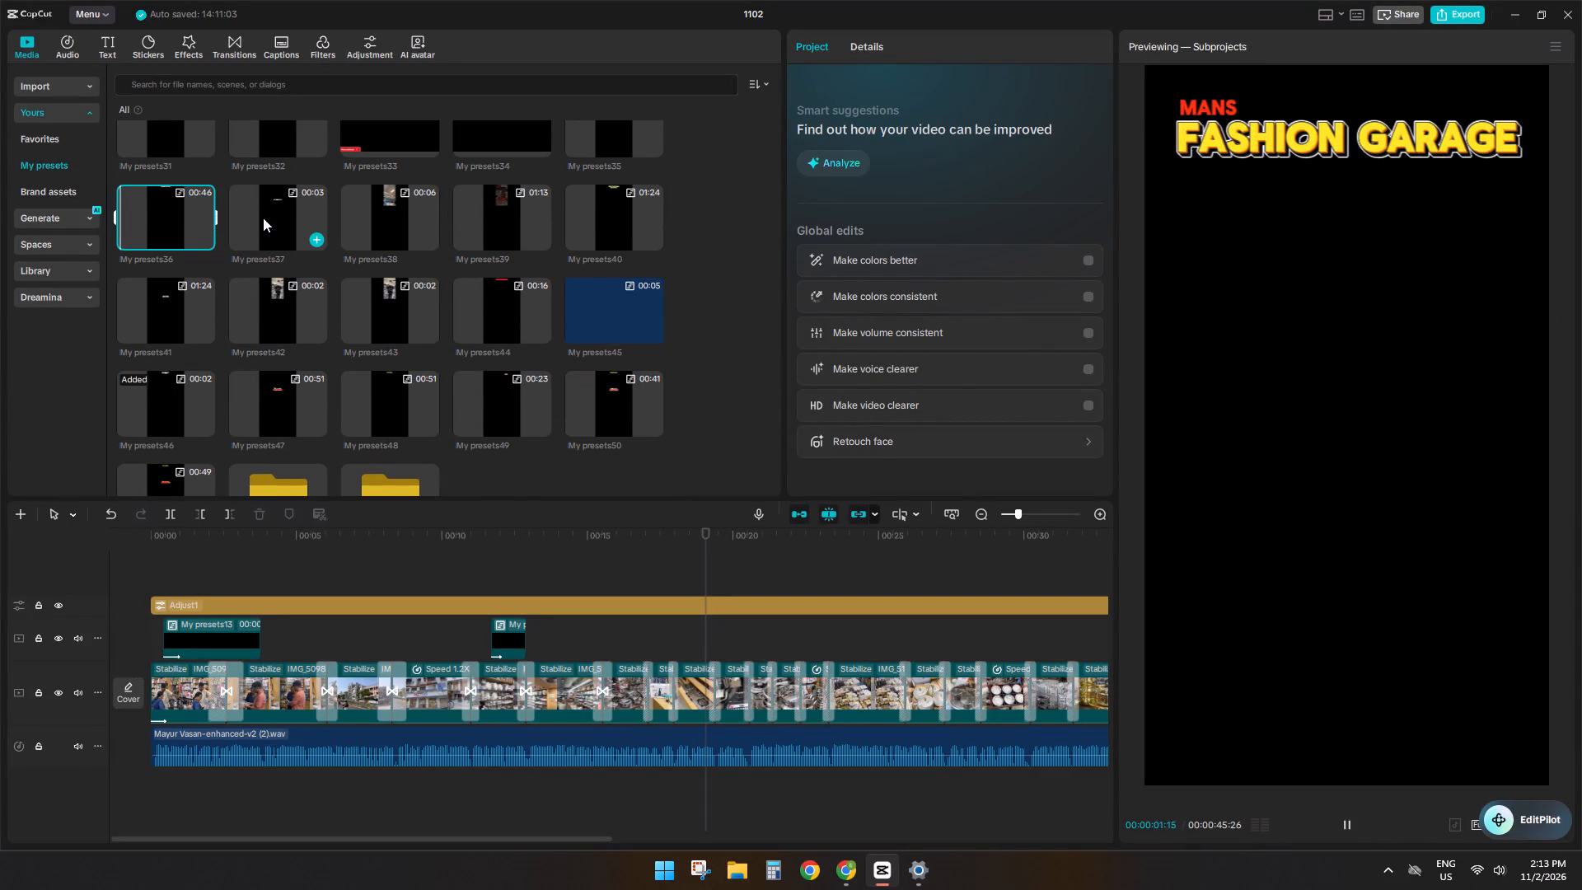
click(269, 410)
click(329, 402)
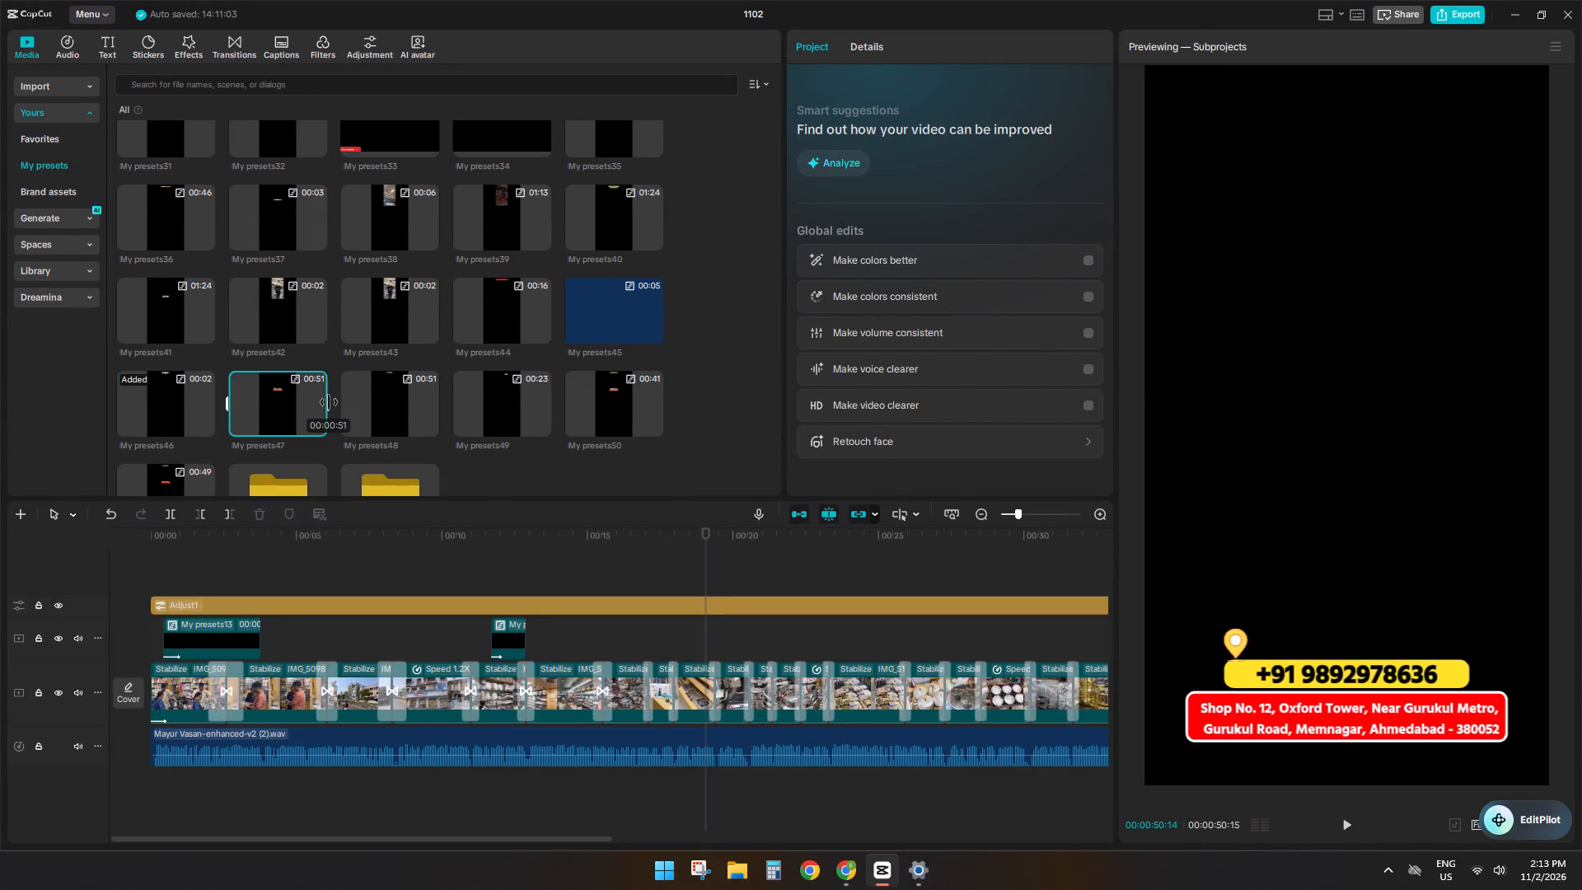
click(411, 410)
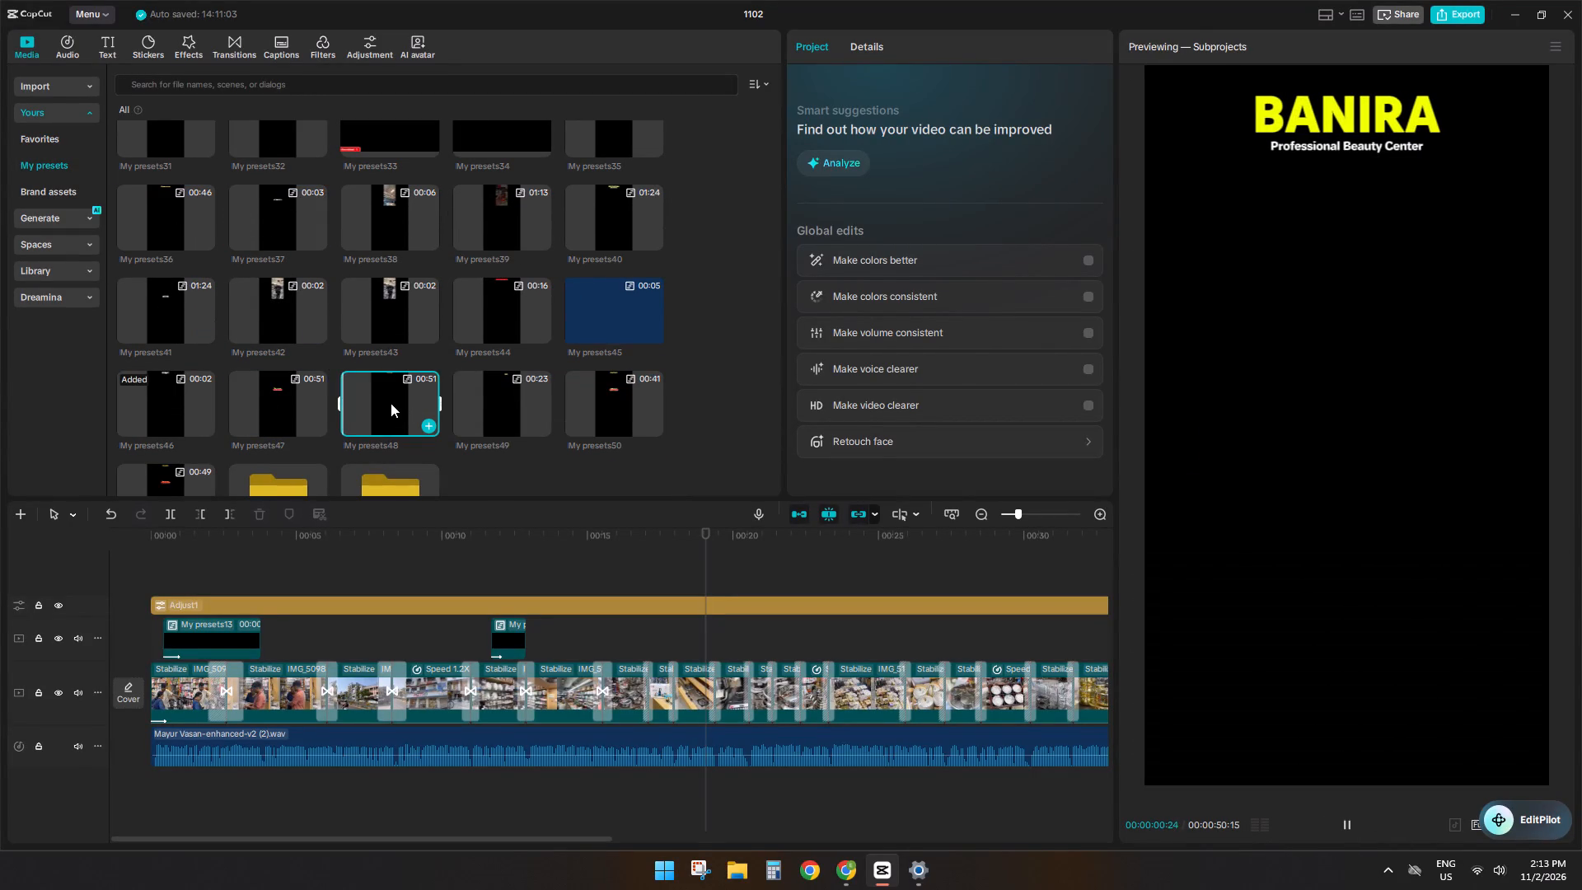
click(501, 400)
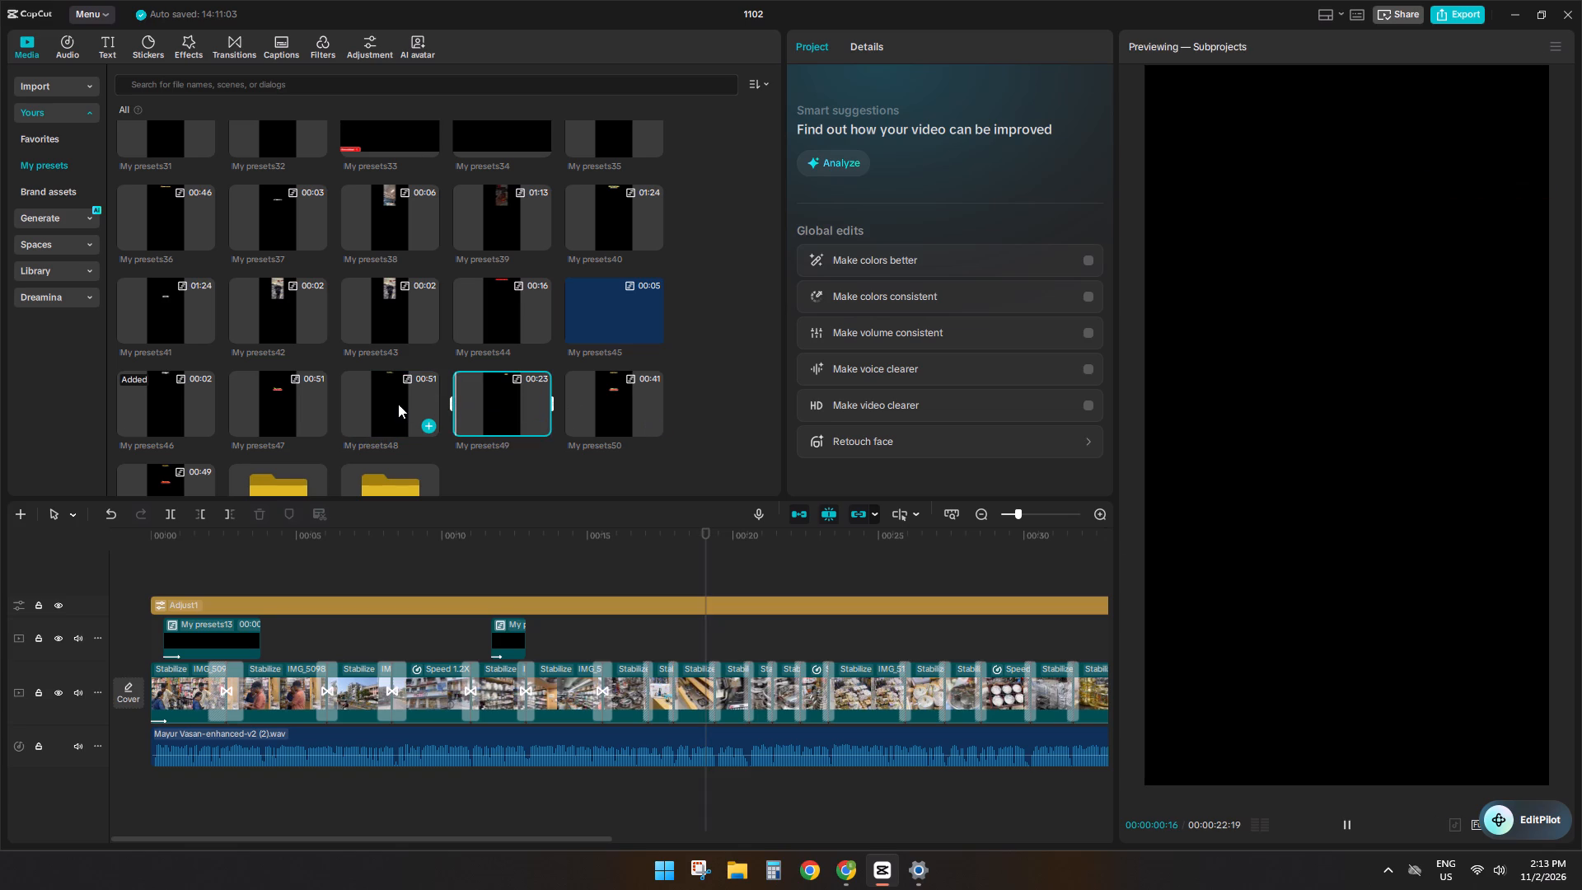
drag(391, 405, 686, 635)
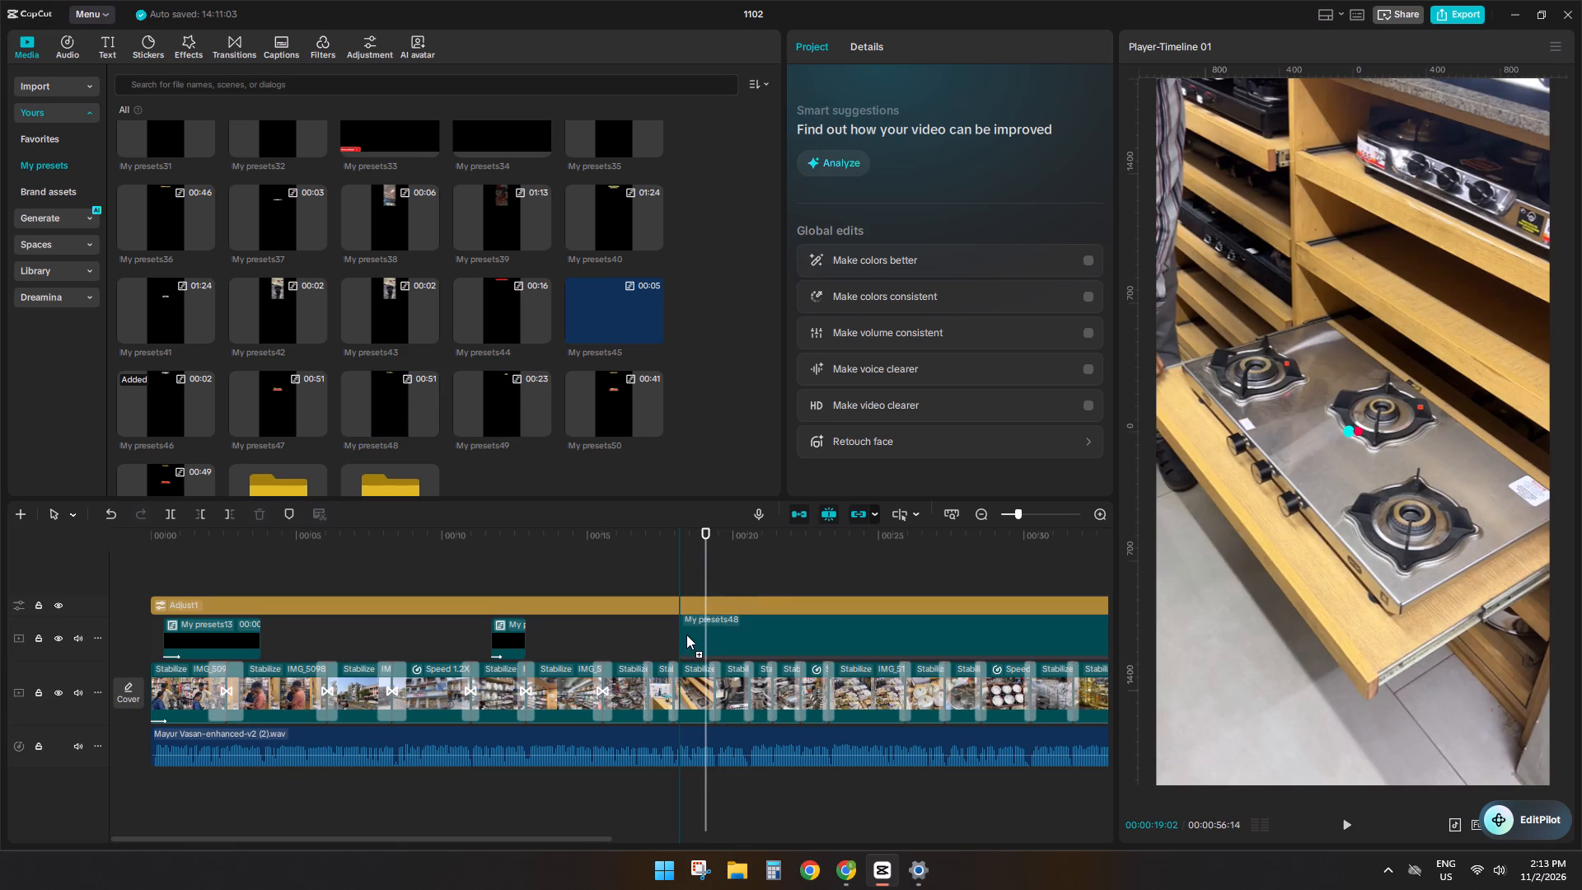
drag(686, 635, 690, 635)
Review the added title over the mixer and gas stove shots at about 17 to 19 s, including its nested text layers.
click(674, 635)
key(space)
key(space)
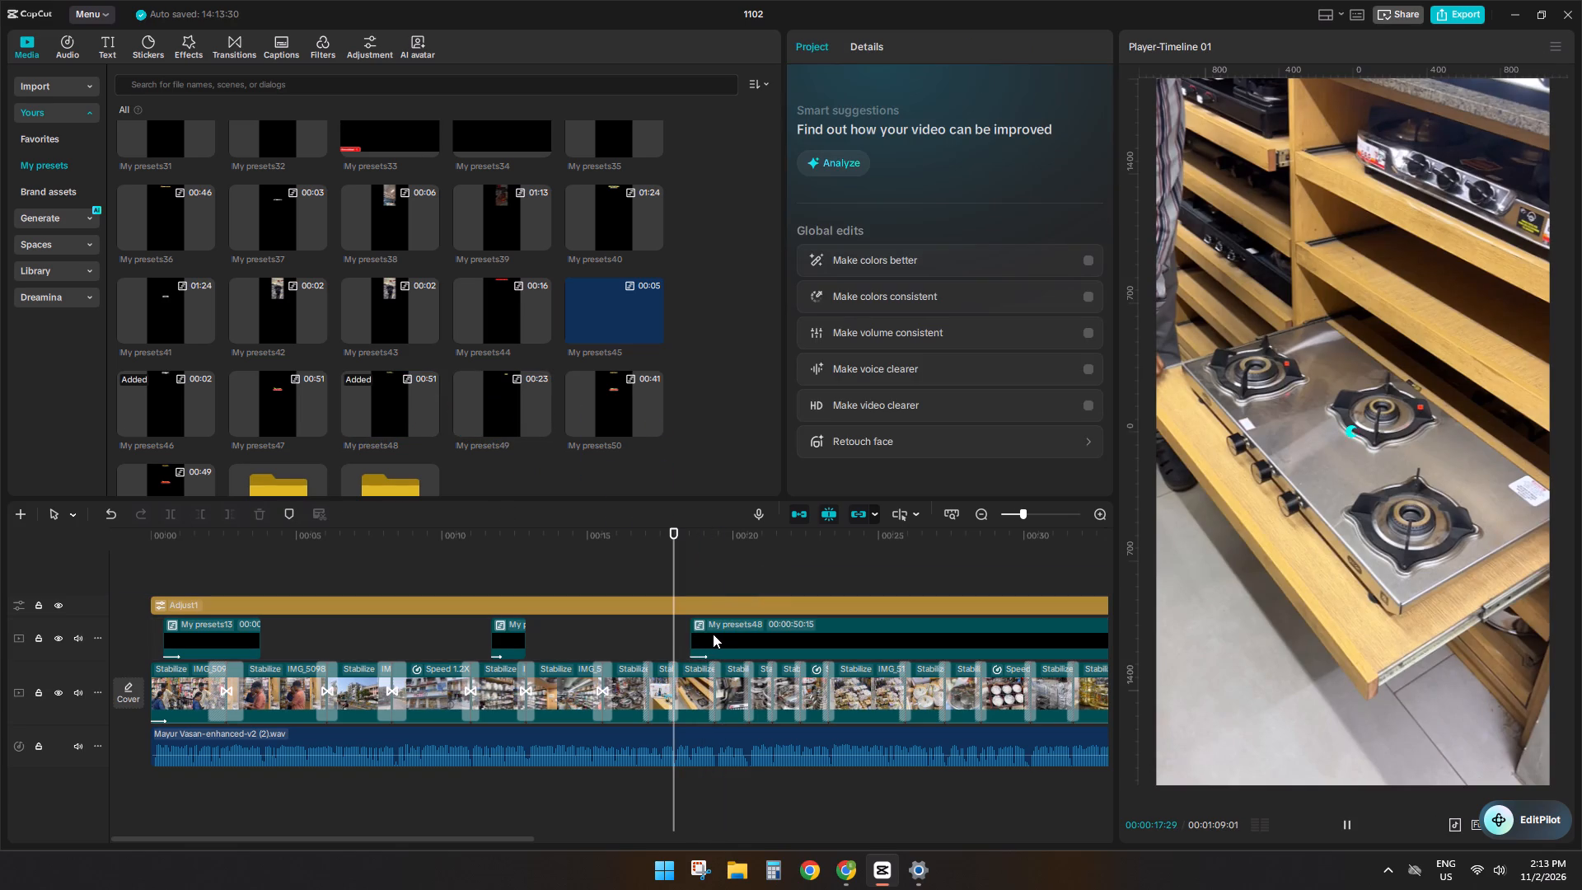
click(663, 558)
drag(663, 558, 704, 554)
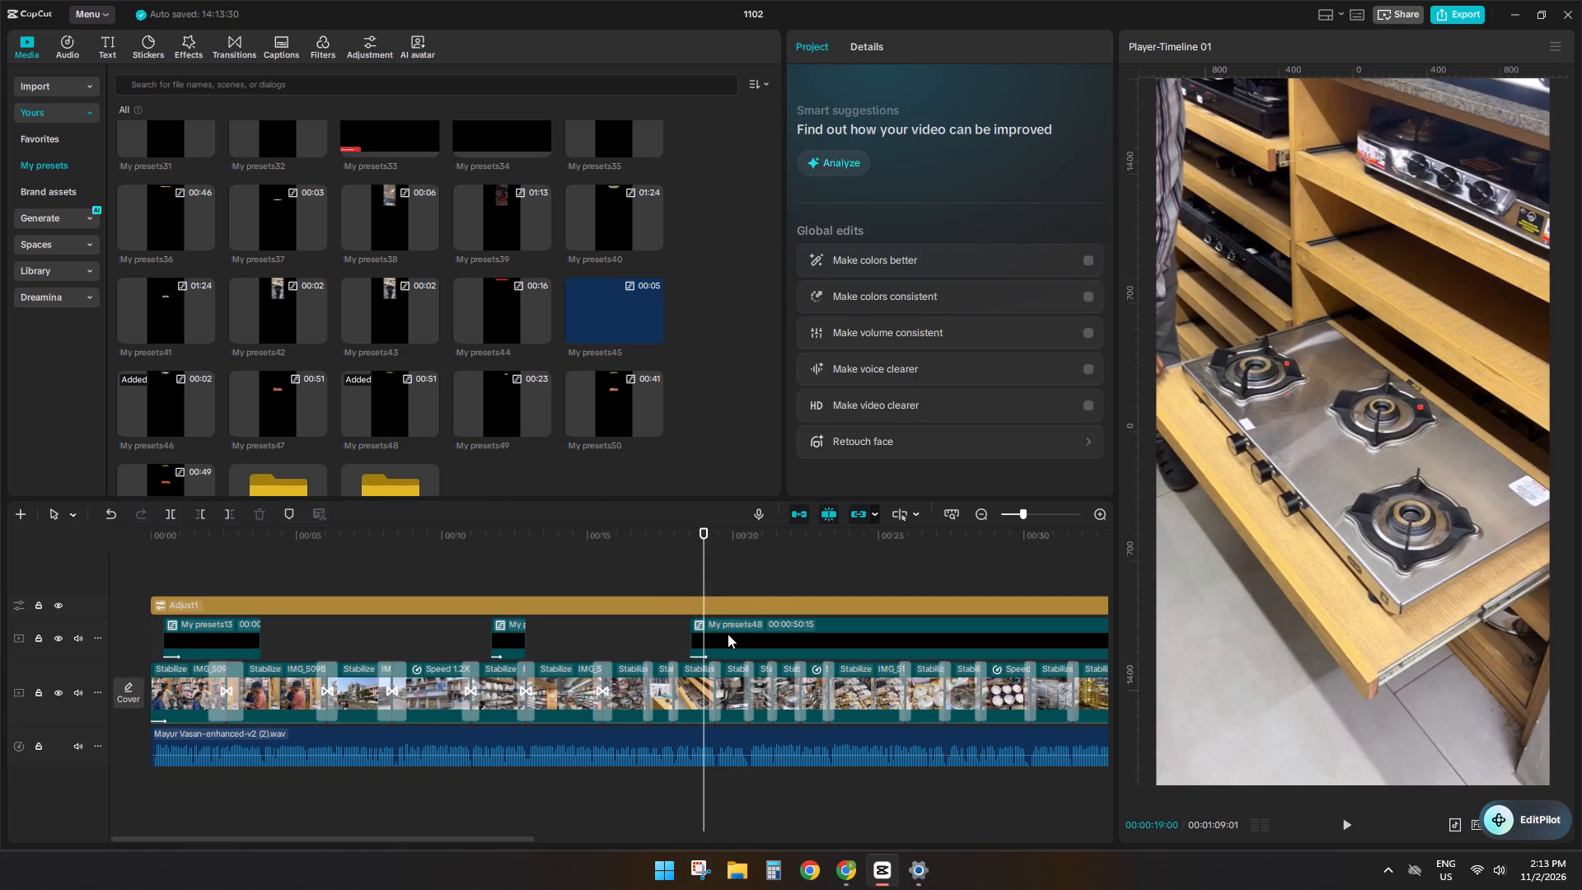
double_click(728, 634)
click(518, 508)
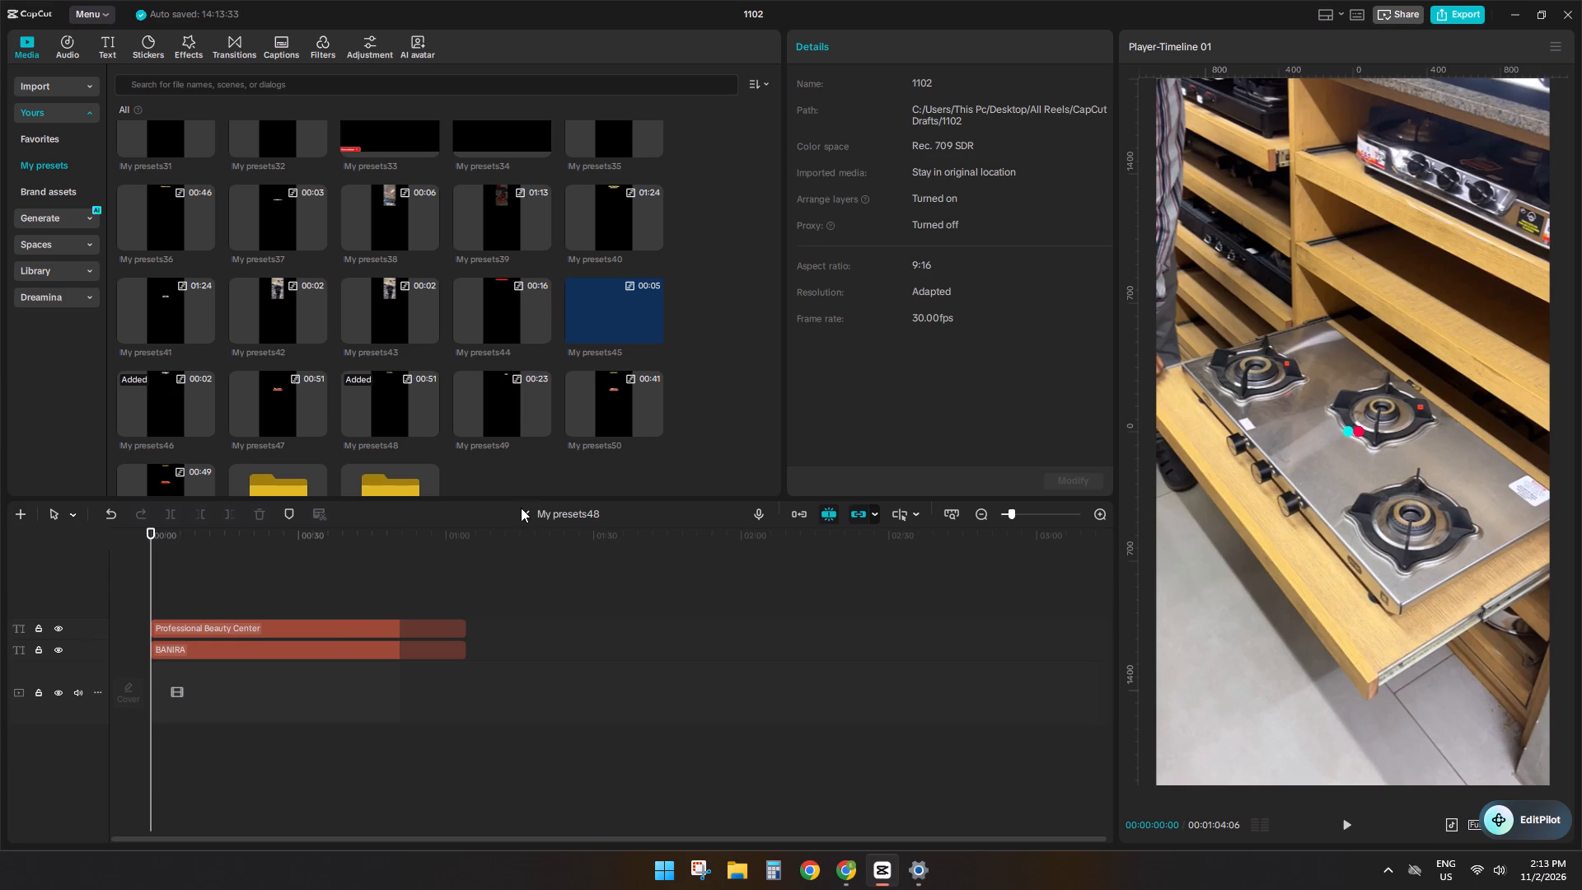
click(533, 511)
key(space)
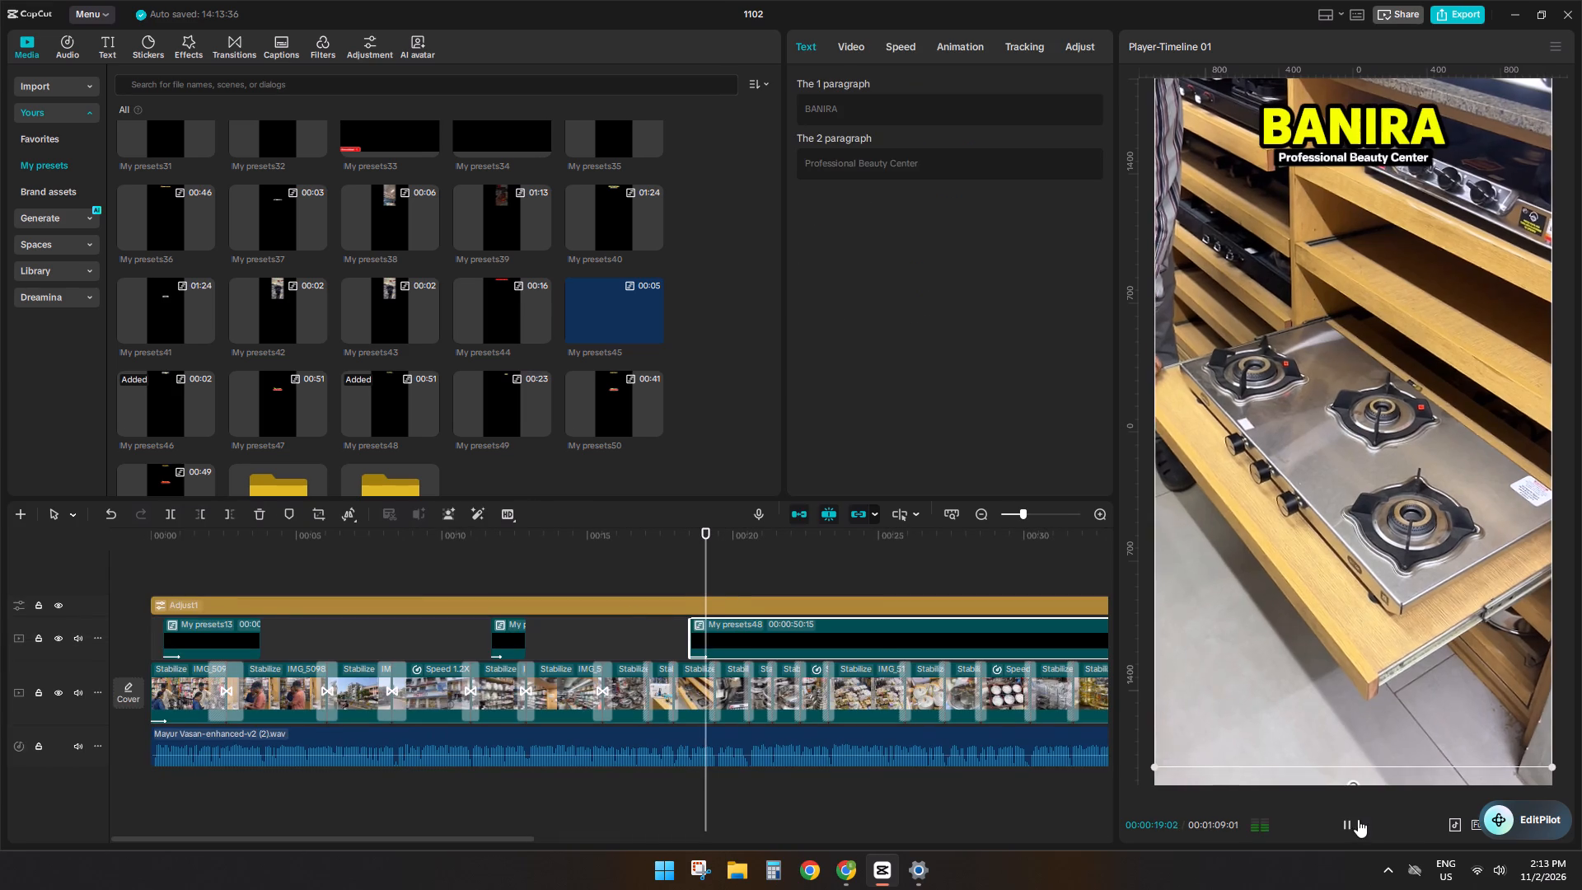
double_click(1349, 822)
click(658, 574)
key(space)
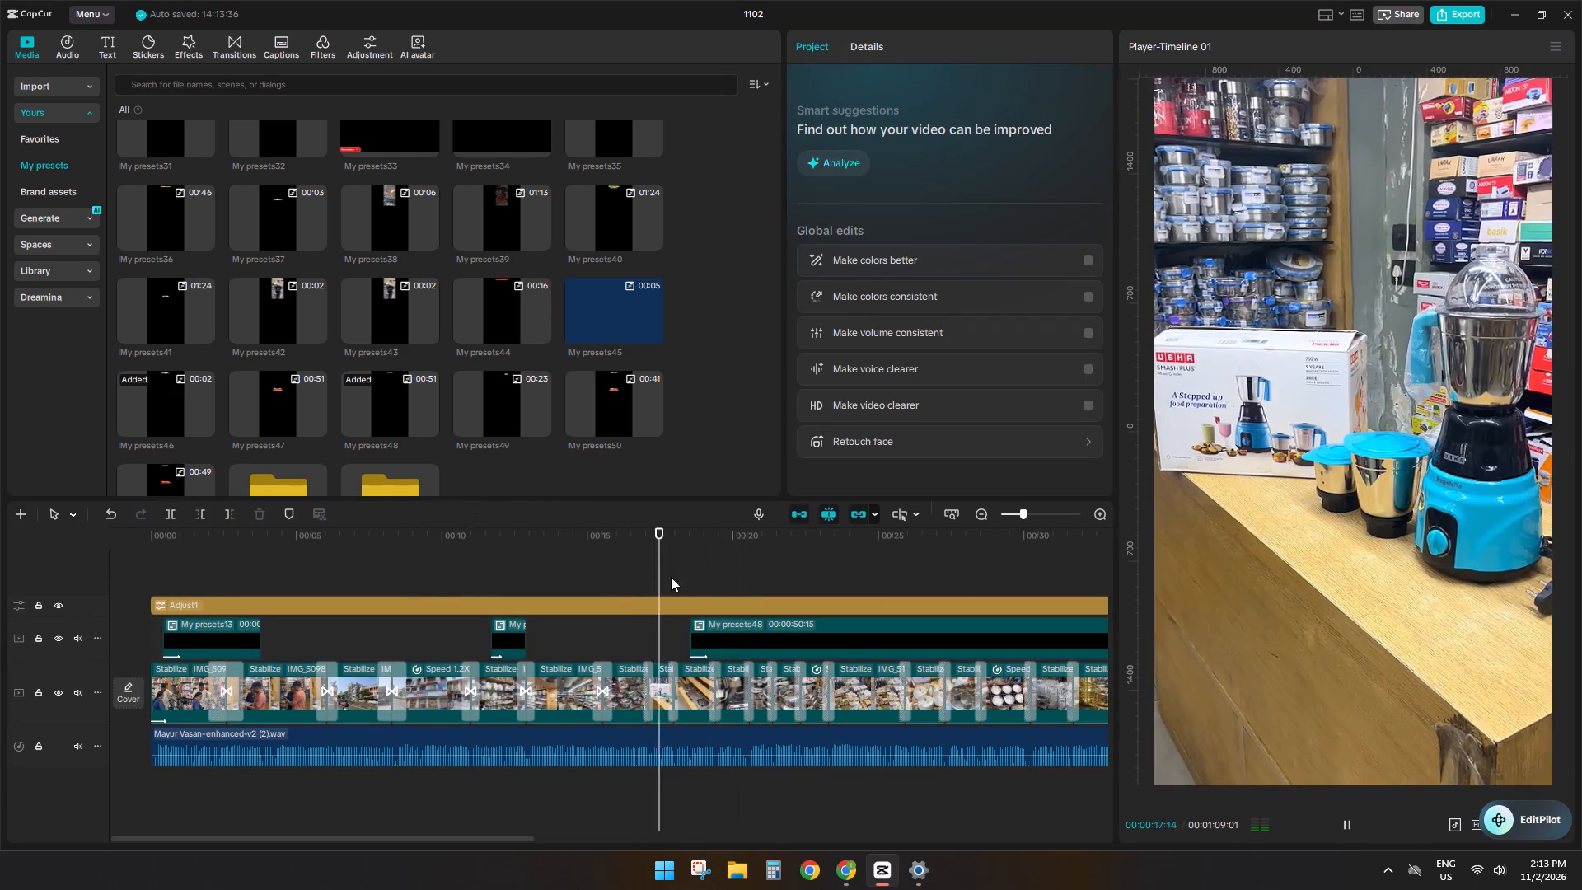
ctrl+scroll(770, 616, up, 6)
key(space)
Move the My presets48 title earlier so it starts at 00:00:09:22, over the storefront shot, and check it in playback.
drag(767, 644, 321, 652)
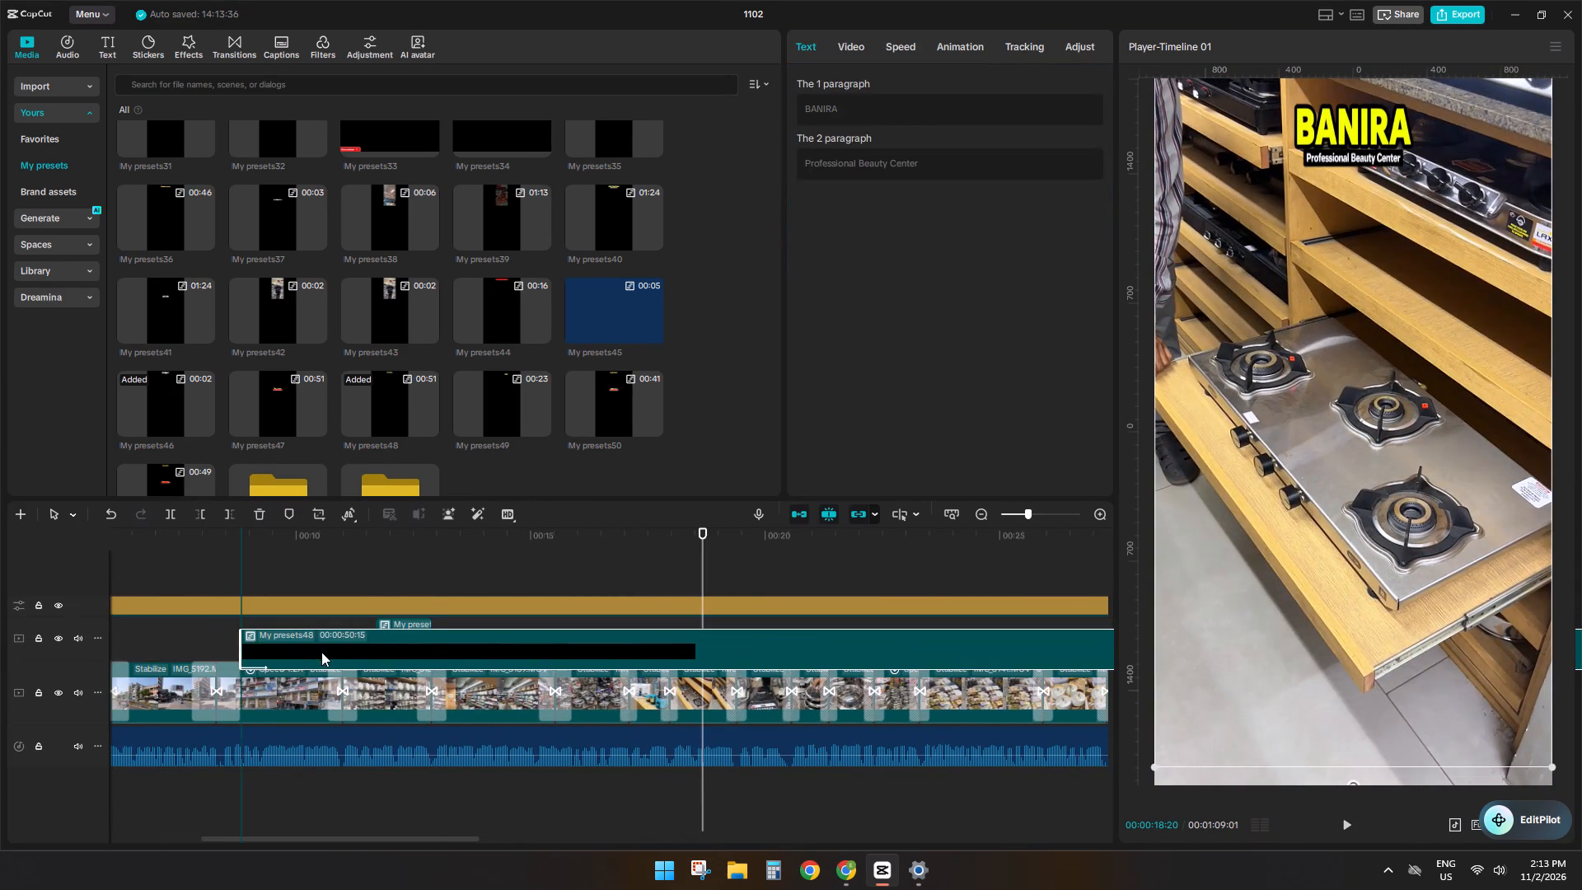
drag(321, 652, 339, 648)
click(231, 641)
key(space)
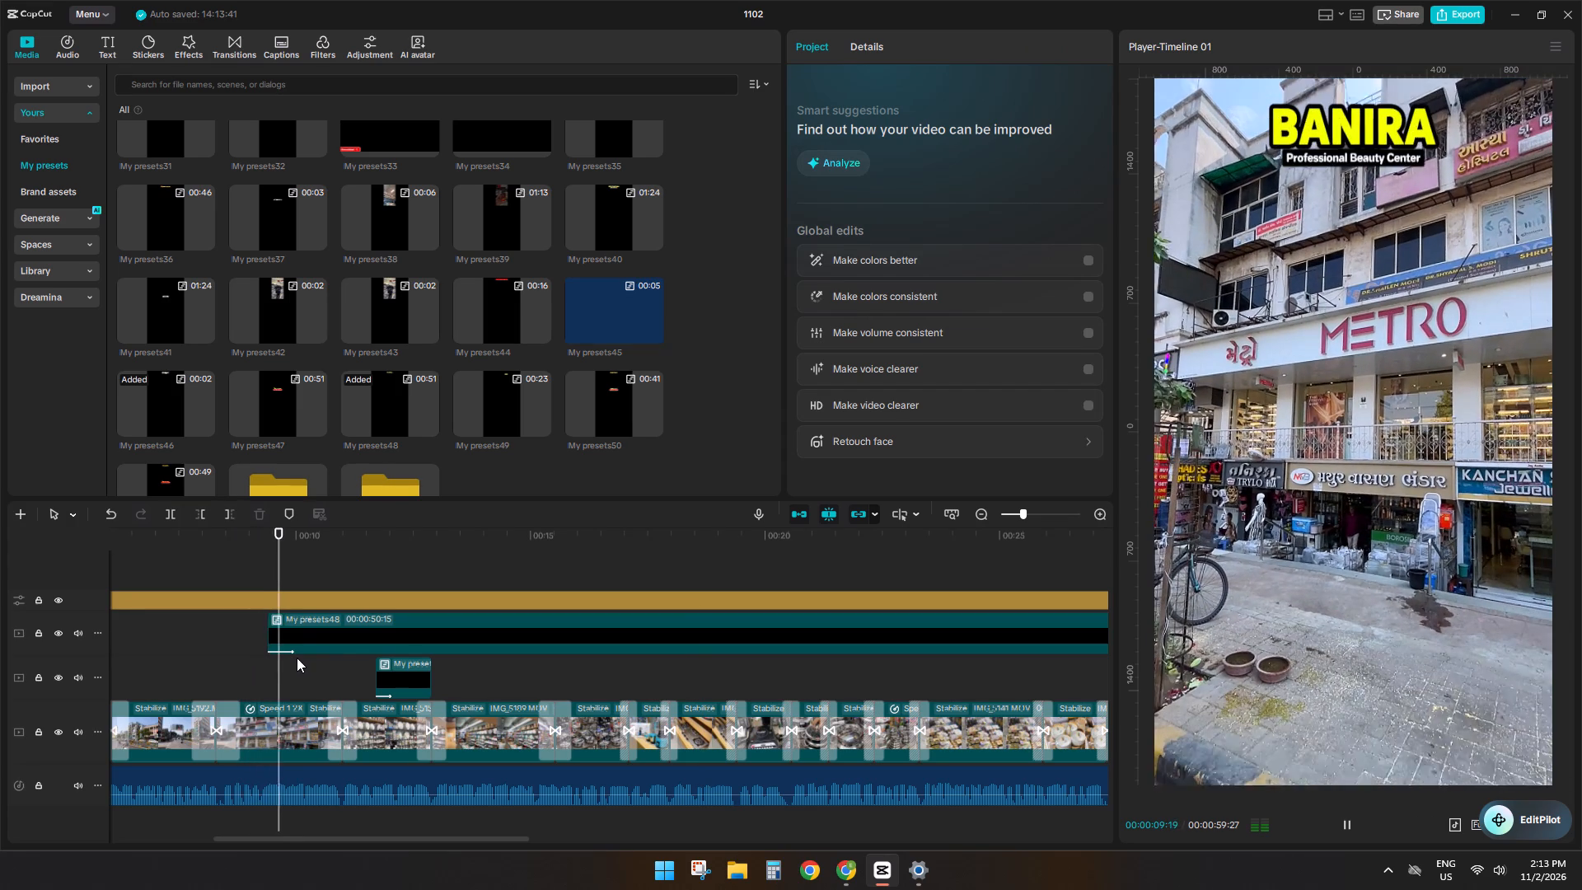
key(space)
click(291, 604)
drag(288, 620, 301, 625)
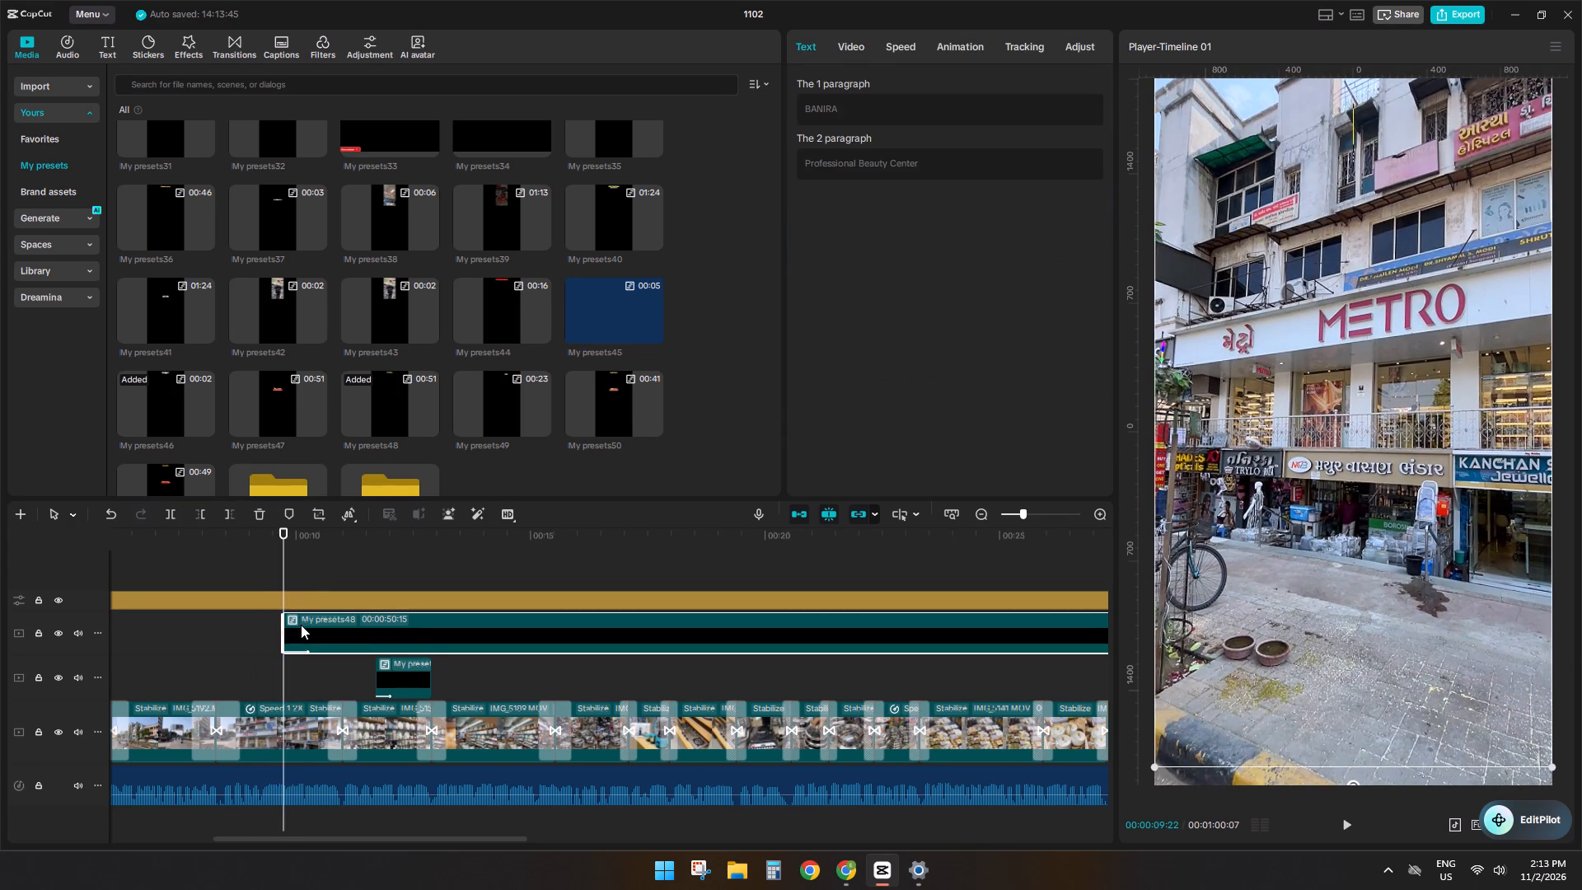
key(space)
key(space)
Inside the My presets48 title, replace the yellow BANIRA text with MAYUR in uppercase.
double_click(342, 635)
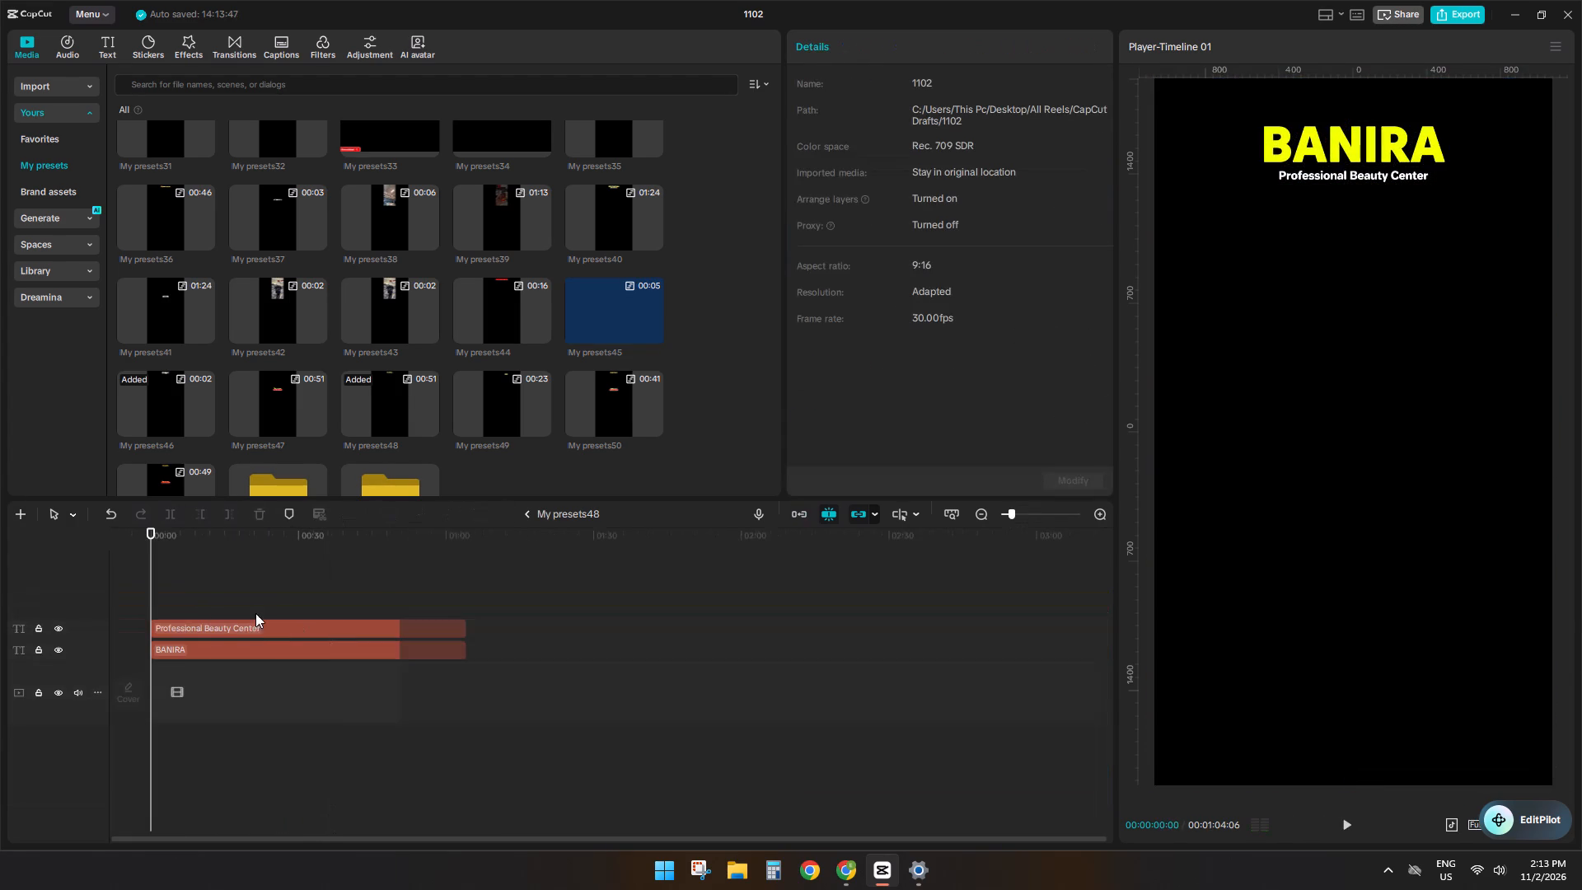
click(195, 650)
drag(897, 126, 109, 15)
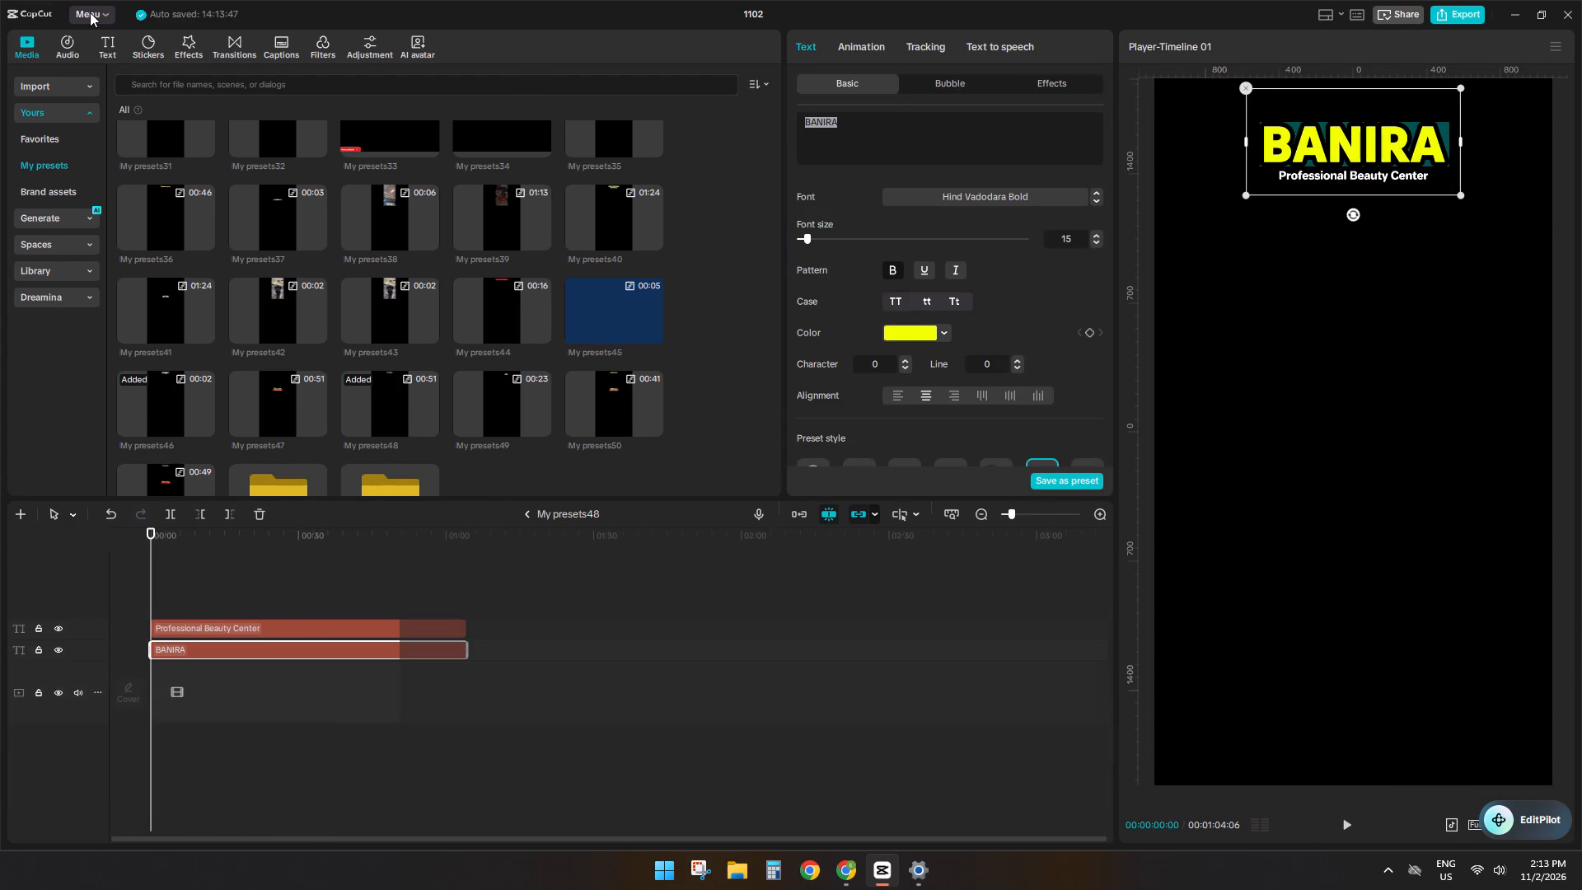
key(super+v)
click(414, 499)
key(ctrl+v)
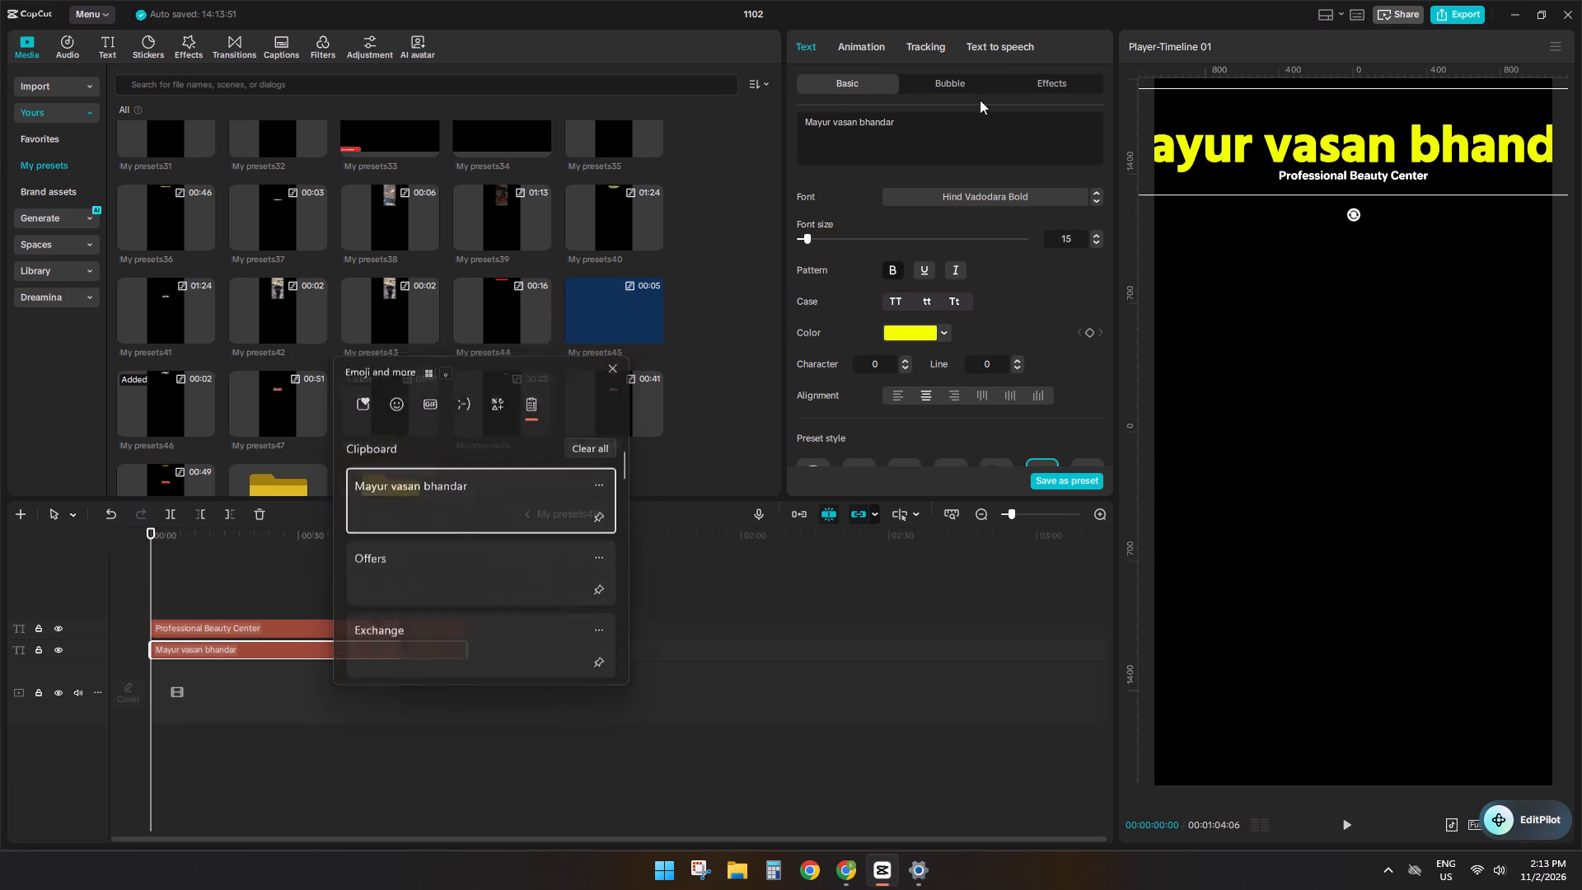
drag(832, 128, 938, 124)
drag(920, 125, 836, 119)
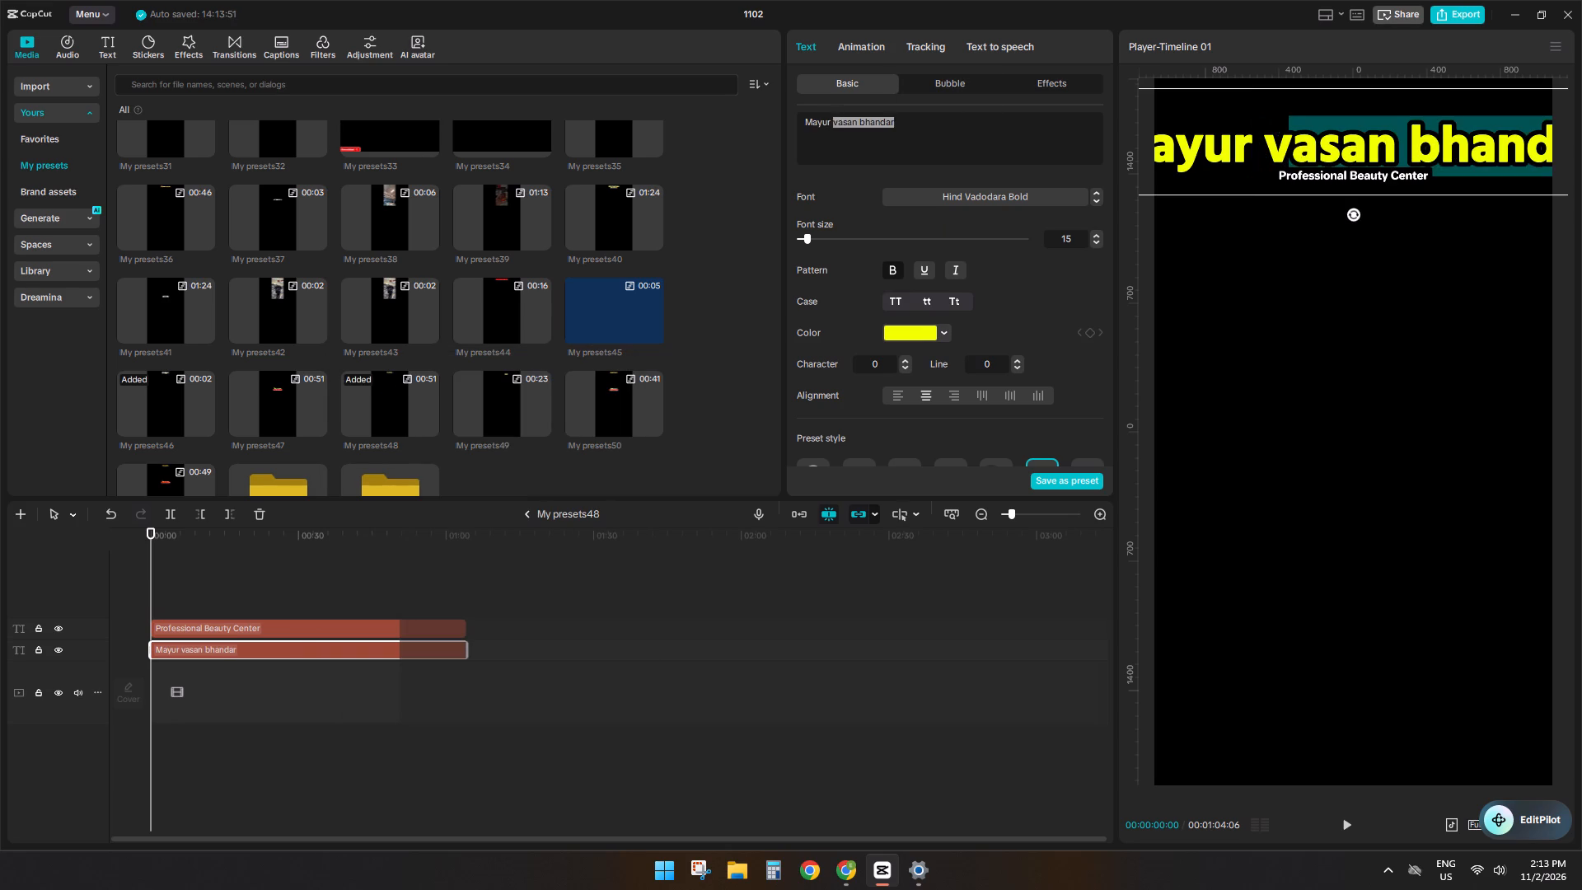
drag(836, 119, 834, 120)
key(BackSpace)
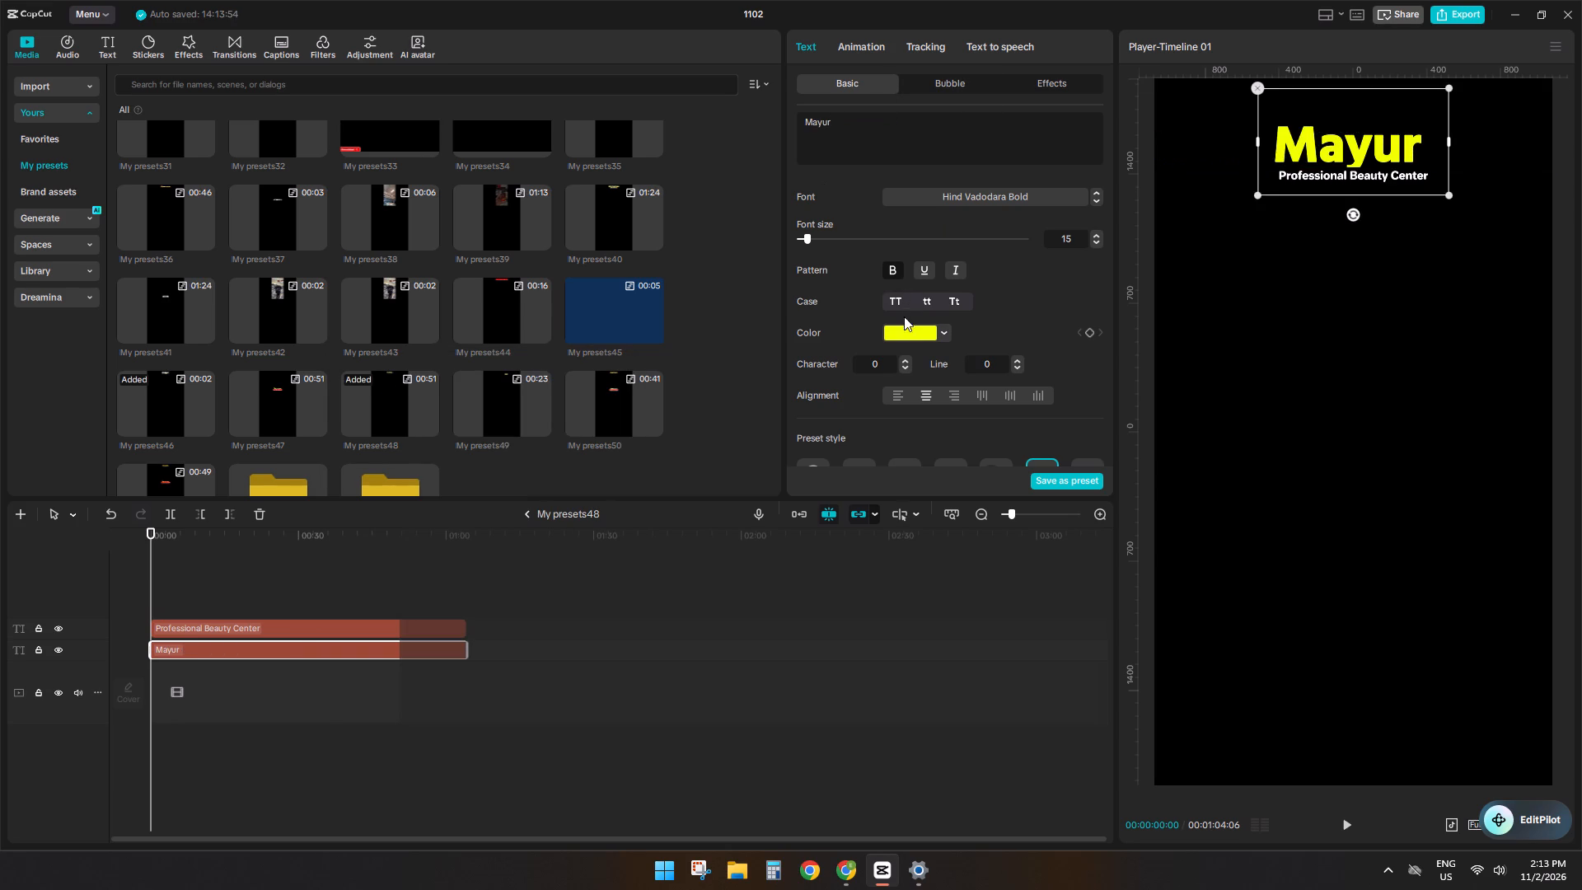
click(894, 301)
Replace the Professional Beauty Center subtitle with VASAN BHANDAR in uppercase and return to the main timeline.
click(343, 637)
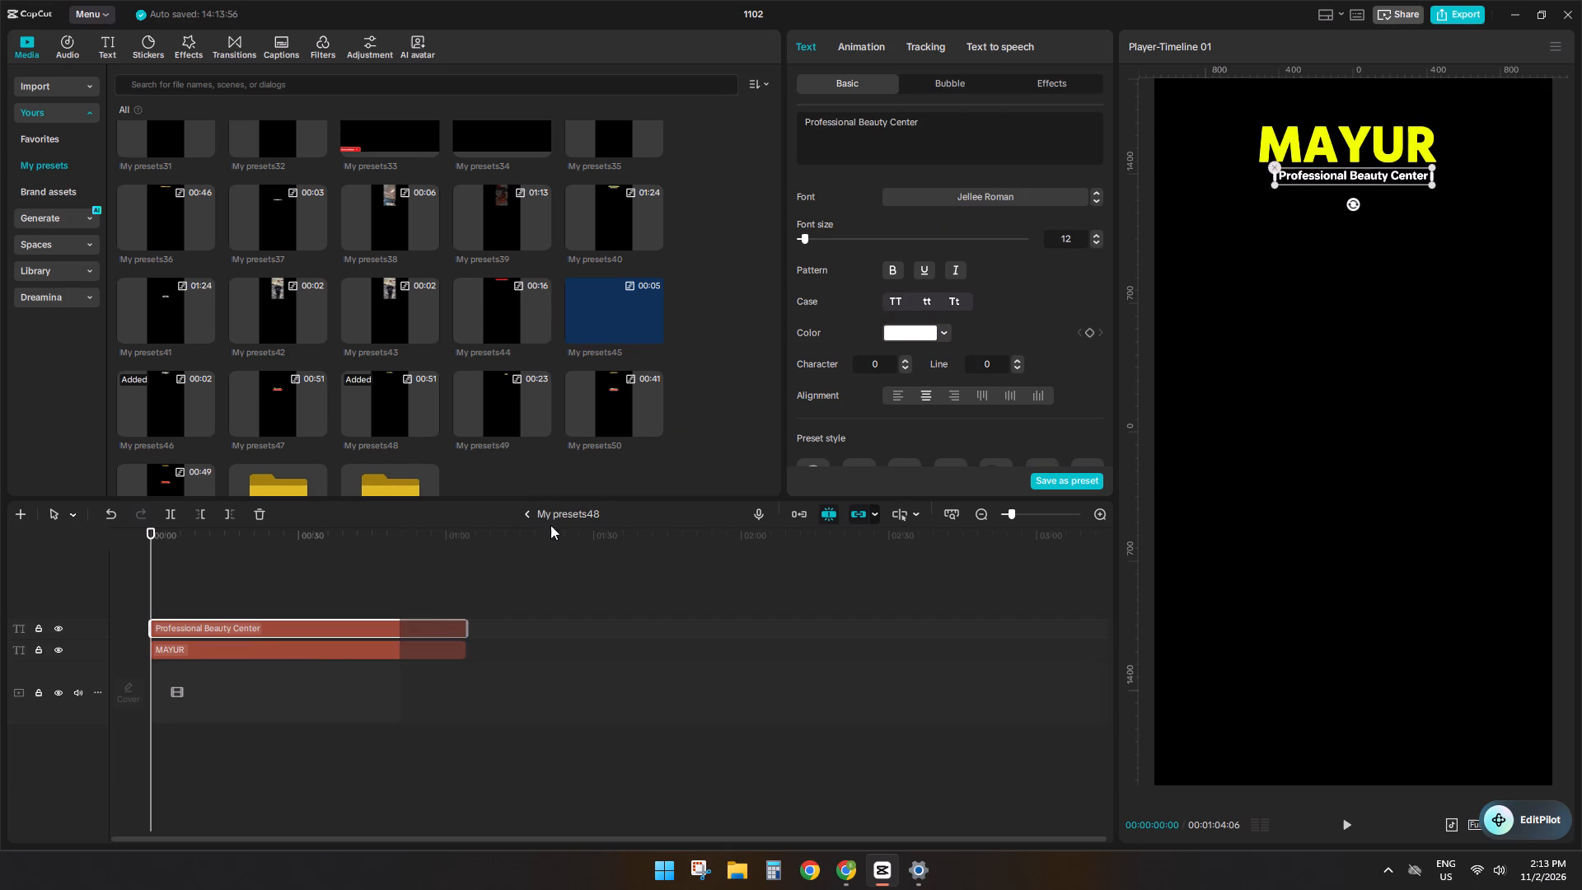
drag(940, 150, 384, 87)
key(ctrl+v)
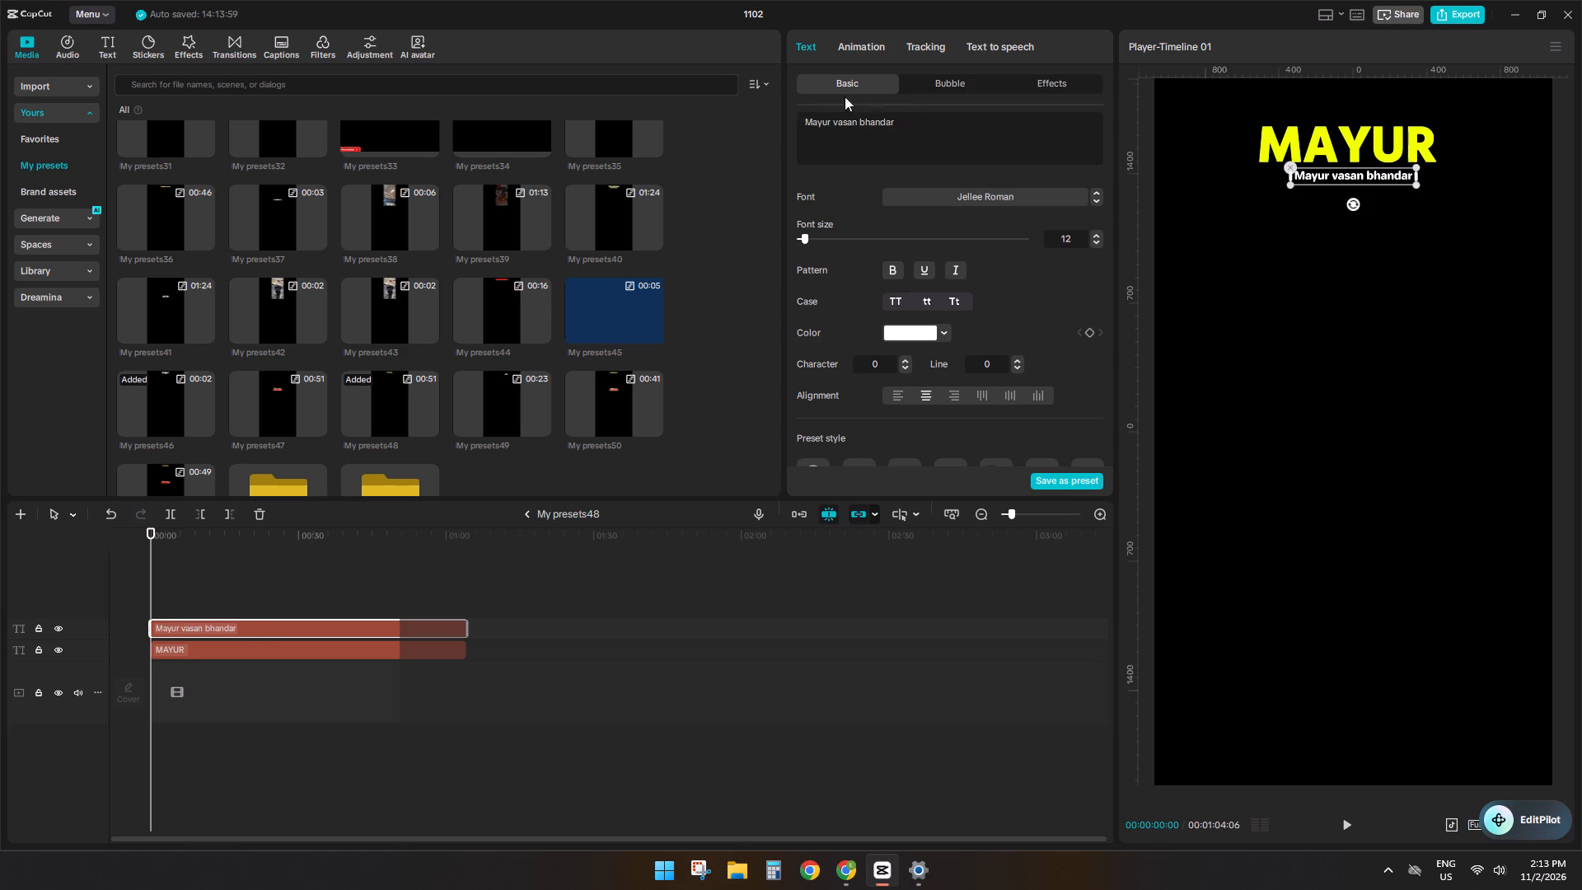
drag(831, 124, 601, 123)
key(BackSpace)
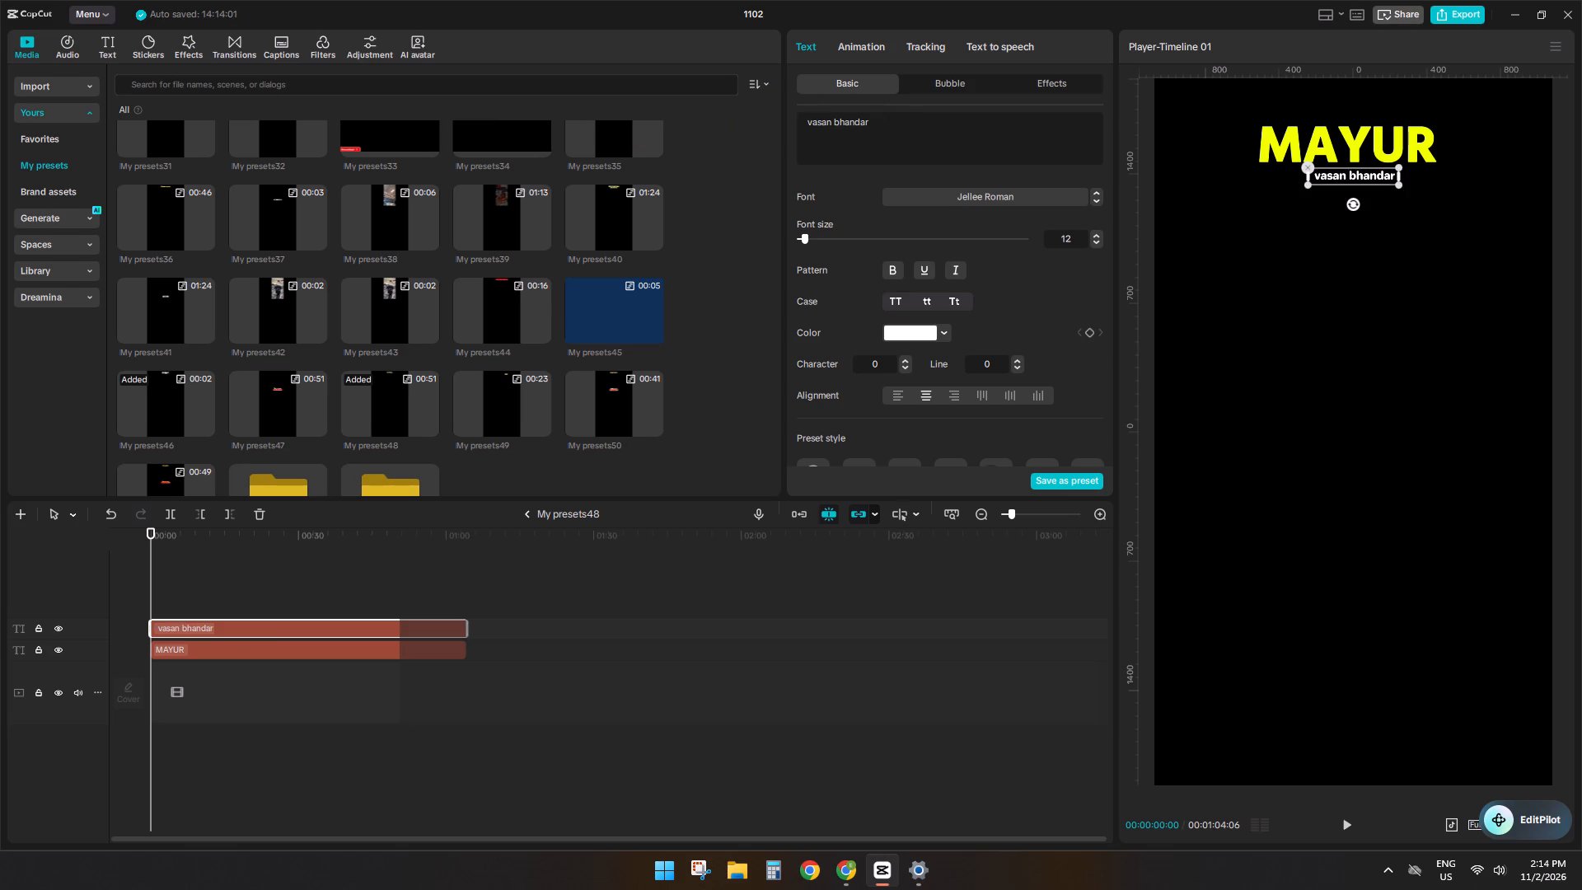
click(807, 120)
key(BackSpace)
click(892, 290)
click(893, 295)
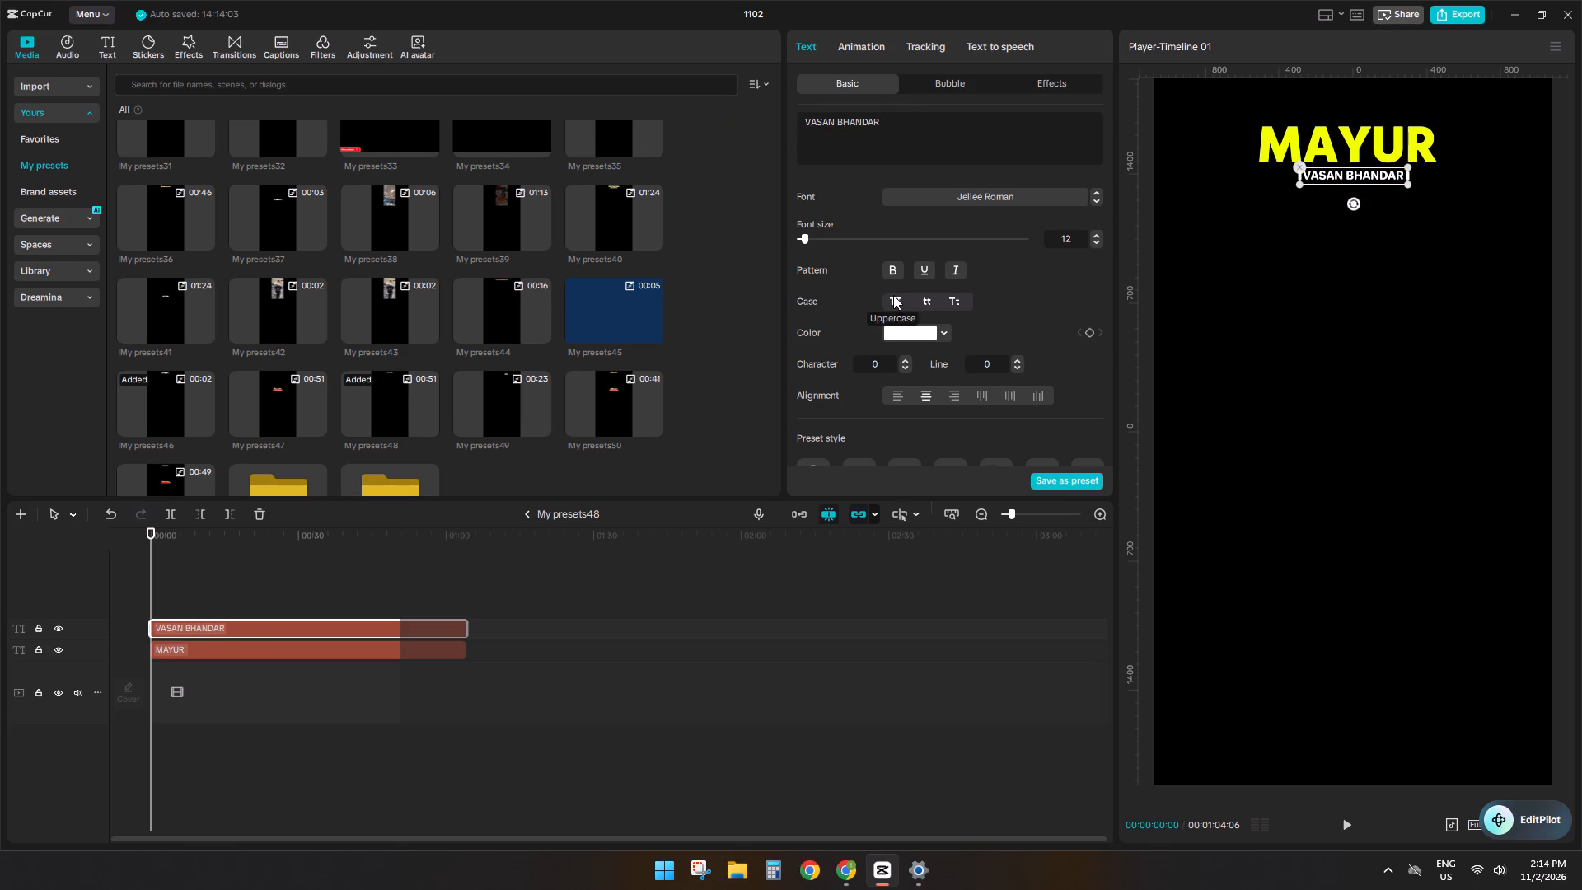
click(526, 512)
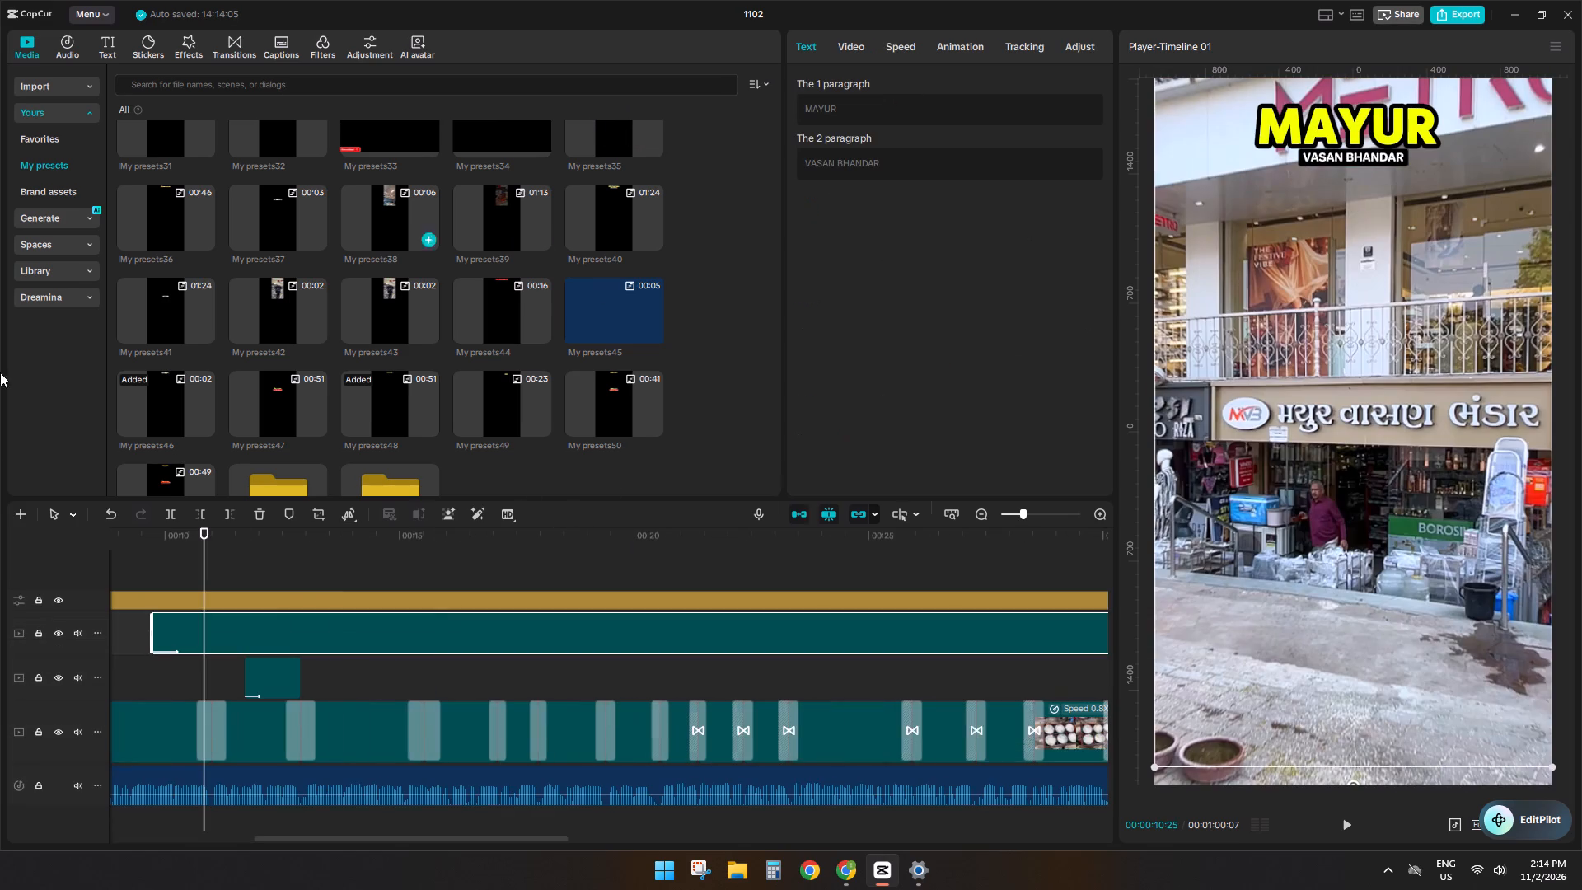
Scale the MAYUR VASAN BHANDAR title down slightly and position it horizontally centred near the top of the frame.
drag(1307, 241, 1313, 242)
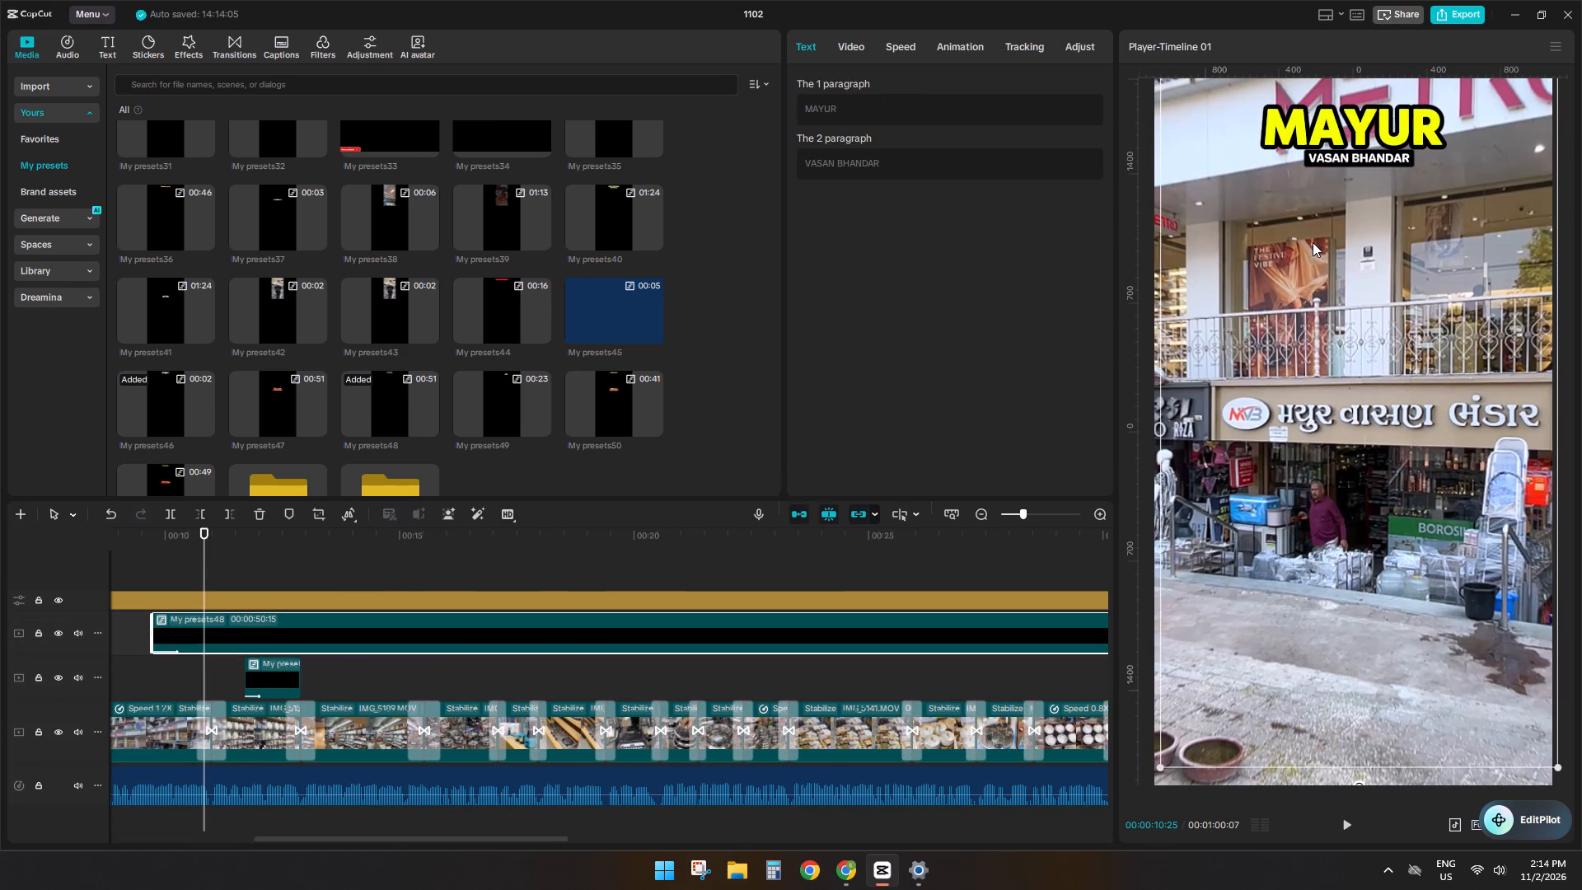
drag(1313, 242, 1311, 260)
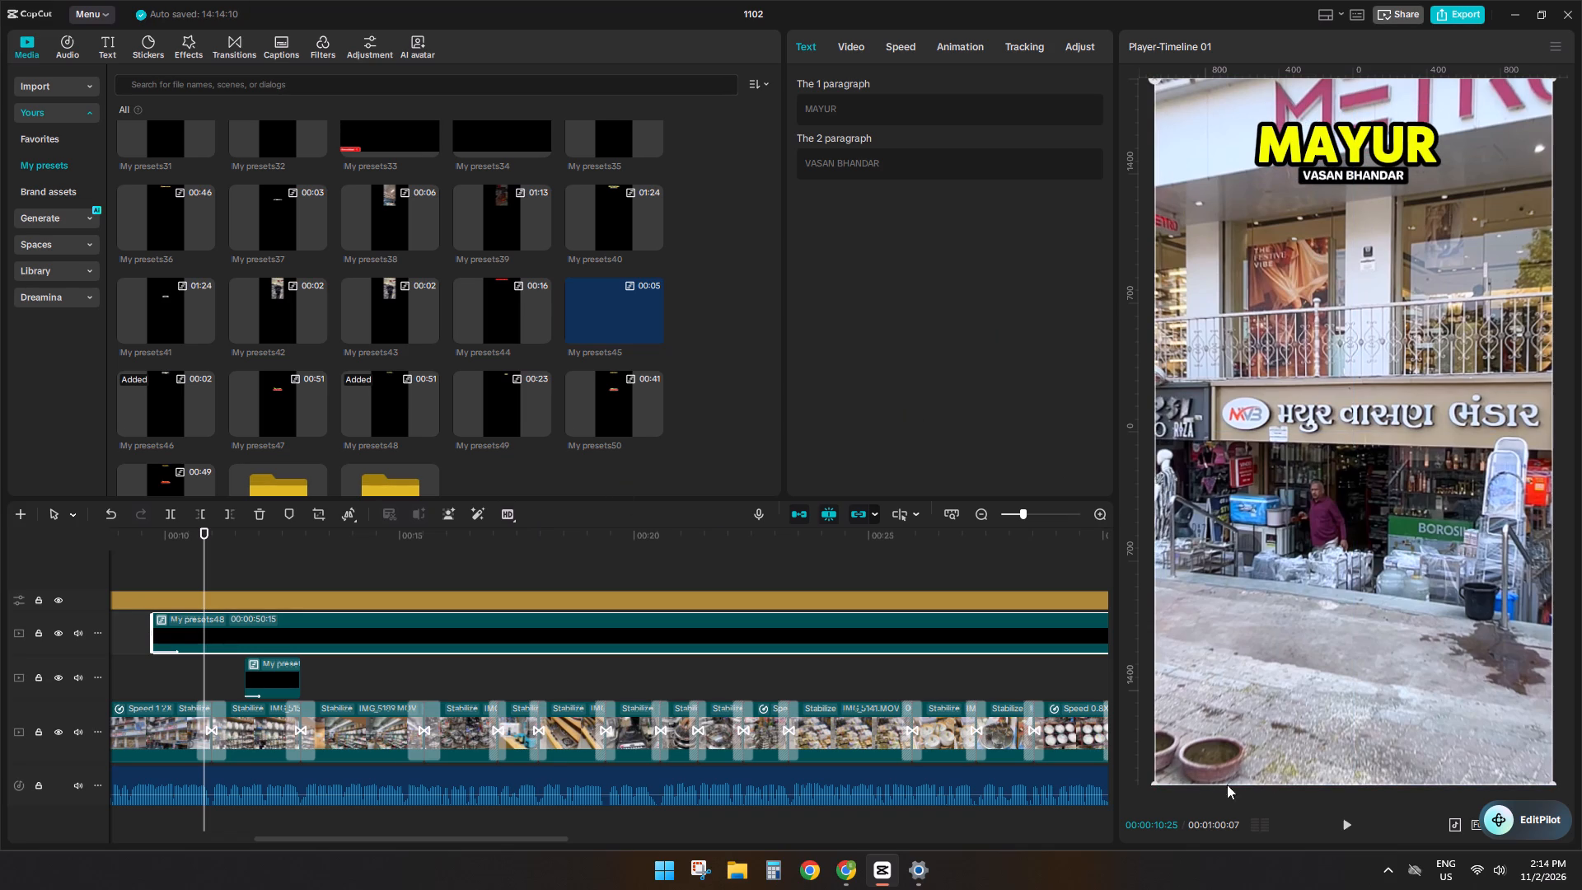
drag(1156, 779, 1194, 767)
drag(1322, 588, 1334, 569)
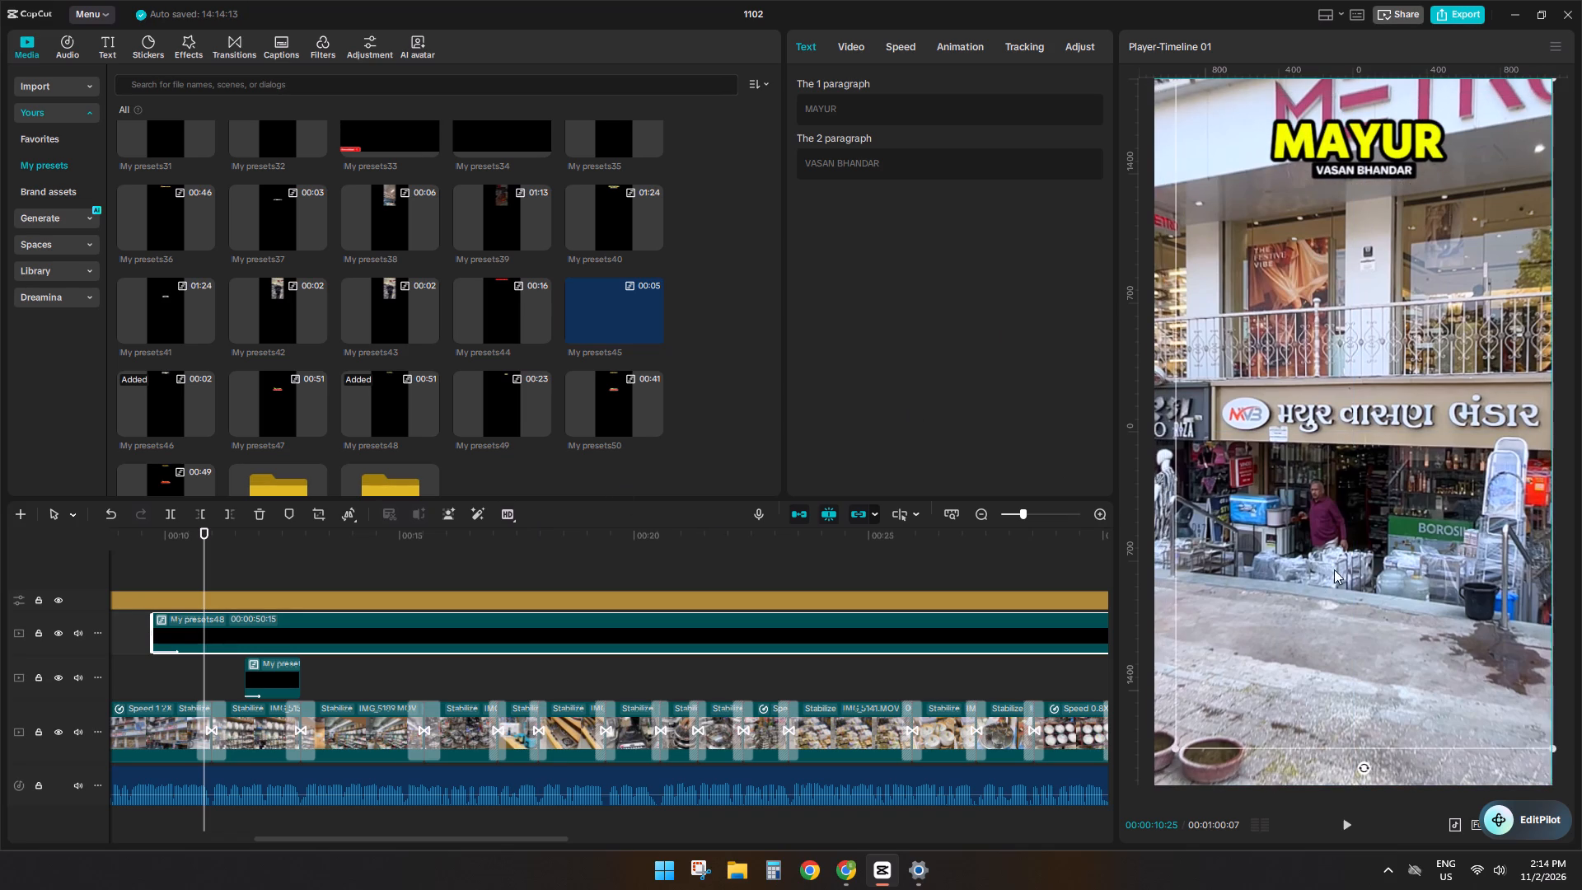
drag(1334, 569, 1325, 561)
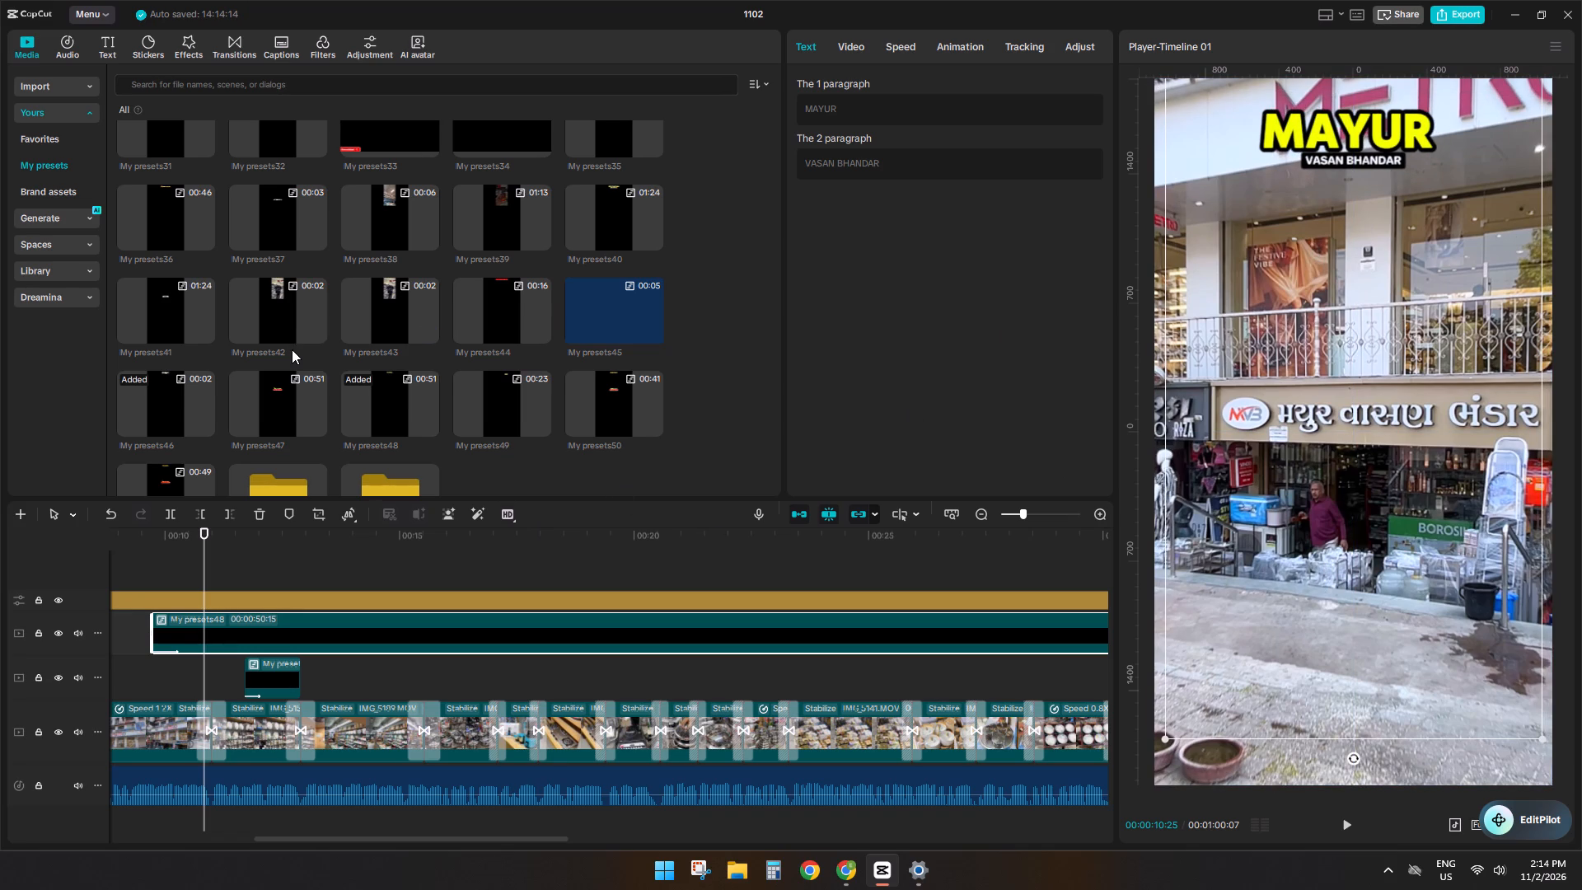
Add the phone and address preset, My presets47, on a track below the title, starting at about 9.6 s.
scroll(292, 349, down, 2)
click(281, 348)
key(space)
drag(254, 353, 147, 677)
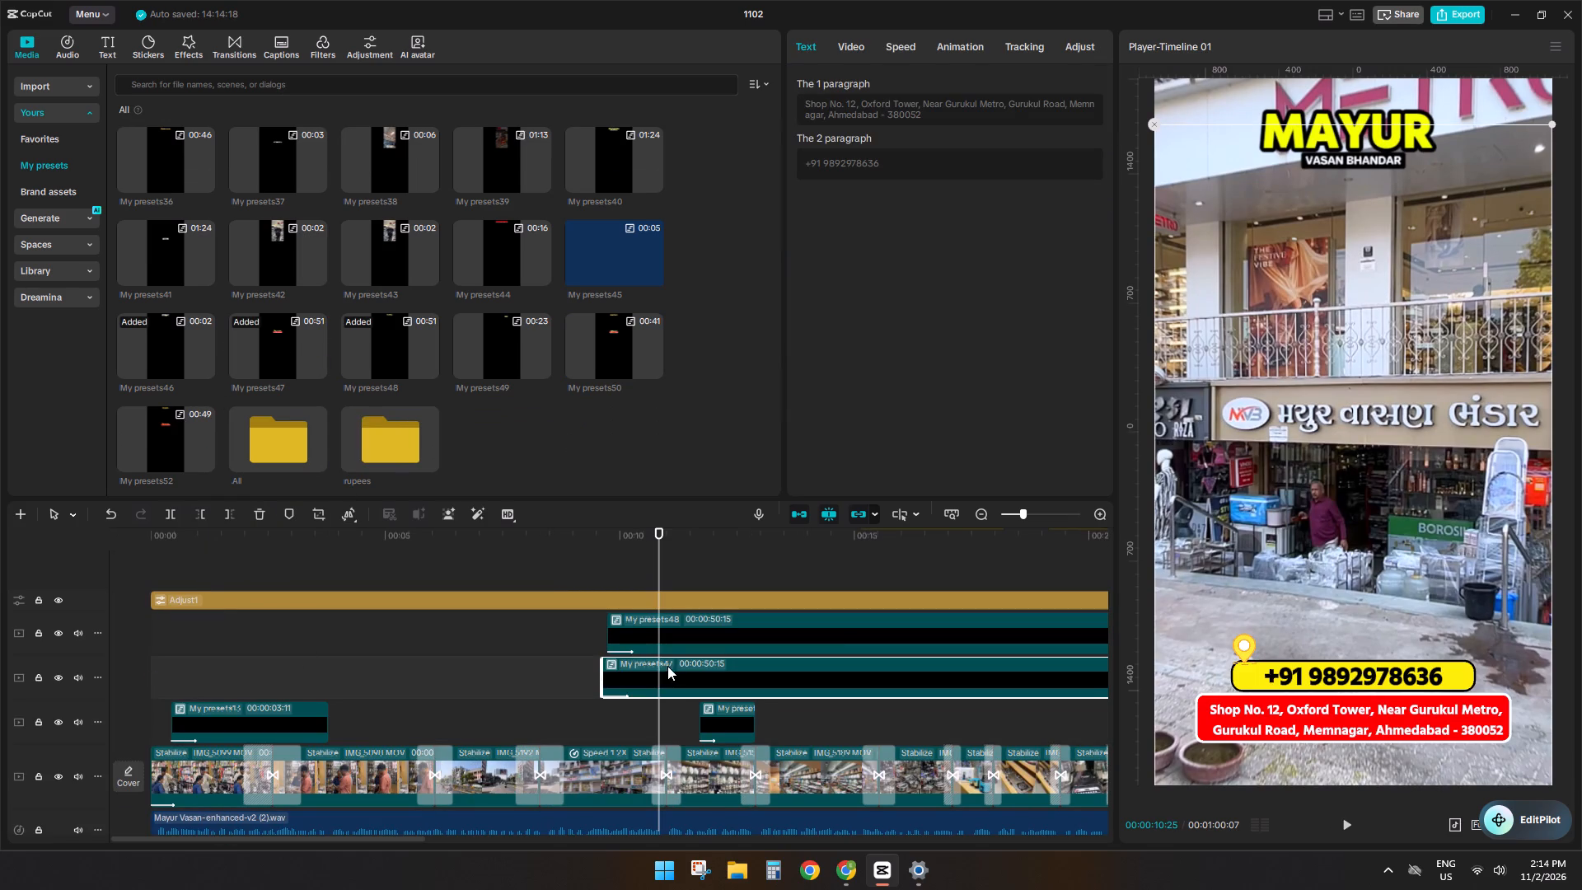
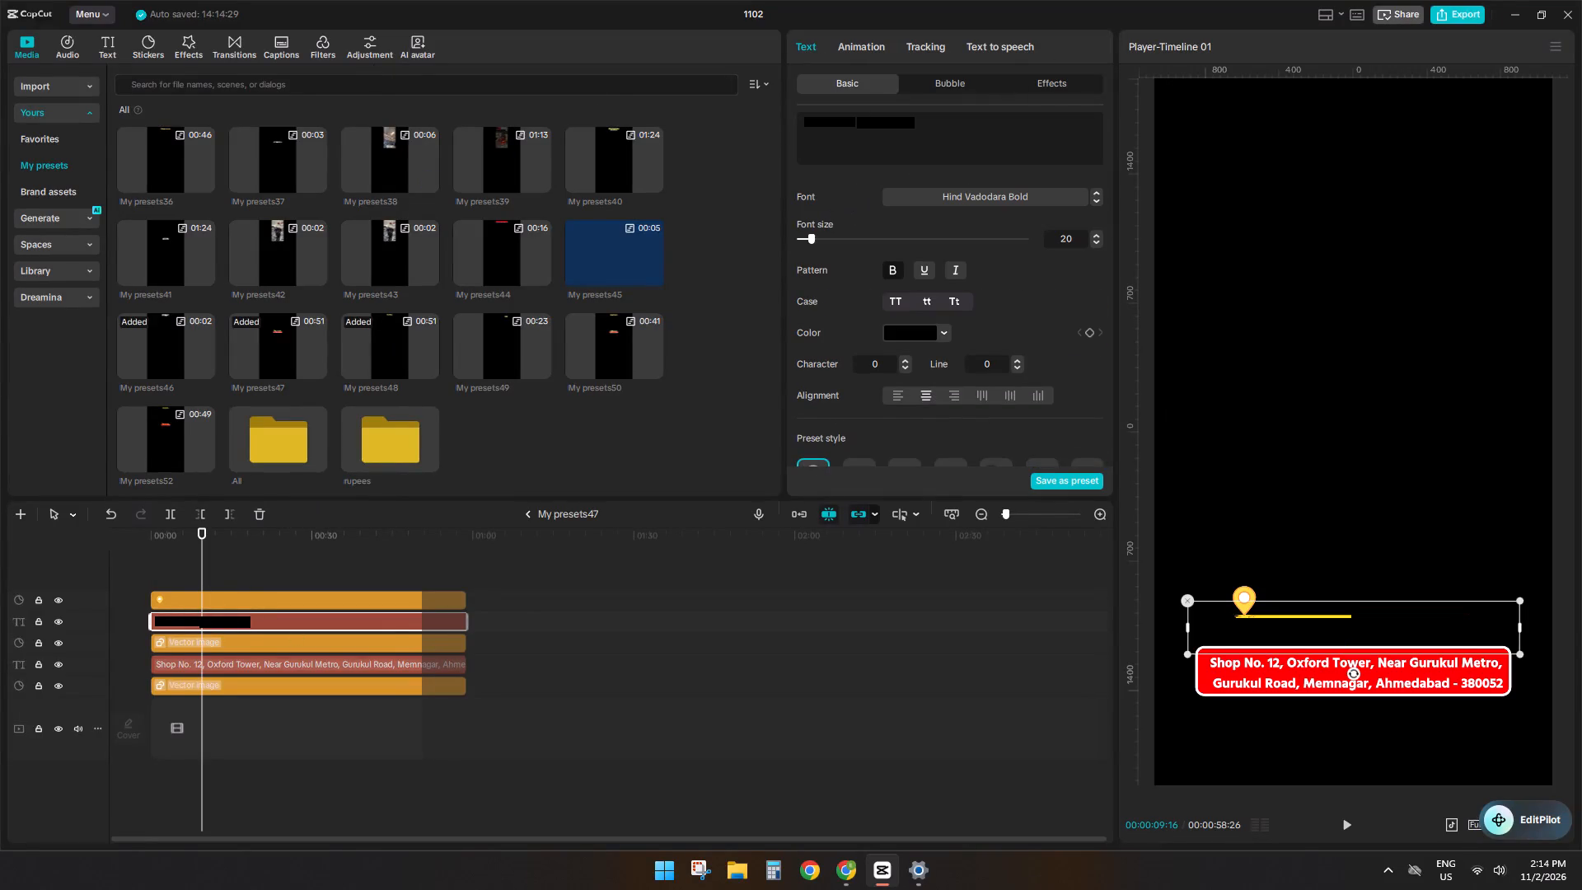
In the My presets47 contact text, replace the character between the two phone numbers with a slash followed by a space.
click(861, 123)
key(BackSpace)
key(slash)
key(space)
Scale down the phone number text above the red address box.
drag(1185, 649, 1243, 649)
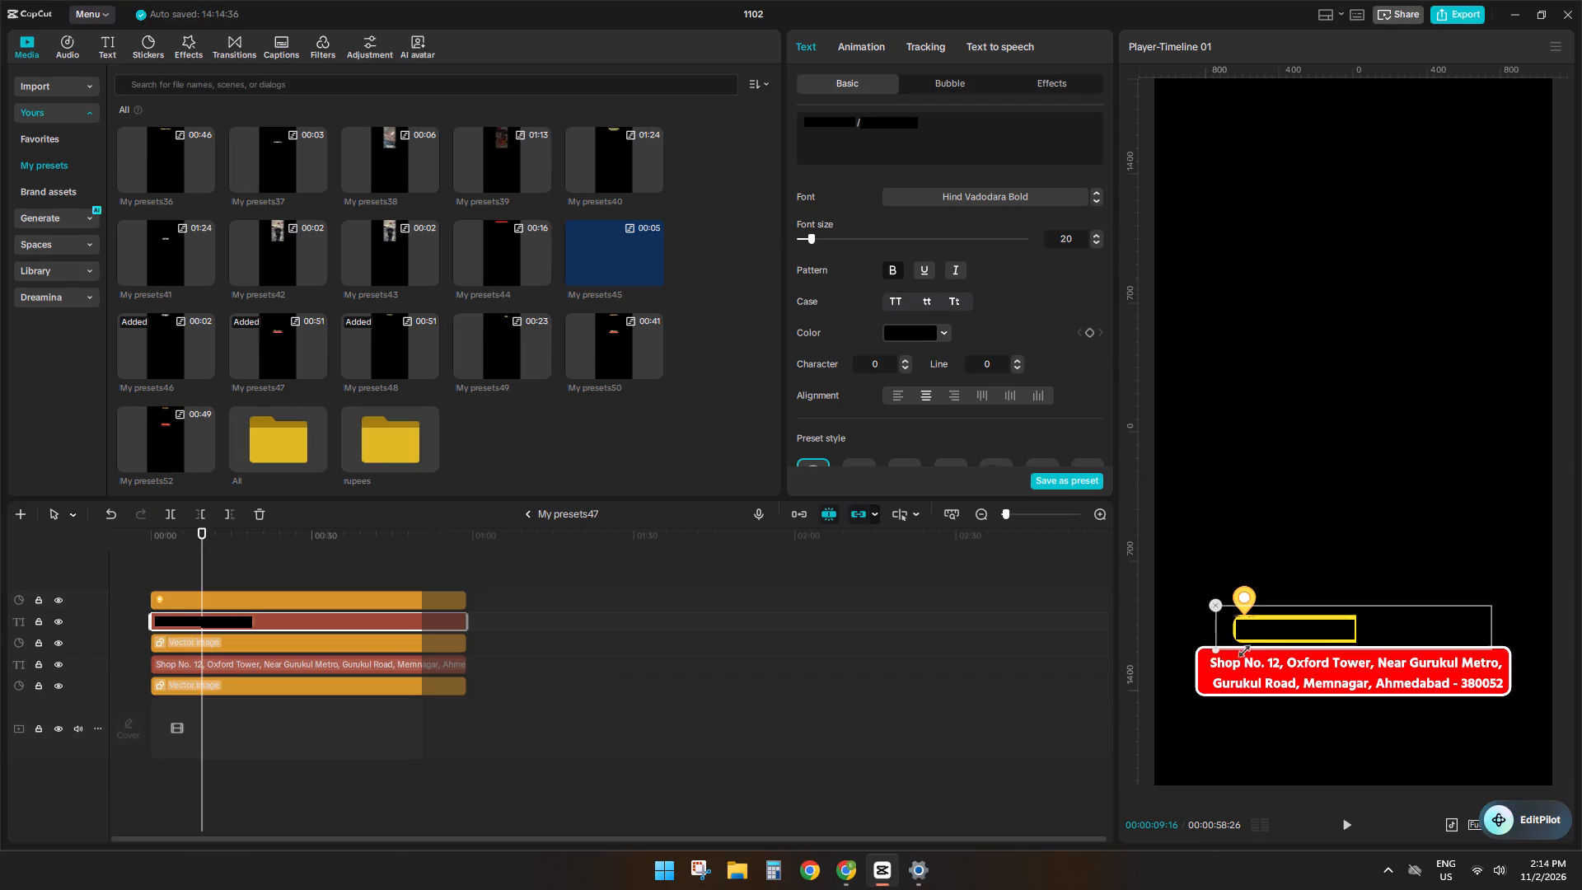
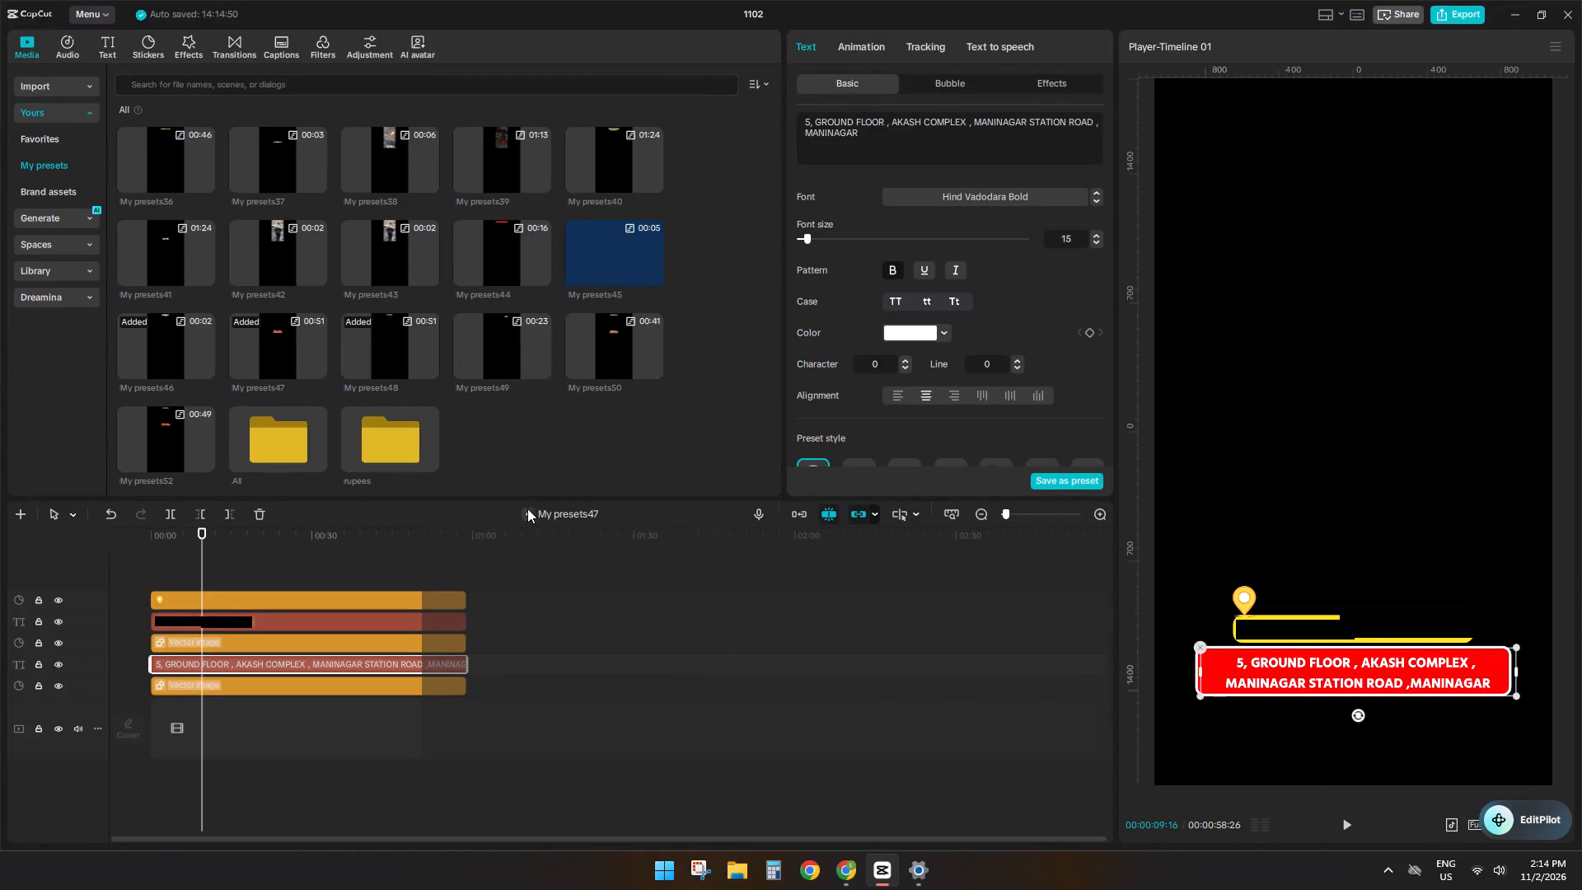
Return to the main timeline and play back the section where the title and contact details appear.
click(527, 508)
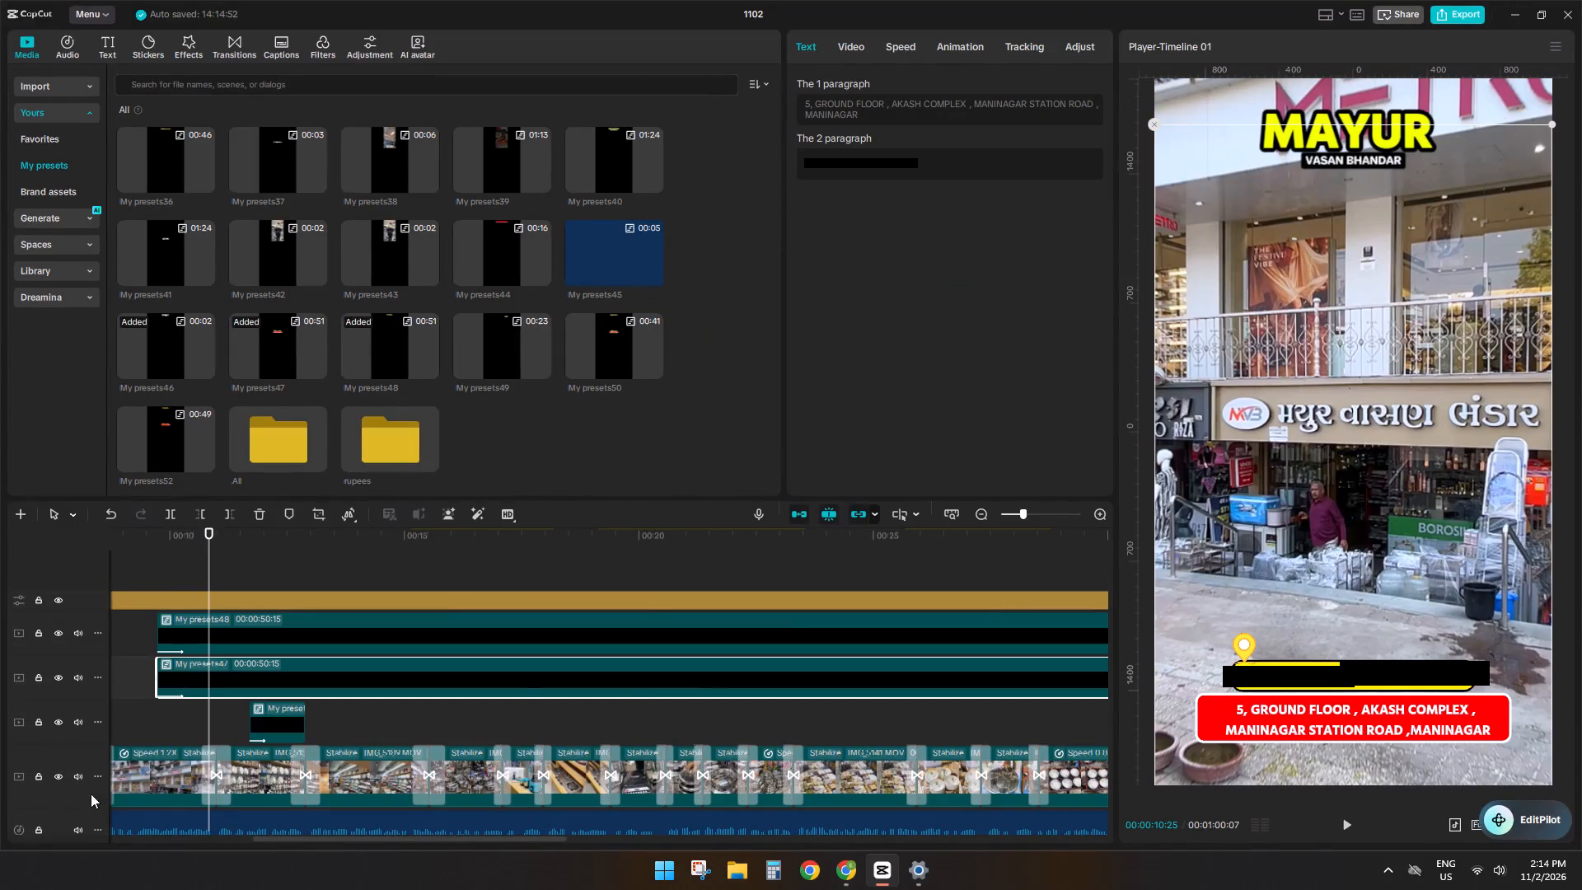
key(space)
ctrl+scroll(287, 601, down, 7)
key(space)
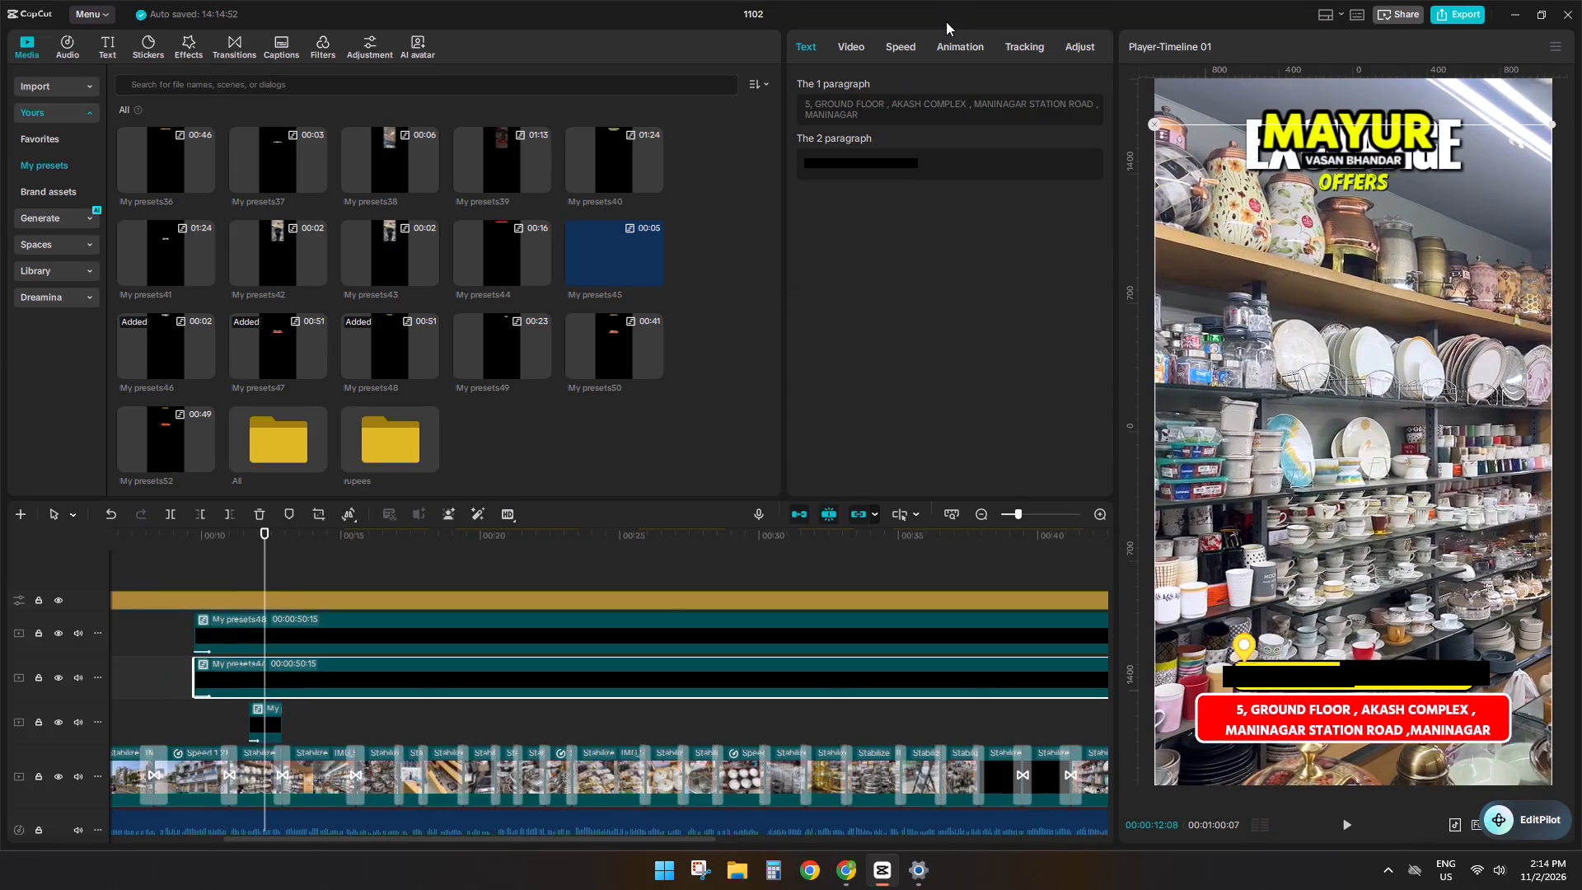
click(946, 21)
click(958, 36)
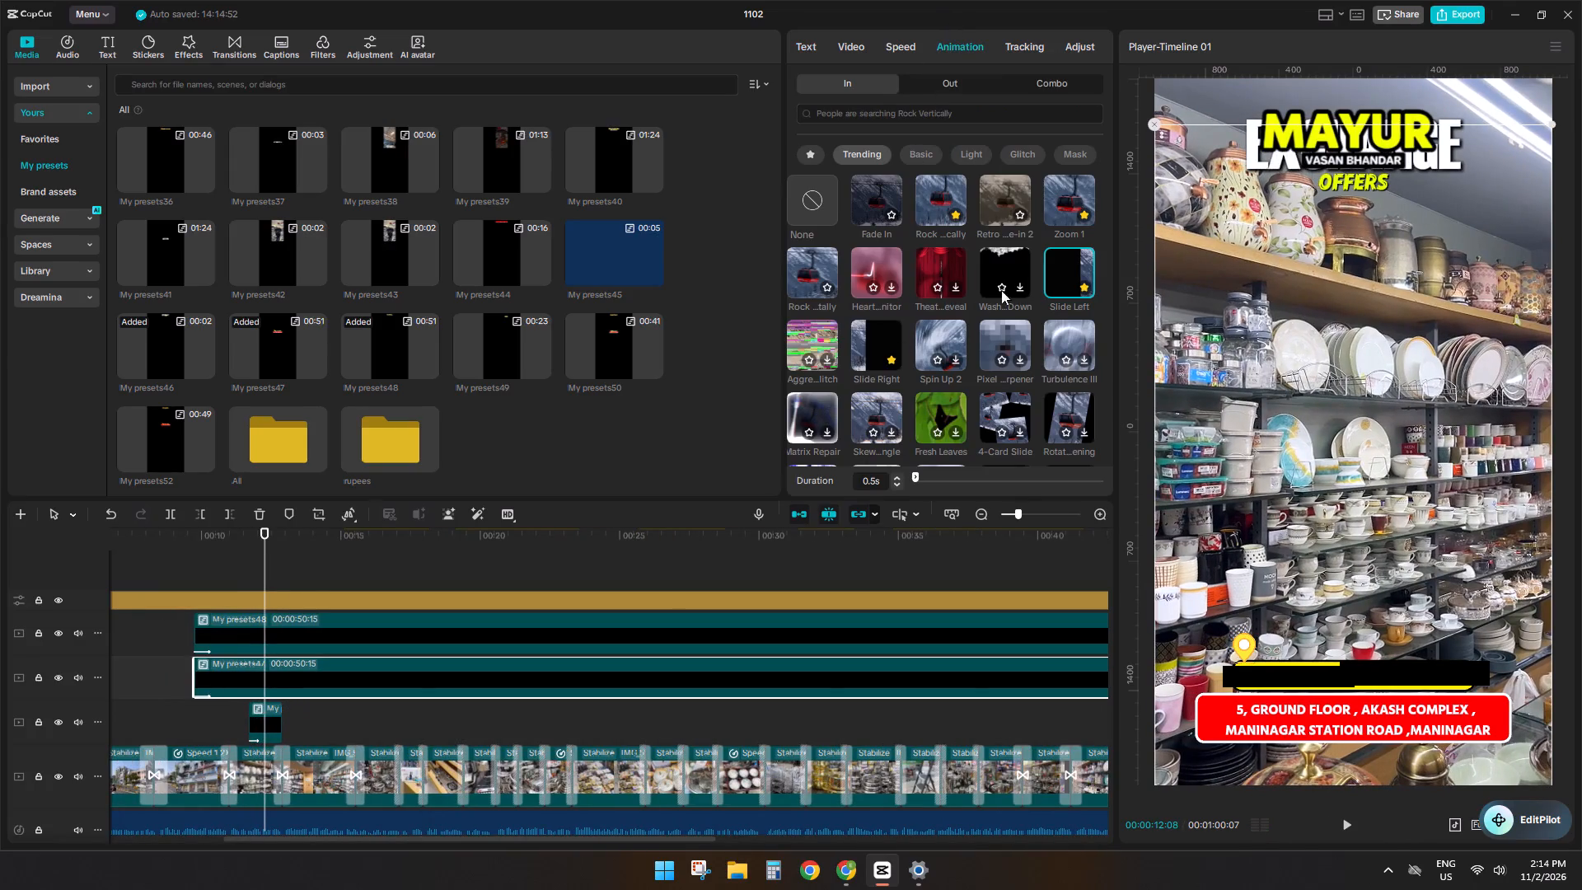
click(185, 698)
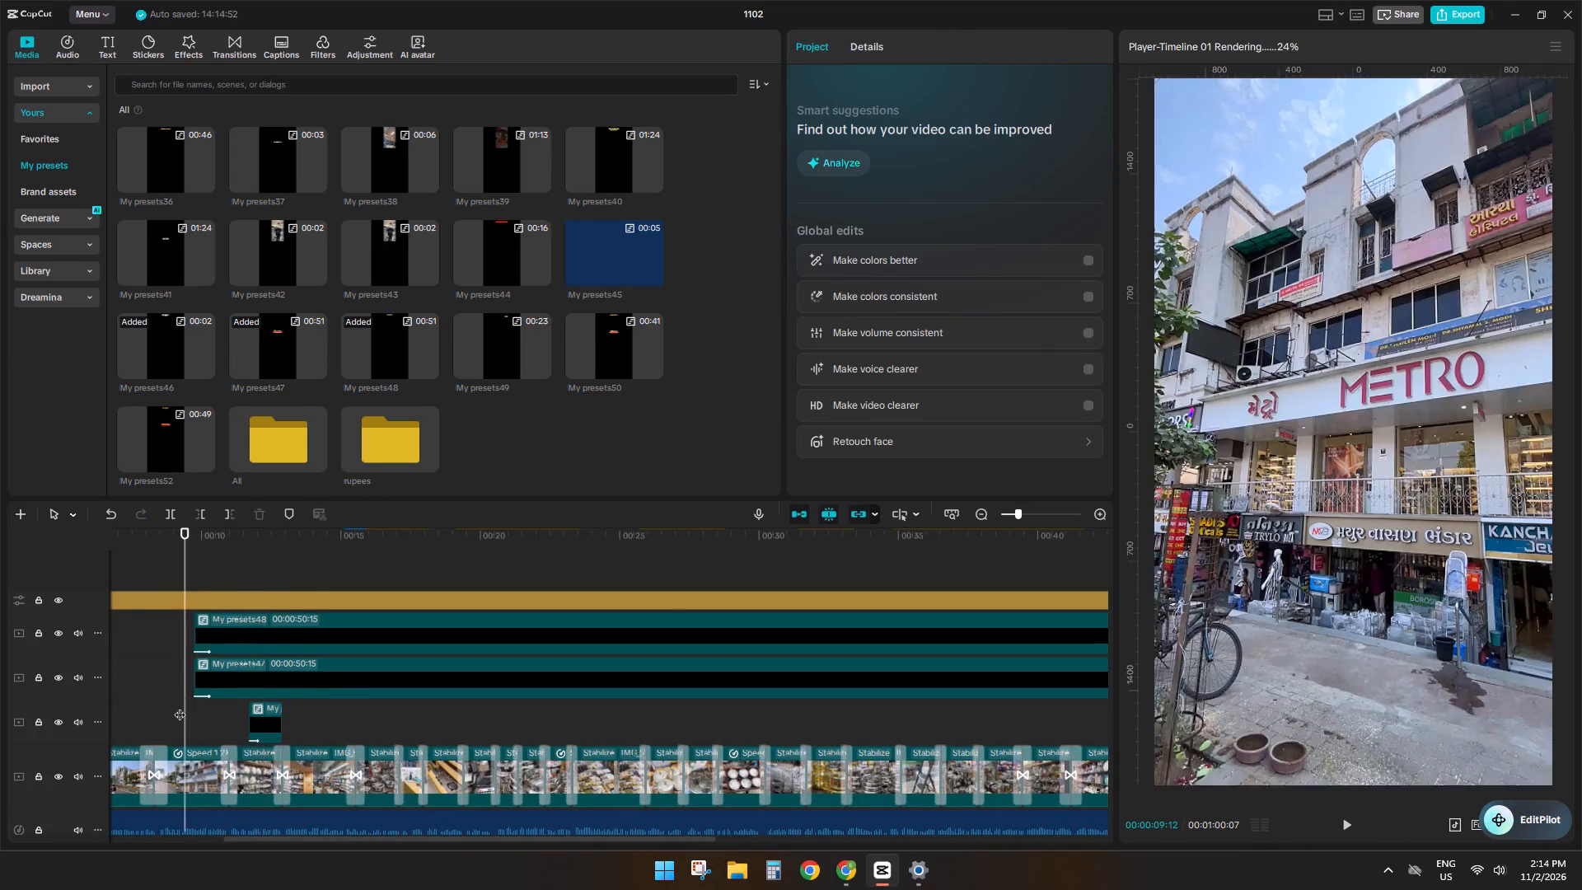
key(space)
key(space)
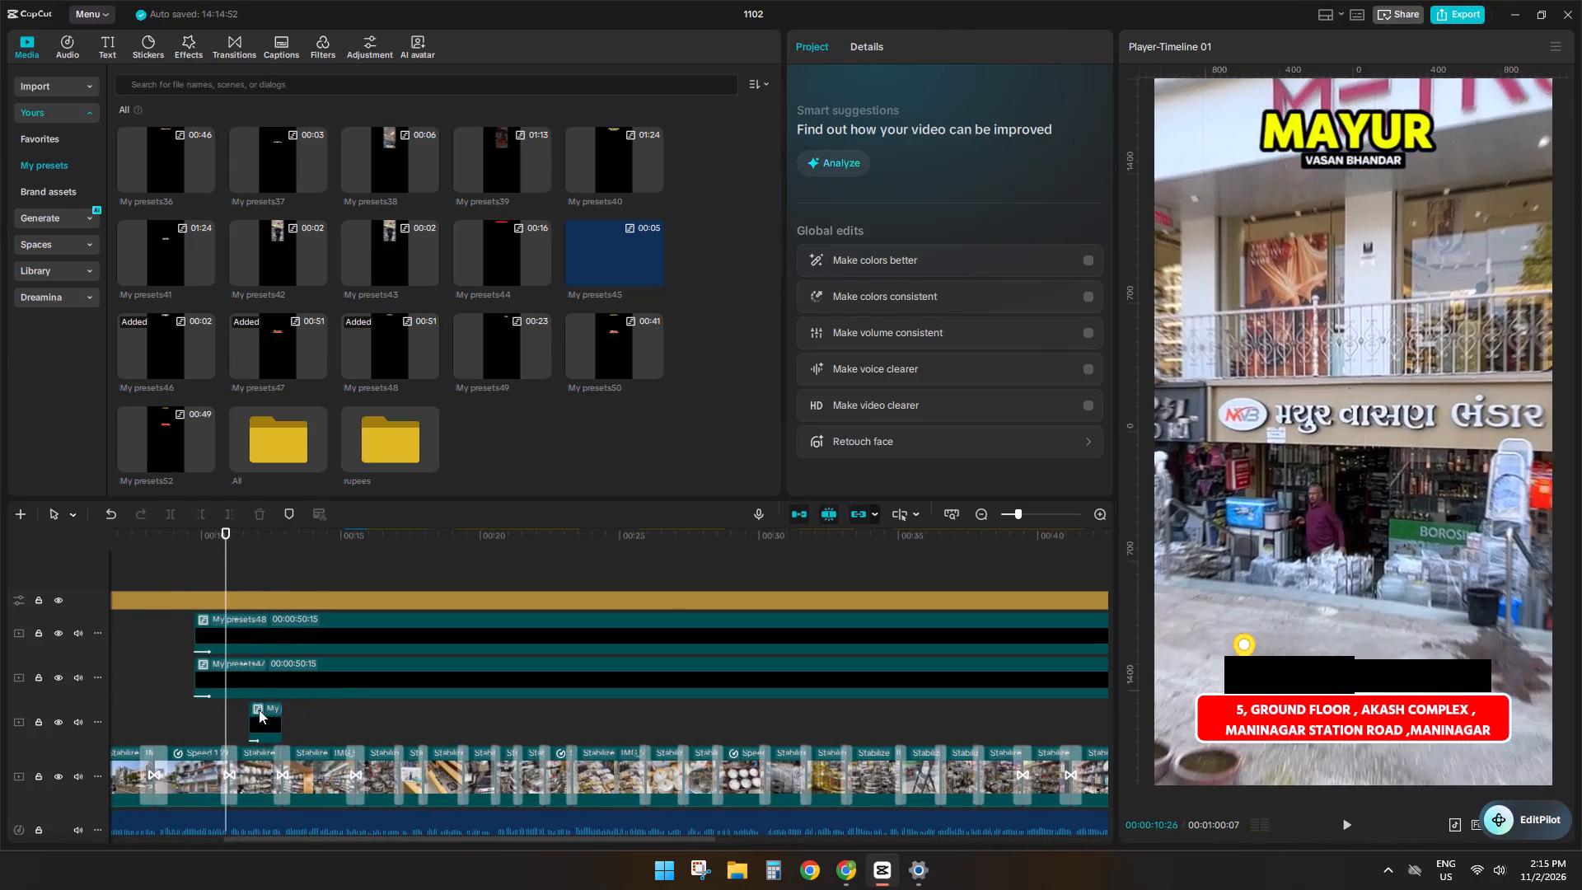
key(space)
ctrl+scroll(277, 714, up, 9)
key(space)
Scale the EXCHANGE OFFERS overlay down to 71% and place it horizontally centred just above the phone numbers, at about Y -2101.
click(270, 724)
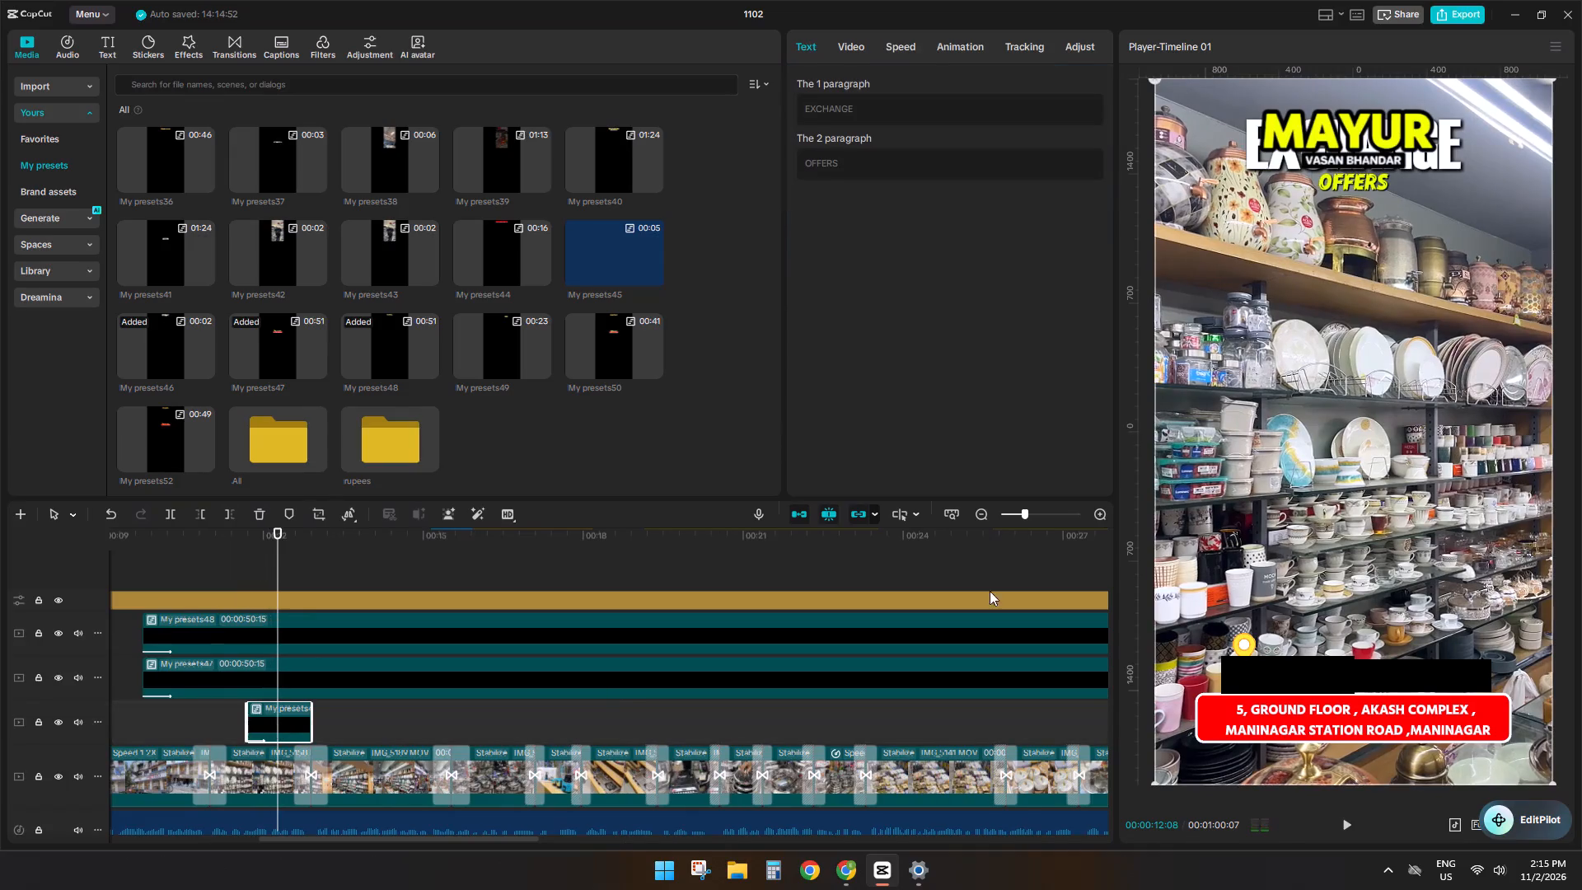
drag(1397, 213, 1397, 281)
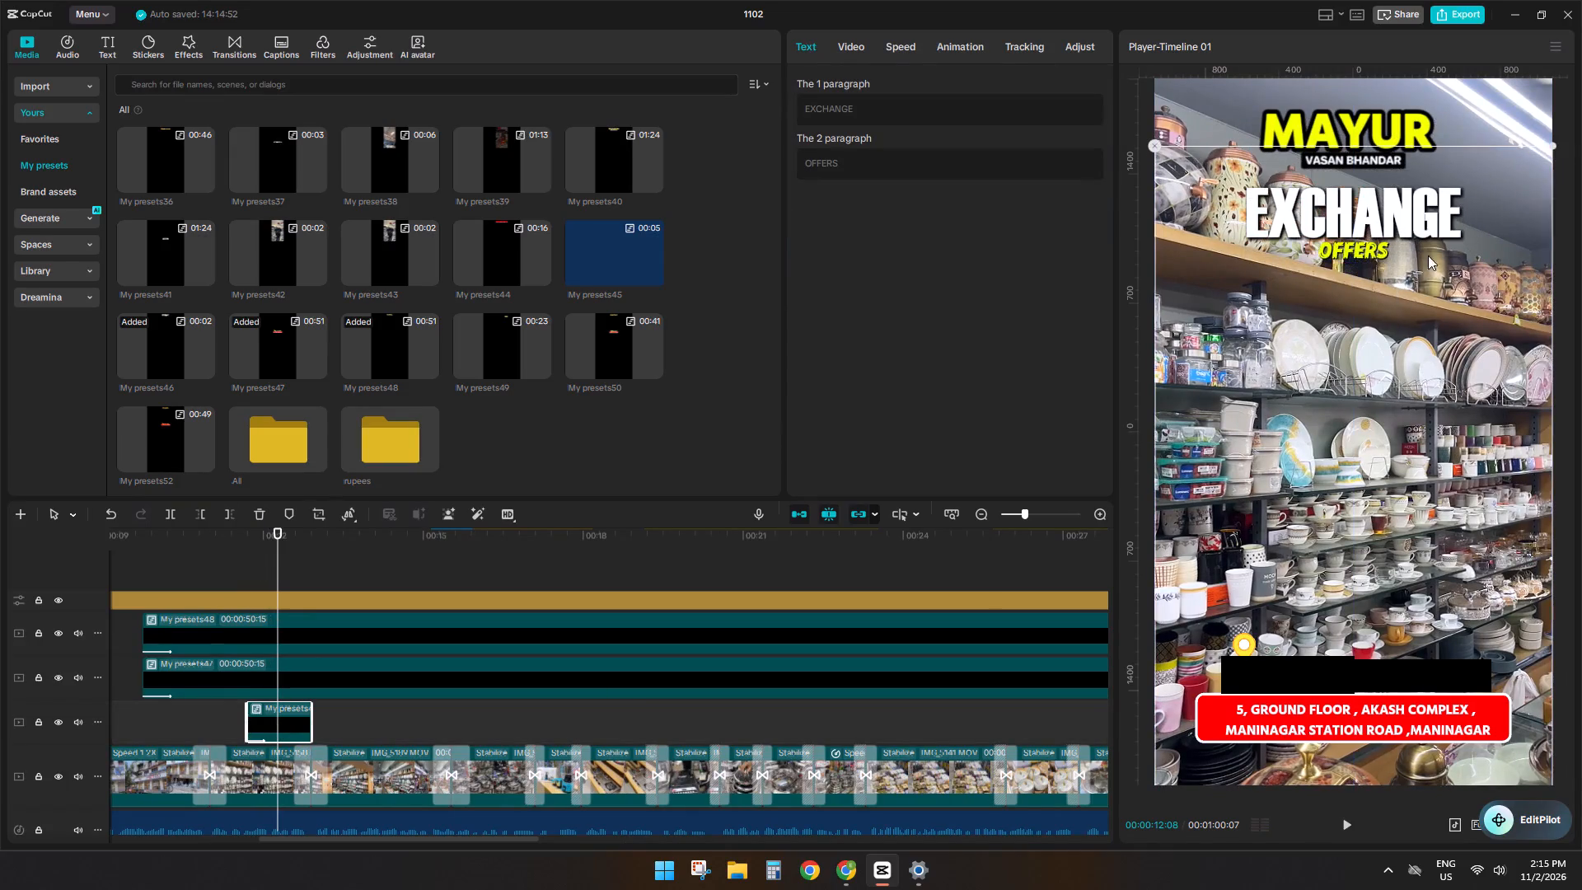
drag(1551, 143, 1400, 255)
right_click(1401, 249)
drag(1364, 308, 1364, 529)
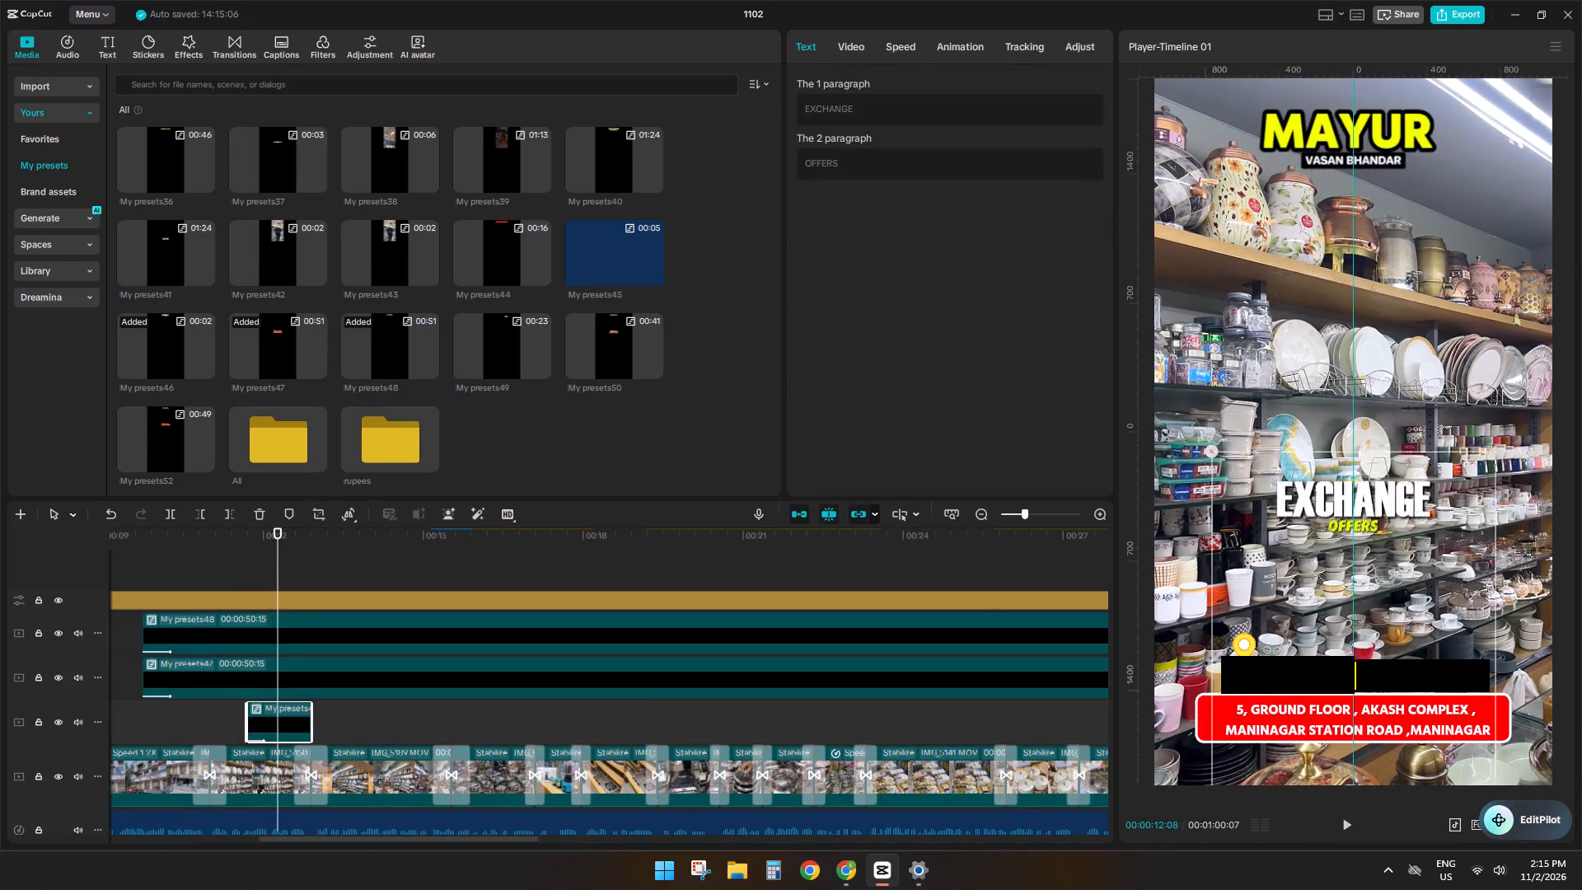
drag(1364, 529, 1365, 627)
Apply the favourite lime-green text effect to the EXCHANGE text inside My presets46 and return to the main timeline.
double_click(270, 714)
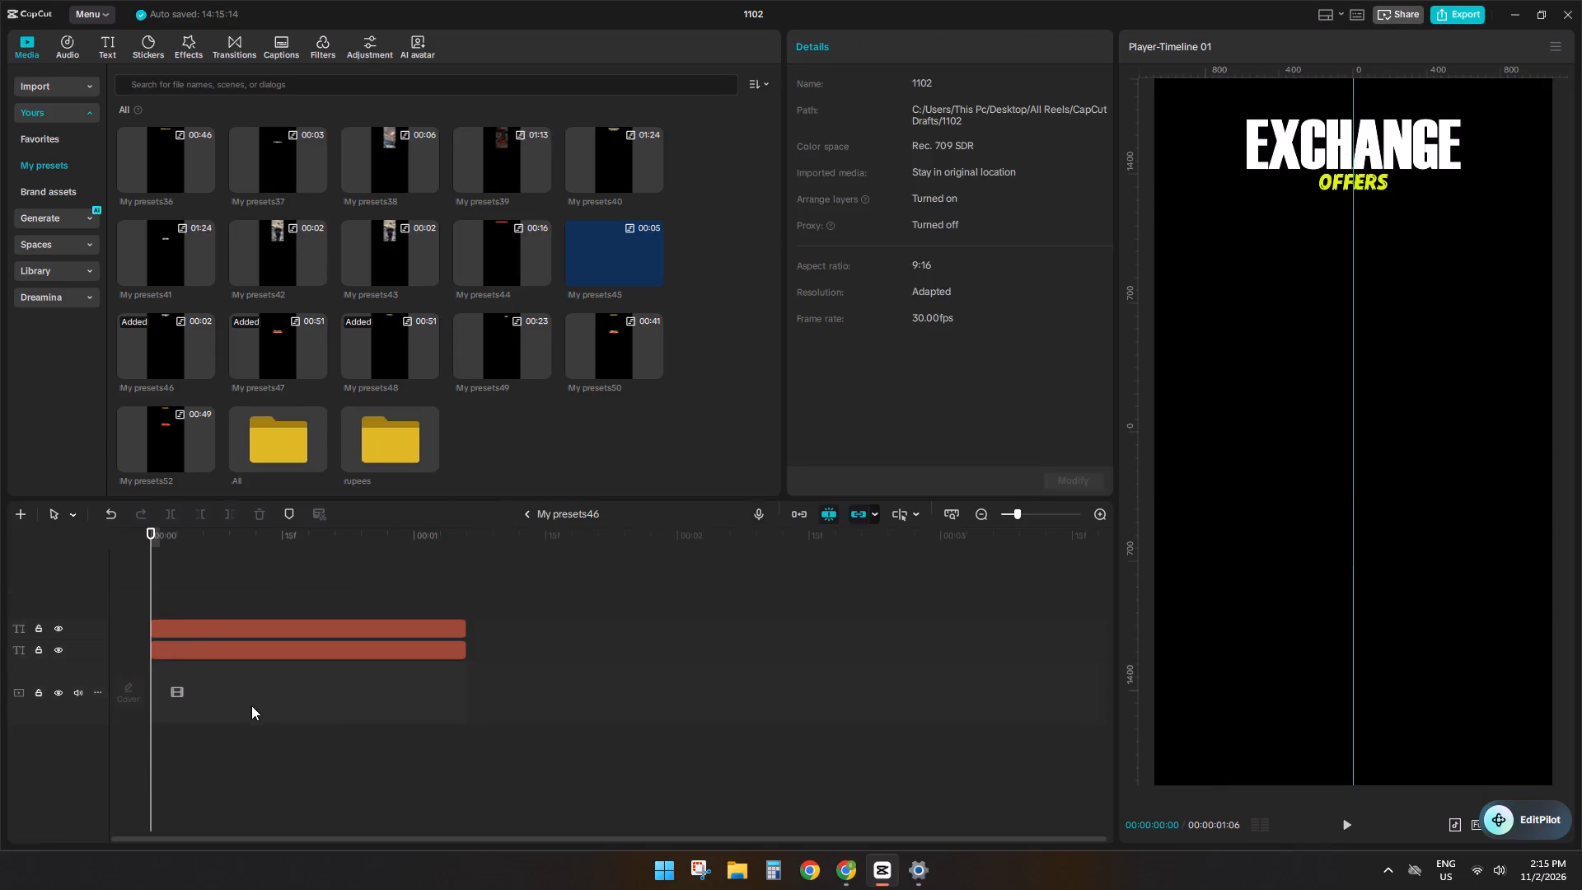
click(202, 644)
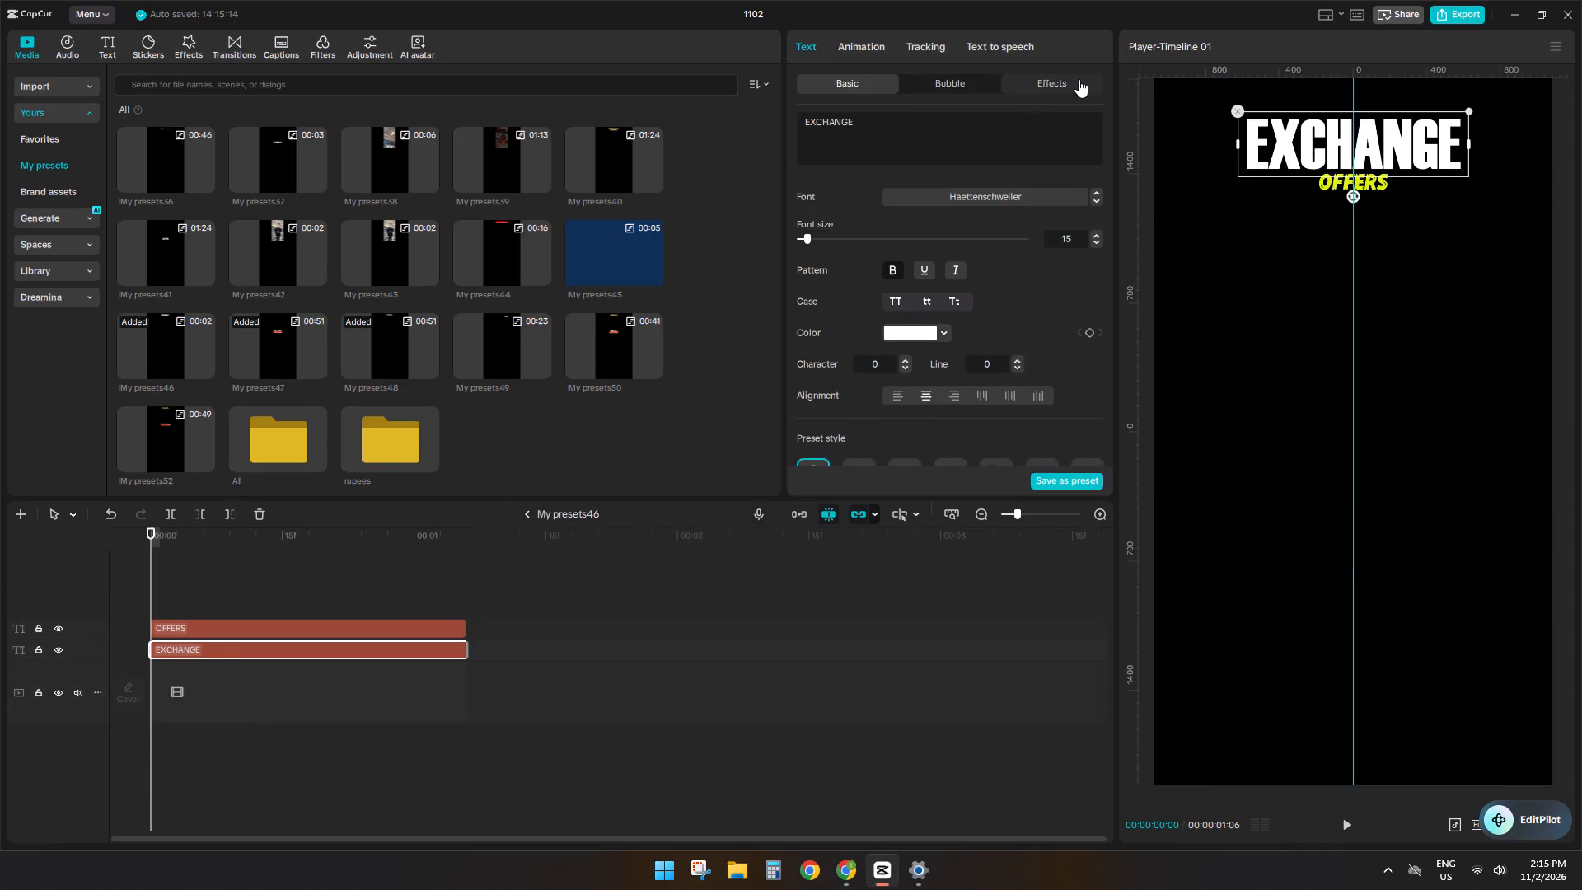
click(1068, 78)
click(817, 166)
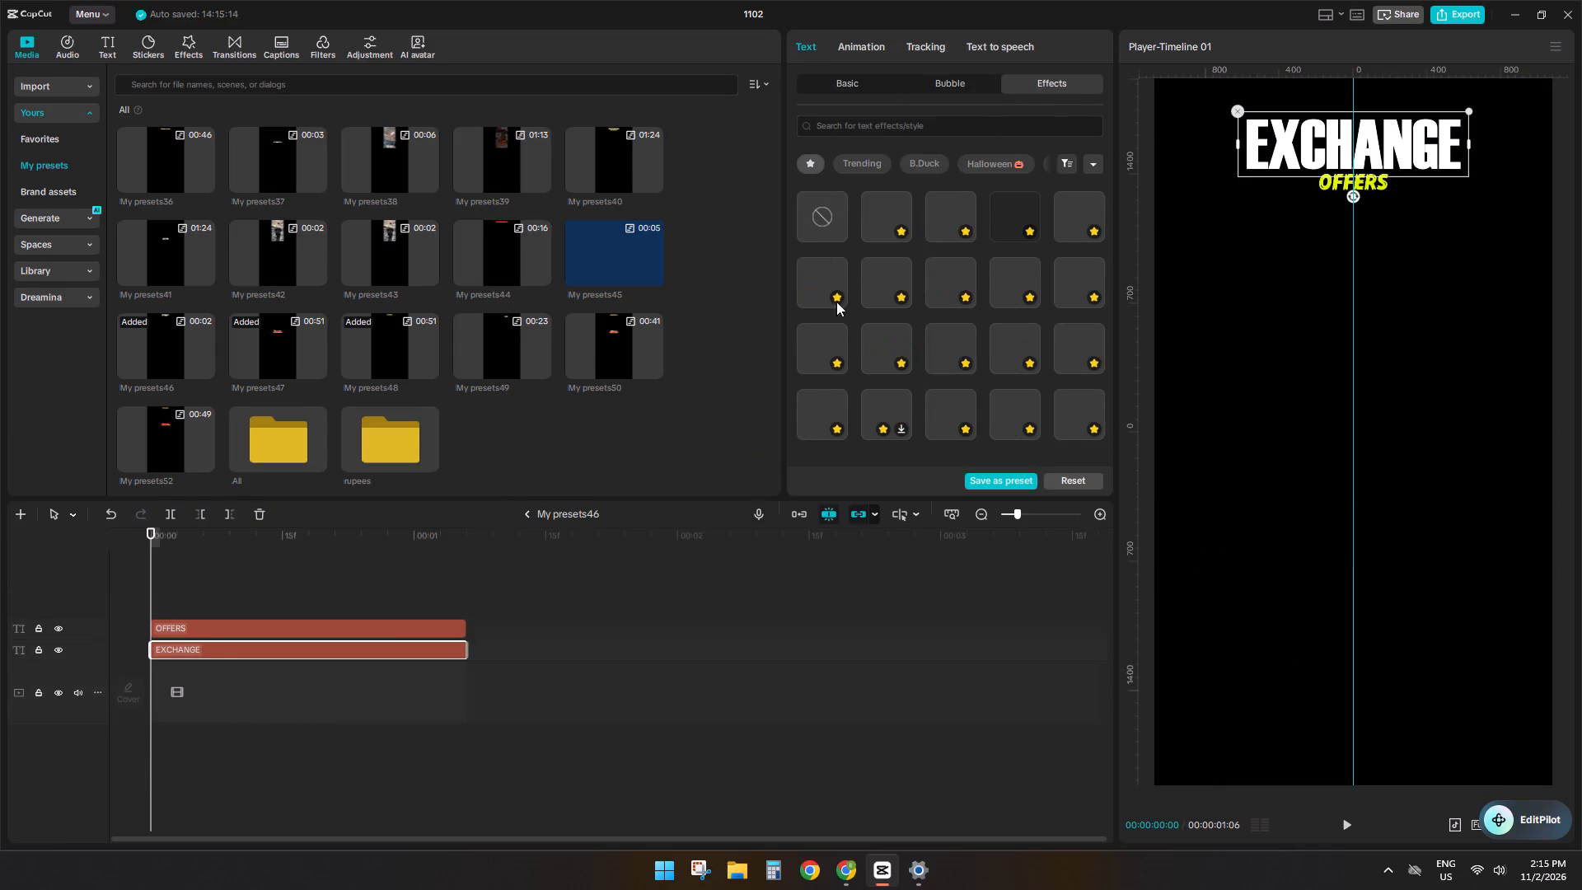
click(888, 229)
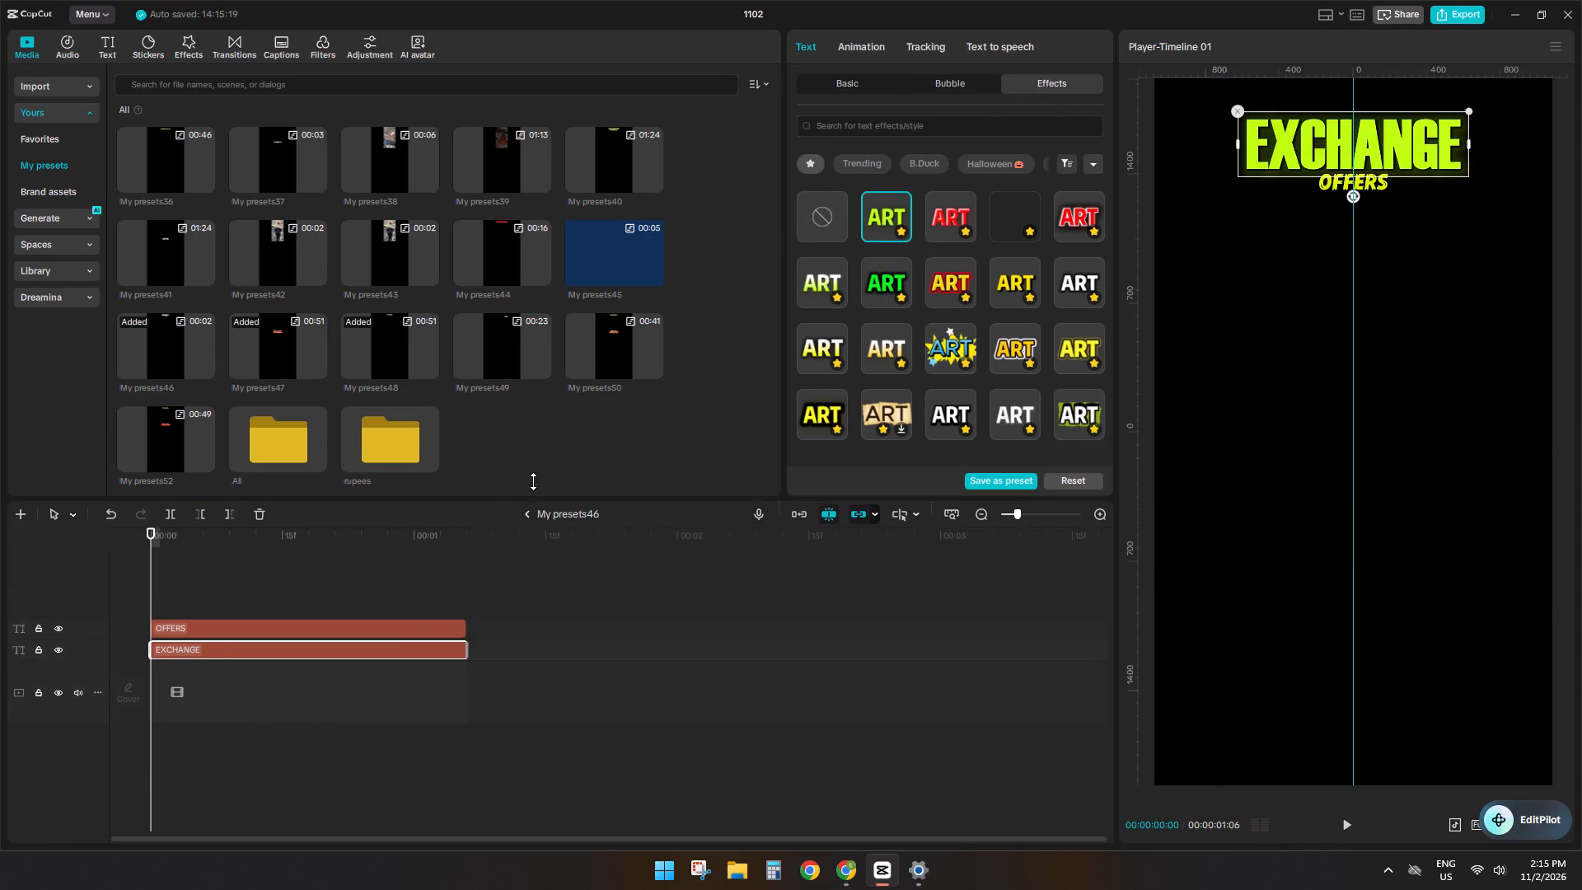
click(531, 510)
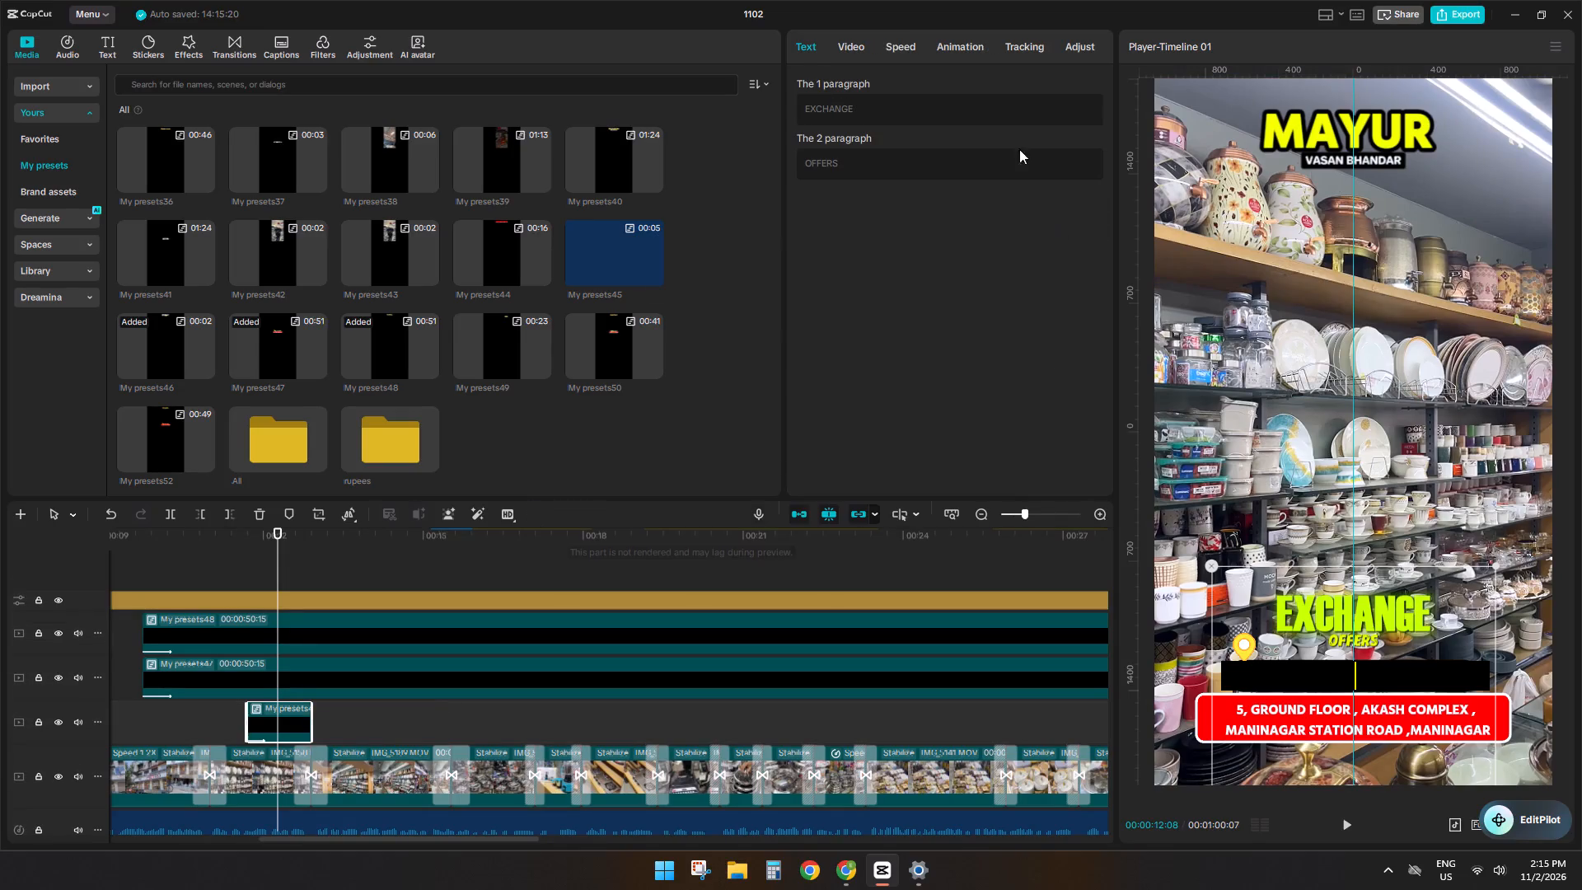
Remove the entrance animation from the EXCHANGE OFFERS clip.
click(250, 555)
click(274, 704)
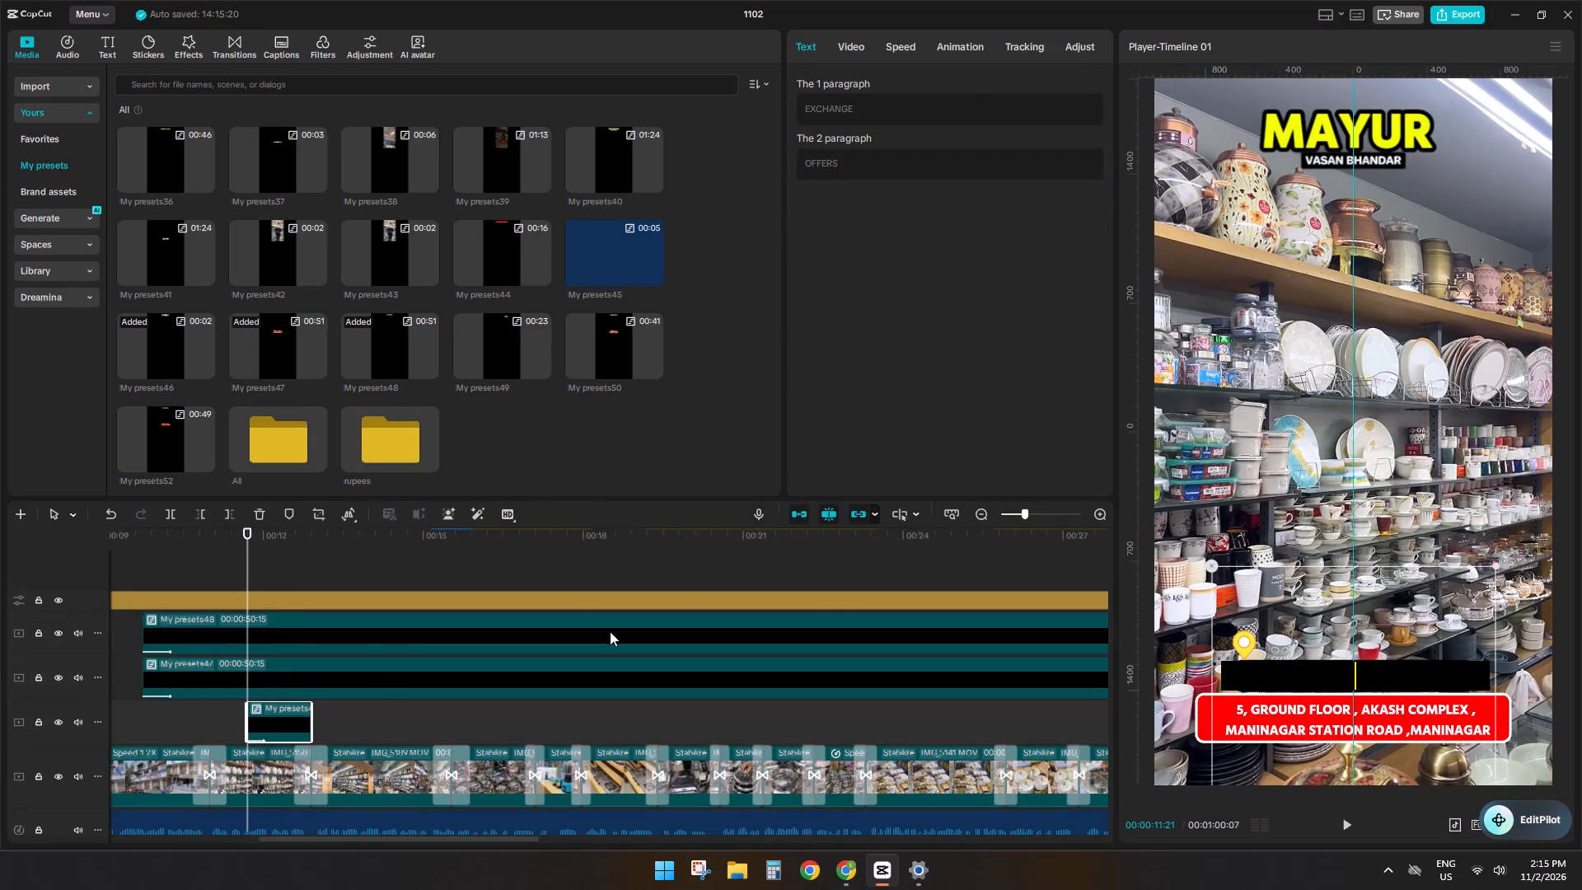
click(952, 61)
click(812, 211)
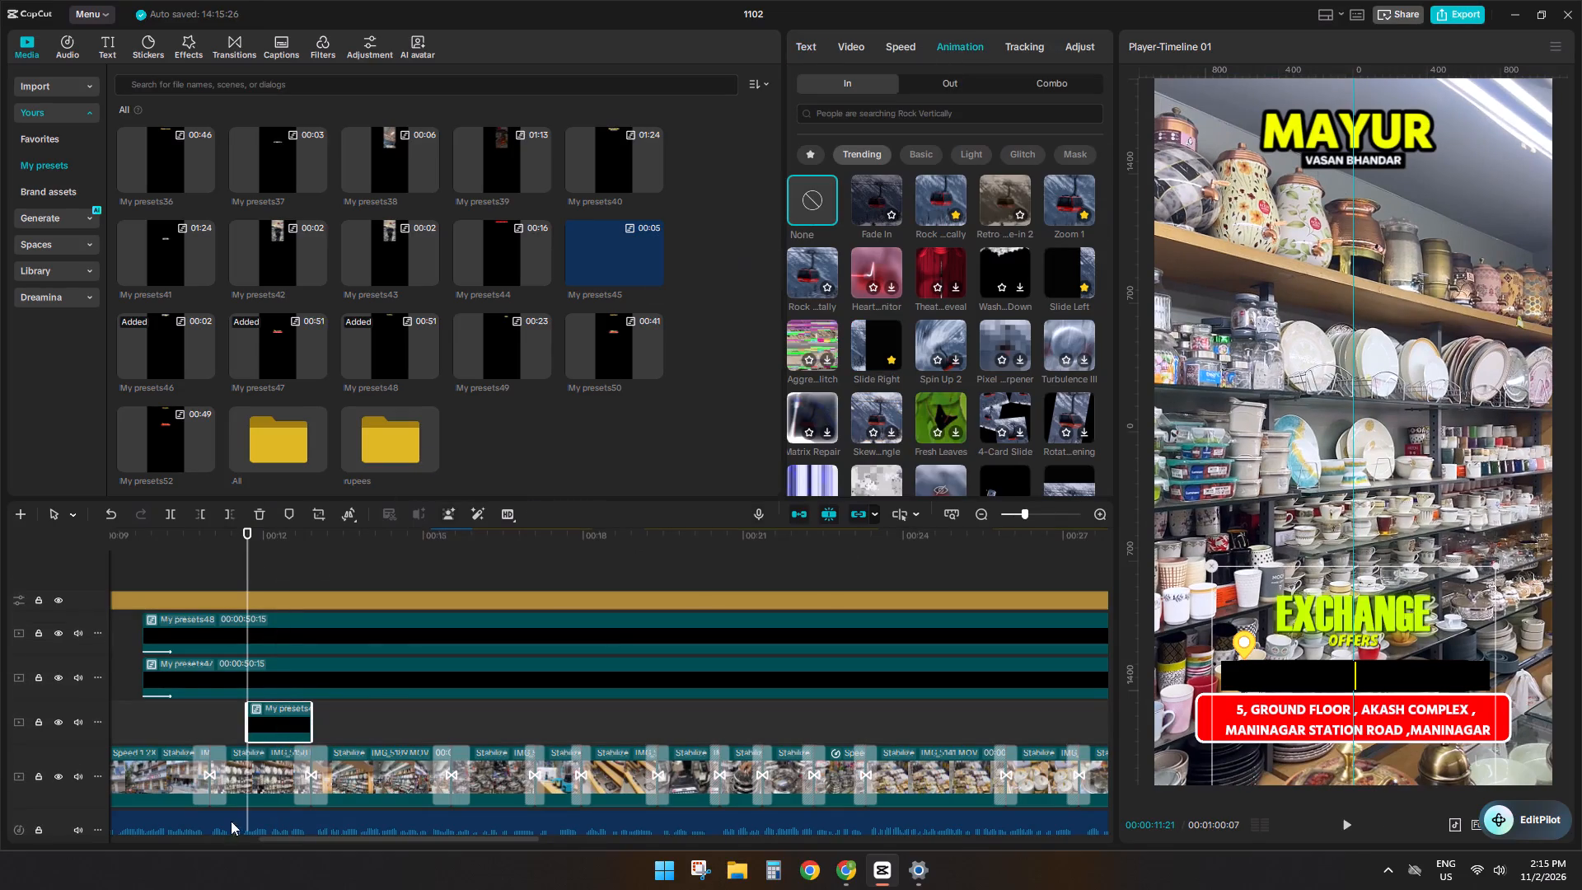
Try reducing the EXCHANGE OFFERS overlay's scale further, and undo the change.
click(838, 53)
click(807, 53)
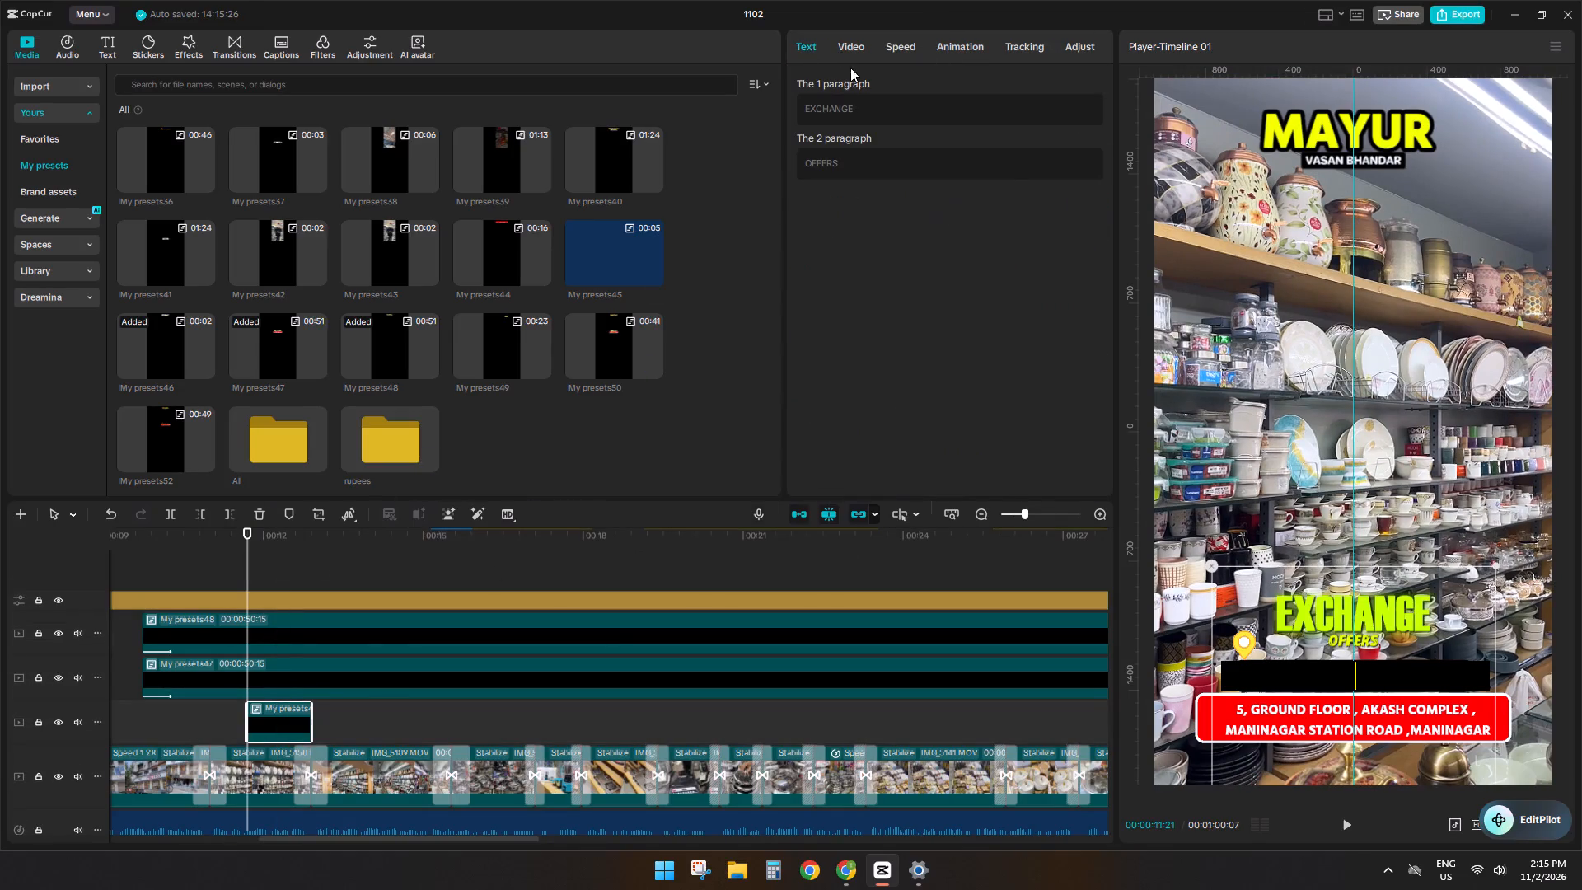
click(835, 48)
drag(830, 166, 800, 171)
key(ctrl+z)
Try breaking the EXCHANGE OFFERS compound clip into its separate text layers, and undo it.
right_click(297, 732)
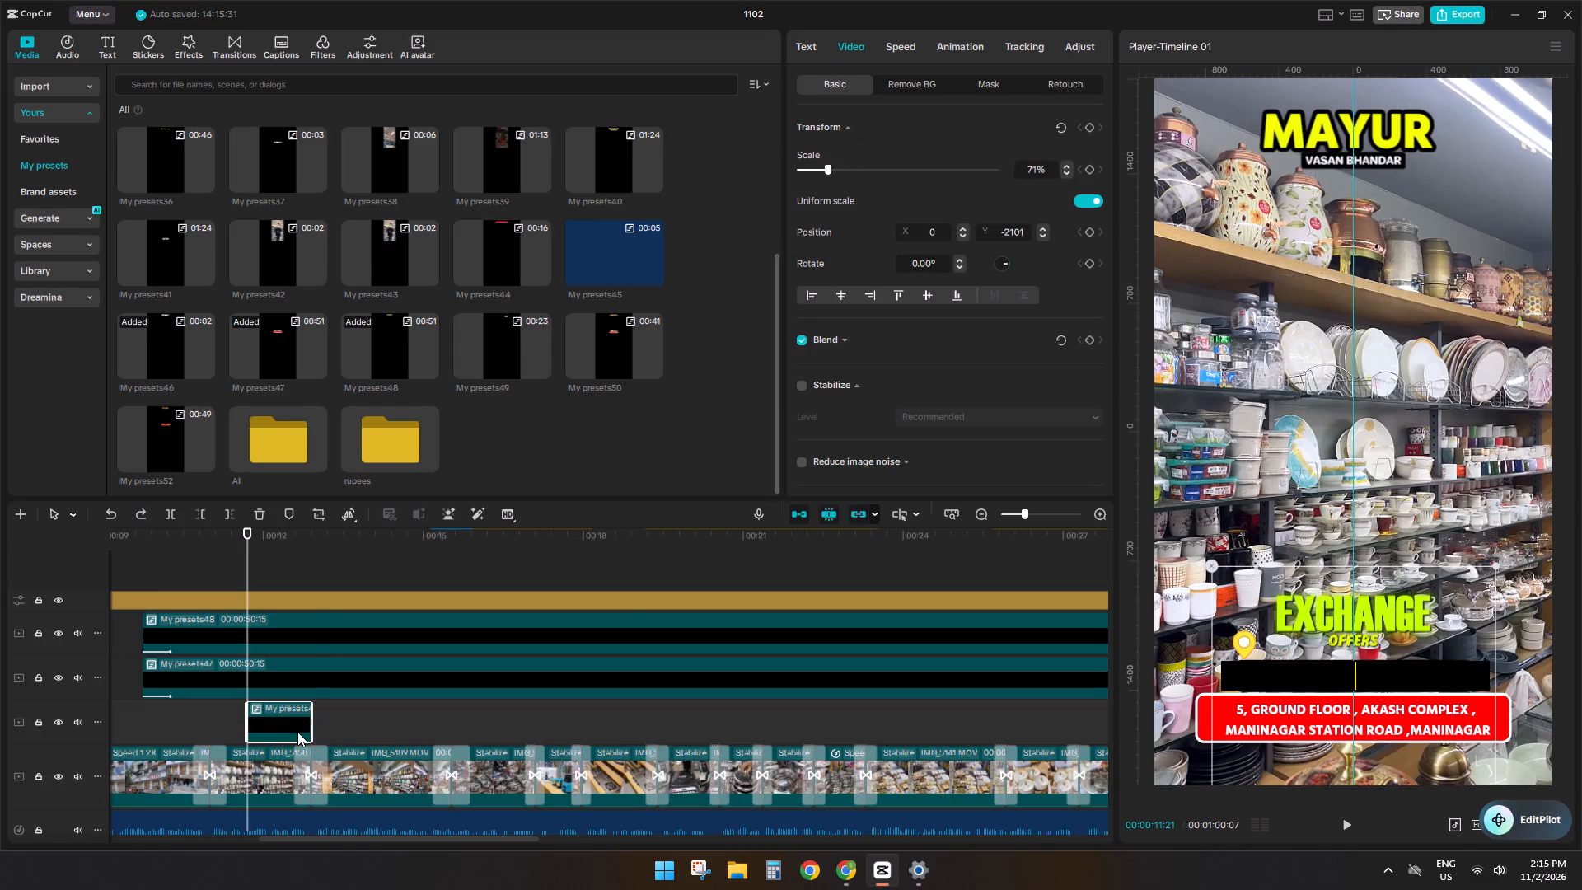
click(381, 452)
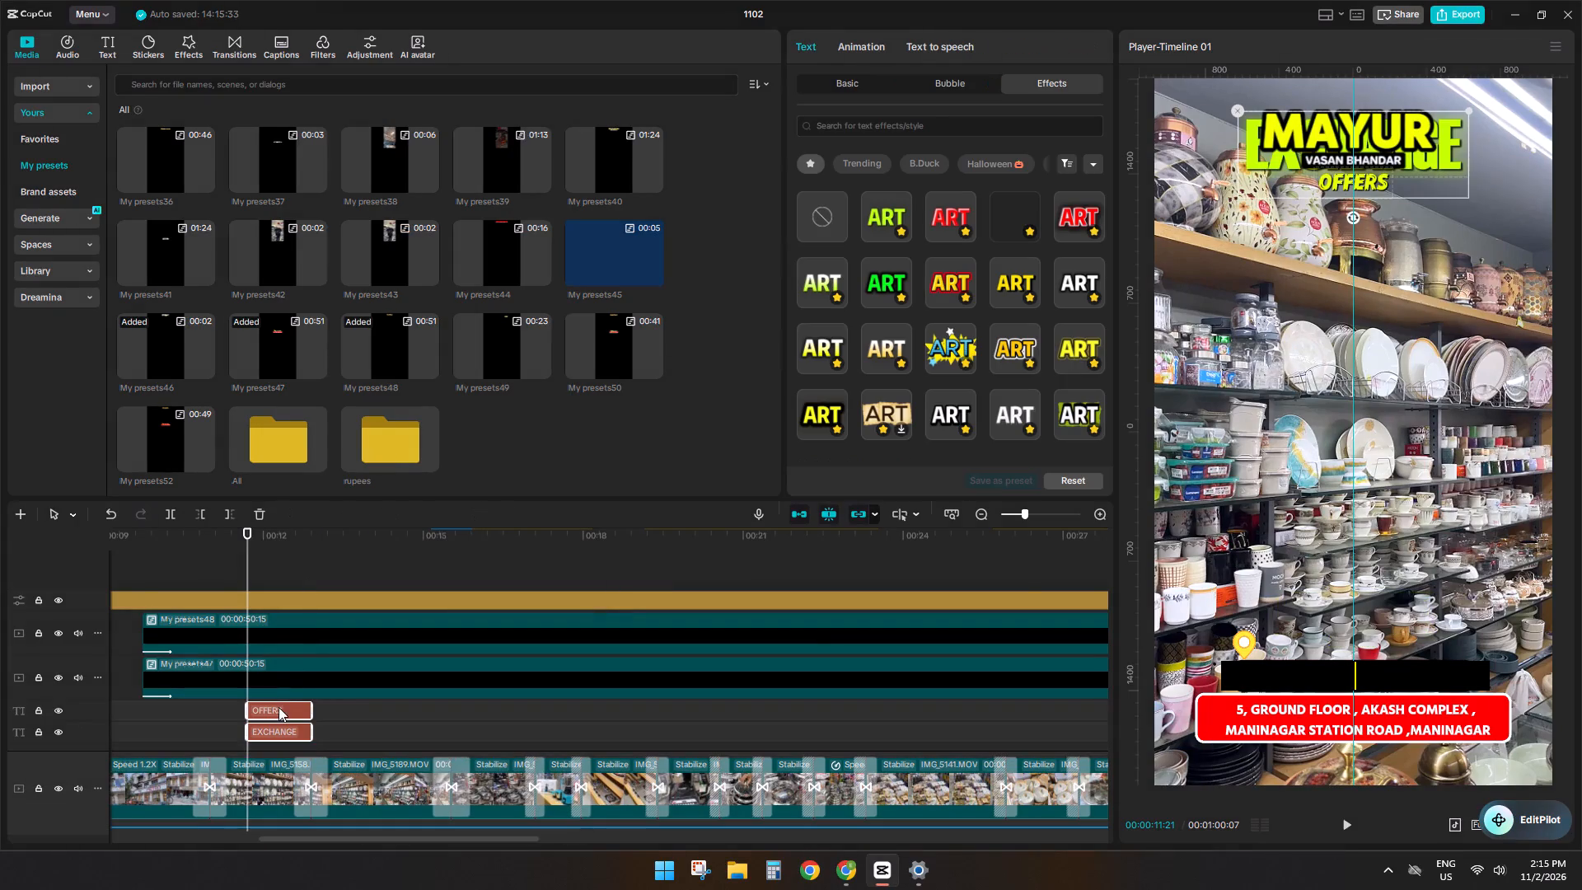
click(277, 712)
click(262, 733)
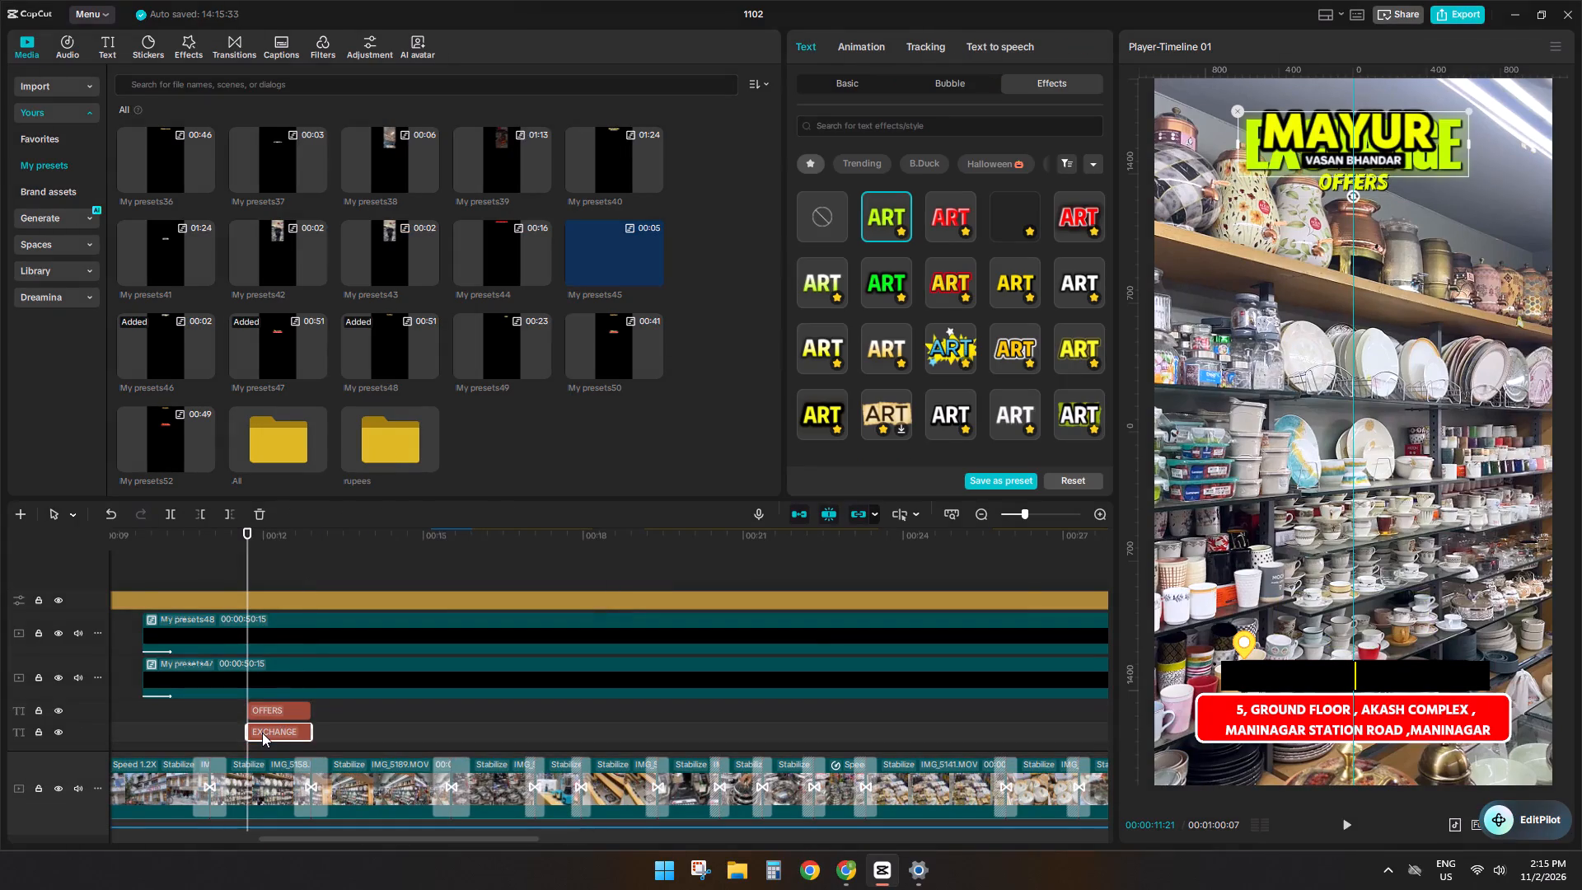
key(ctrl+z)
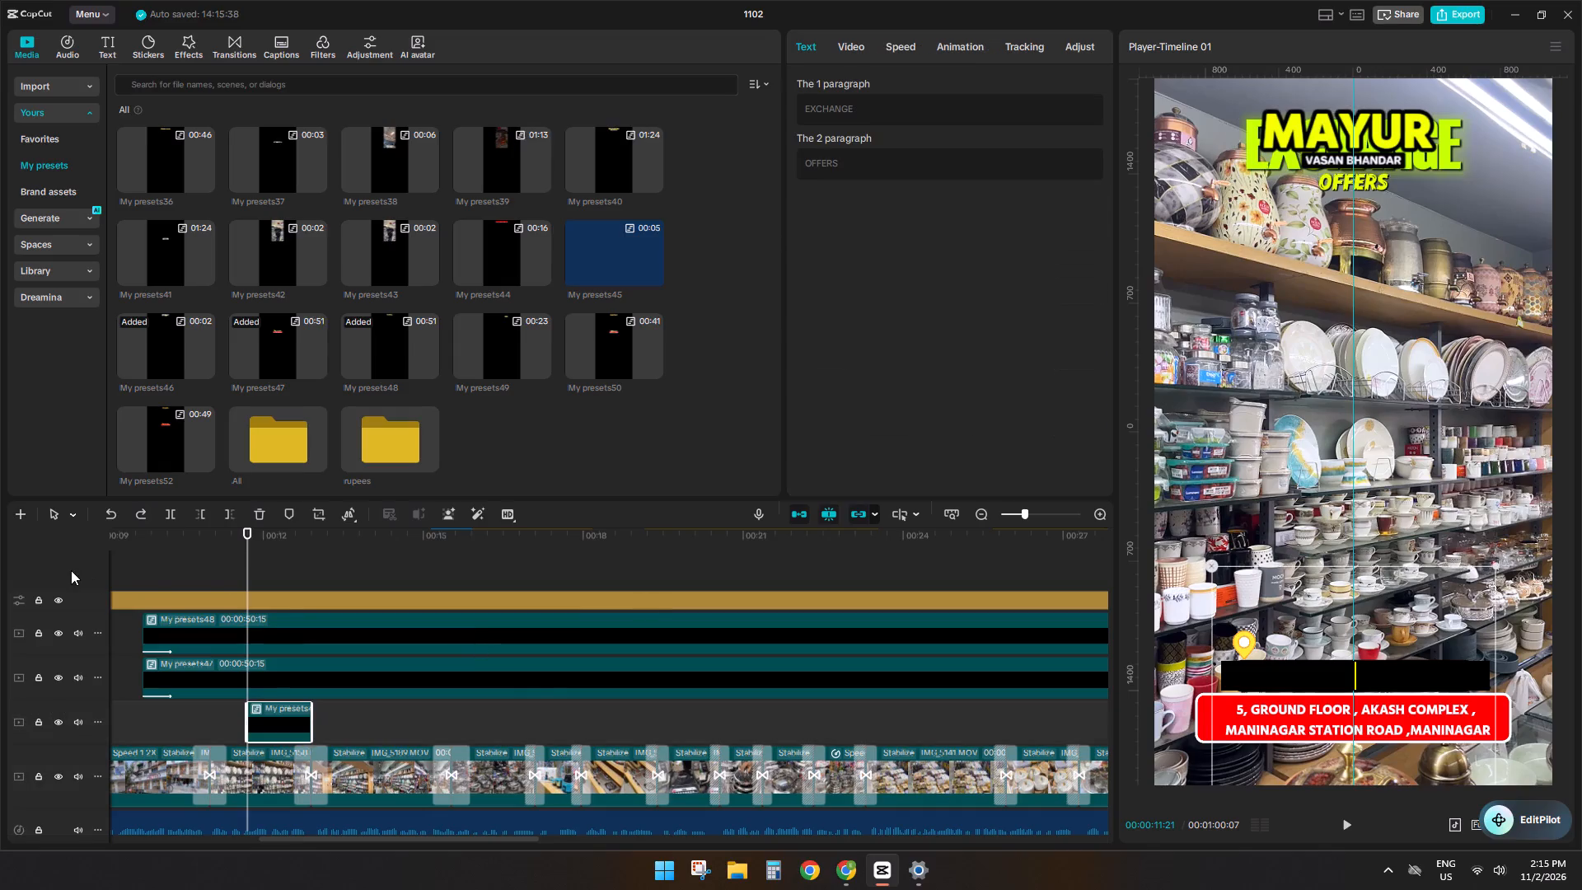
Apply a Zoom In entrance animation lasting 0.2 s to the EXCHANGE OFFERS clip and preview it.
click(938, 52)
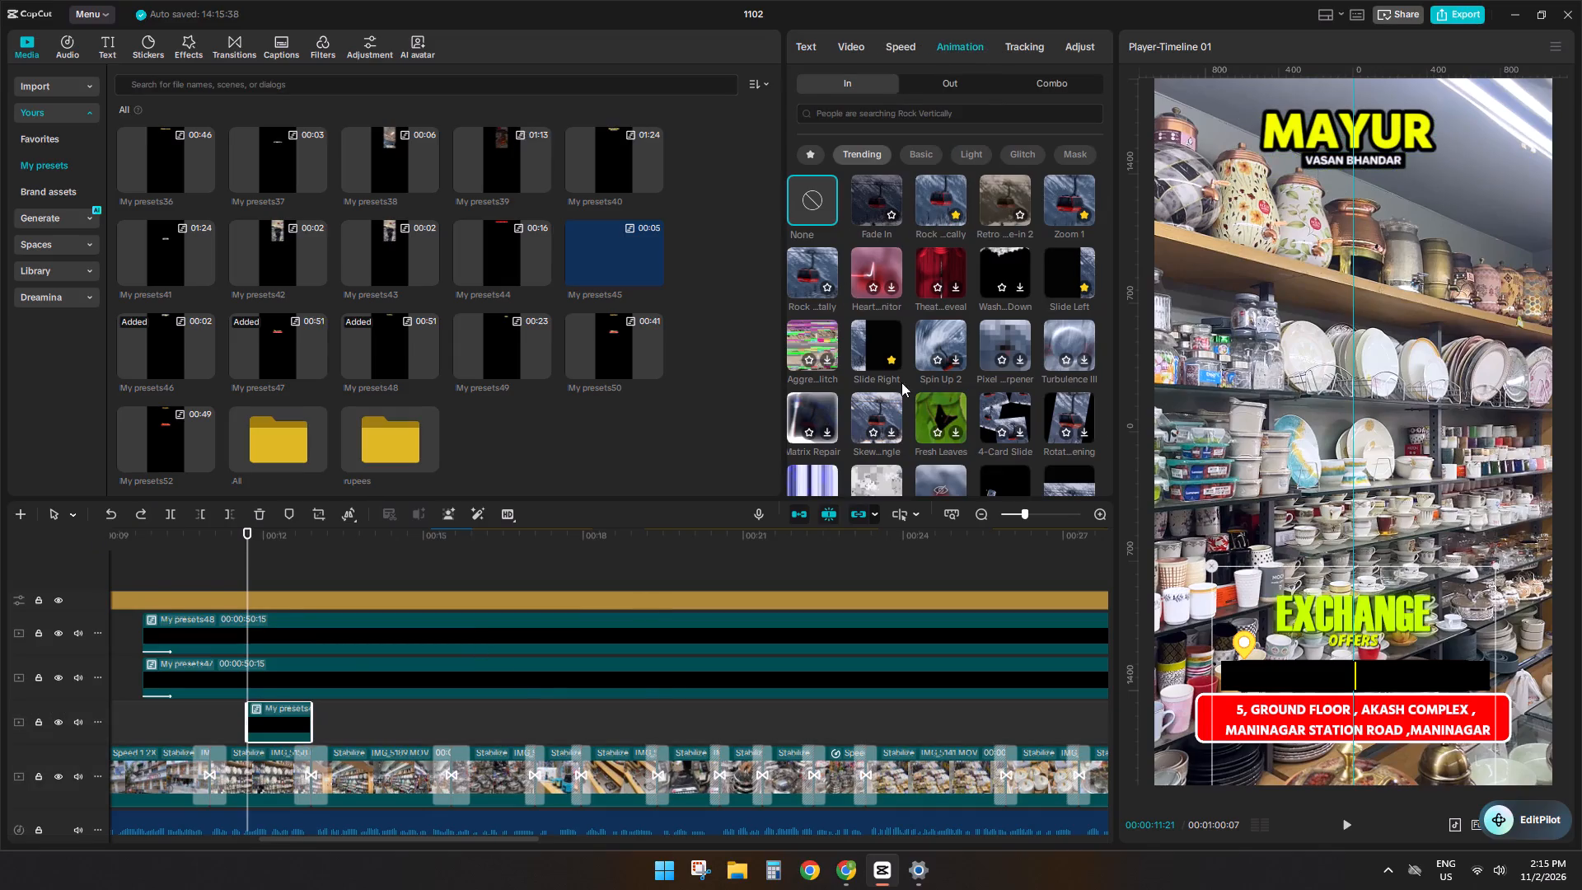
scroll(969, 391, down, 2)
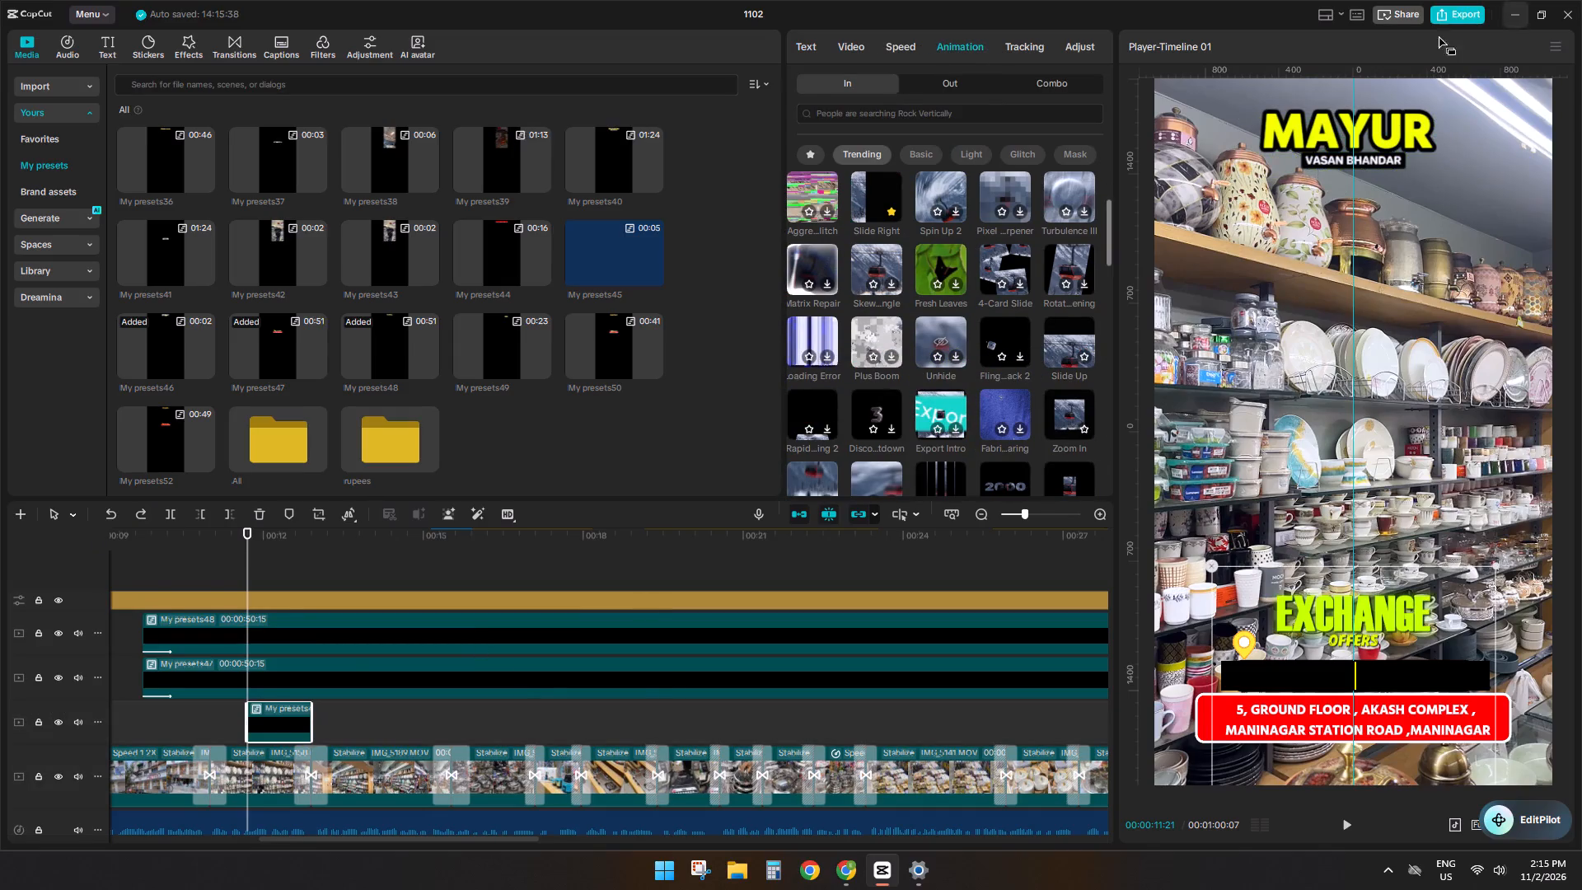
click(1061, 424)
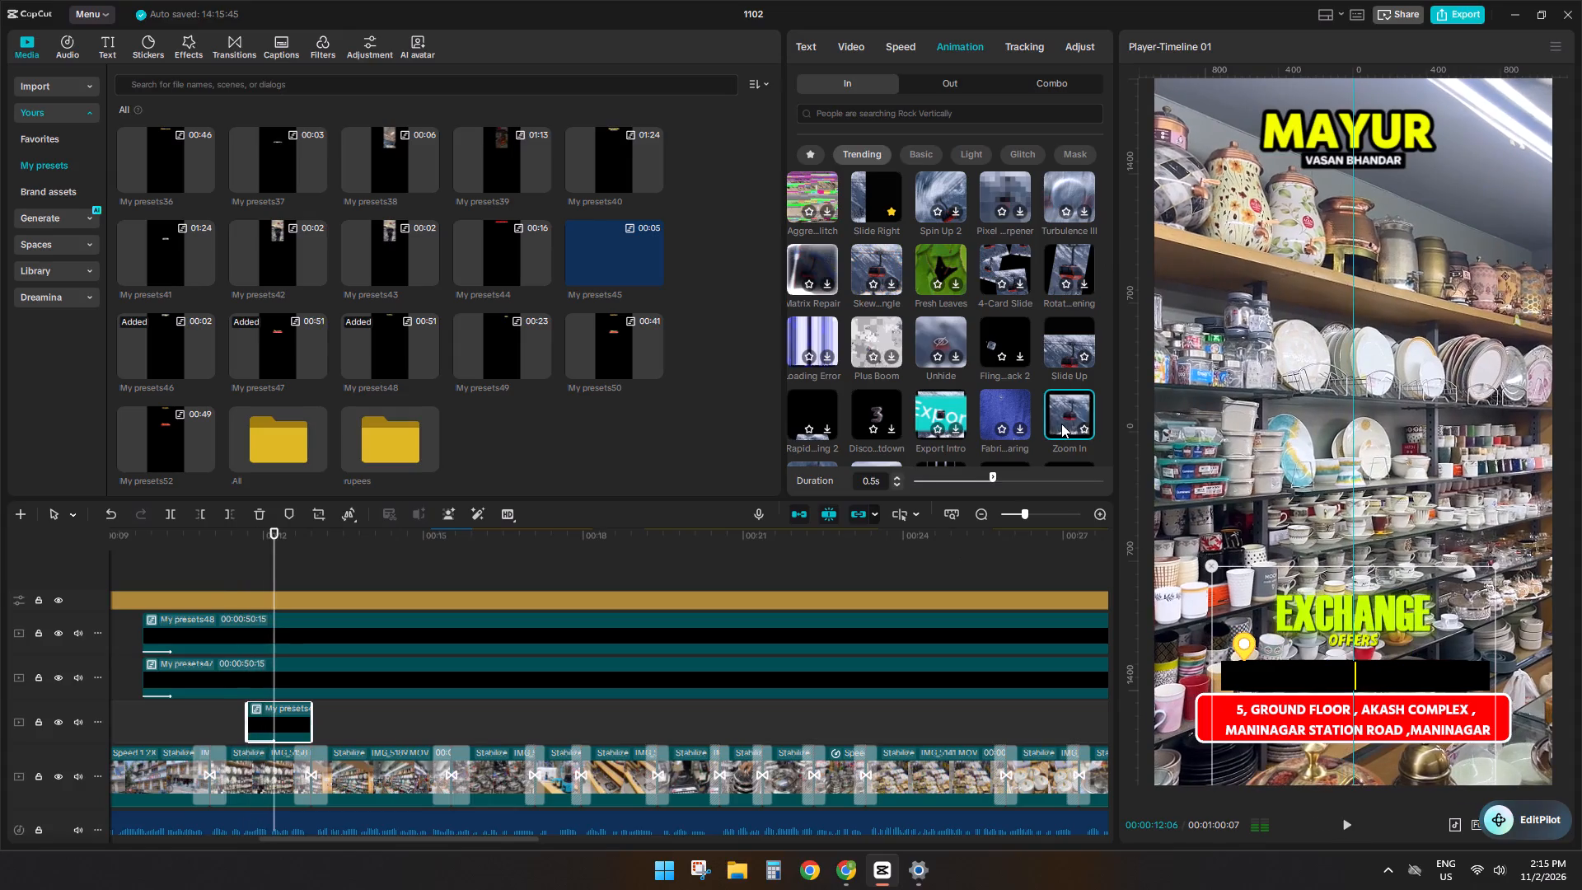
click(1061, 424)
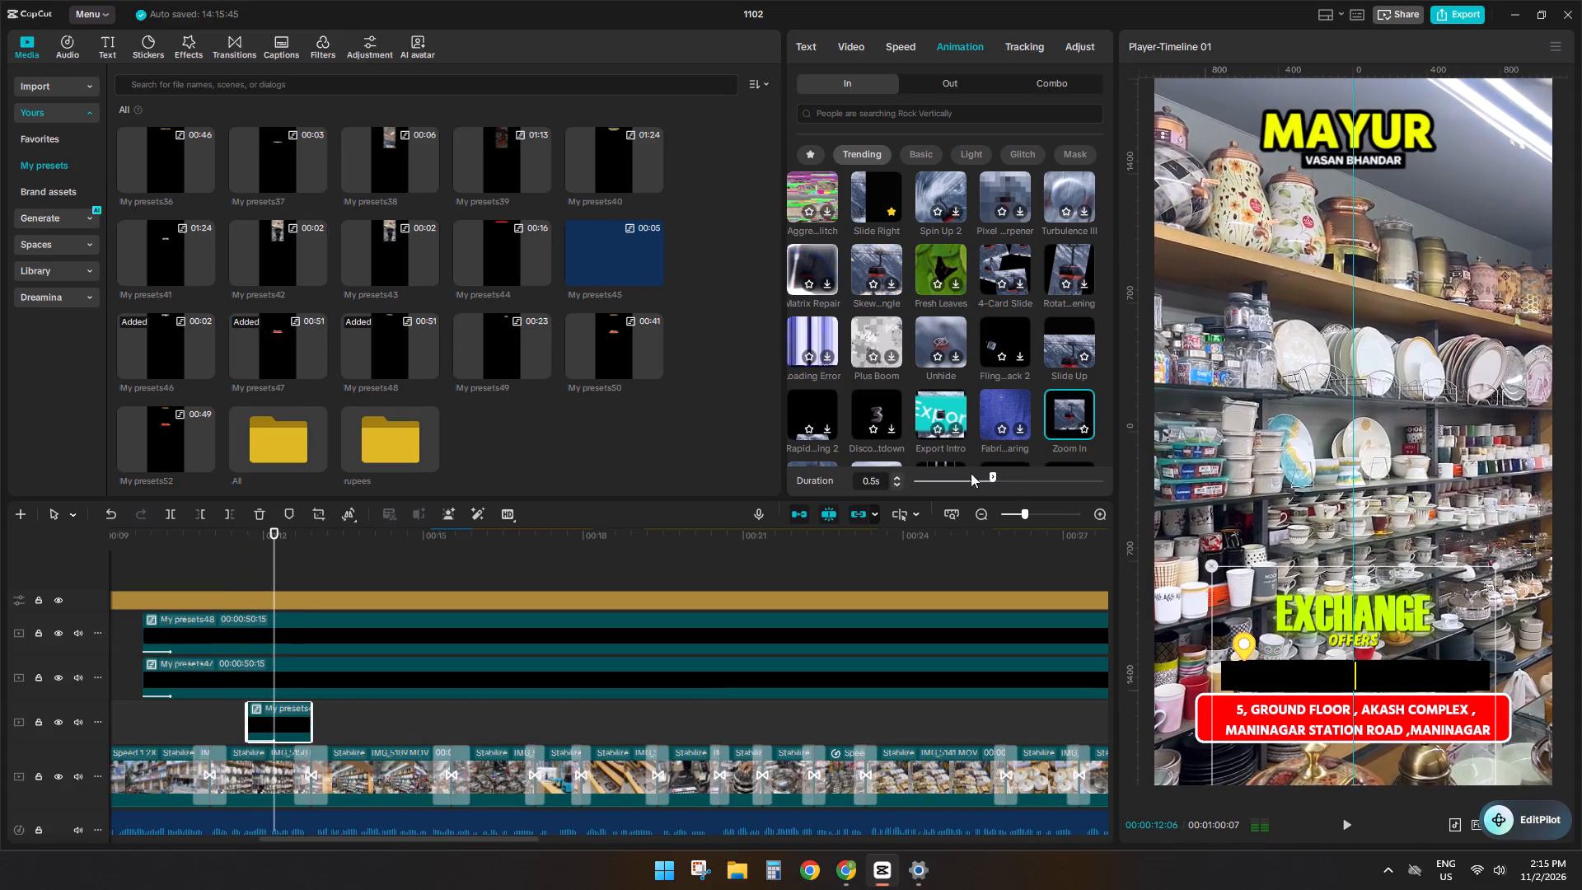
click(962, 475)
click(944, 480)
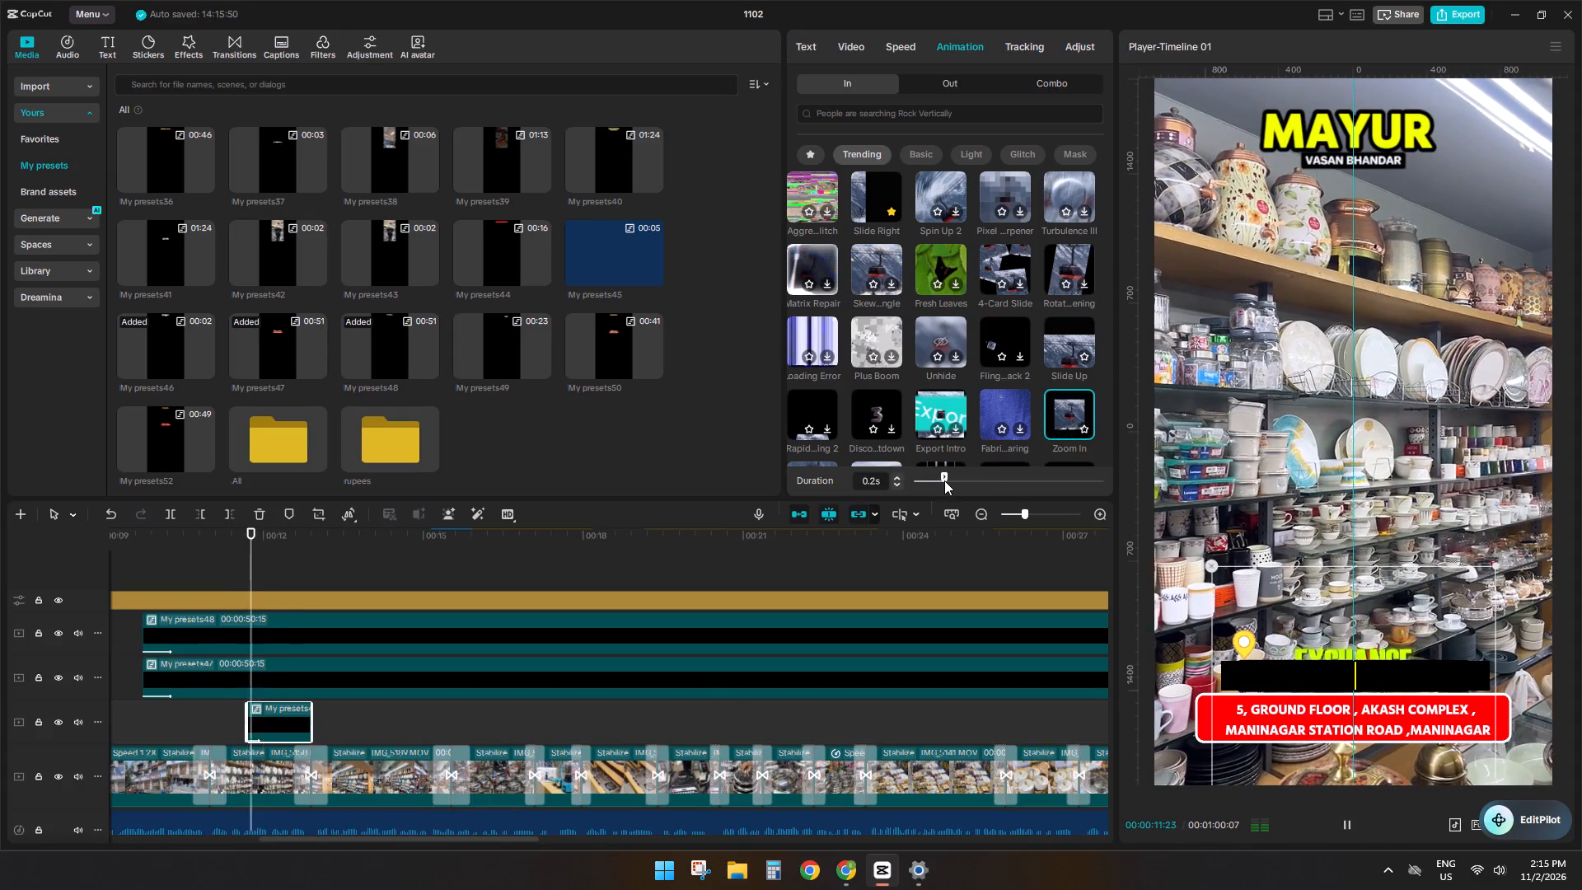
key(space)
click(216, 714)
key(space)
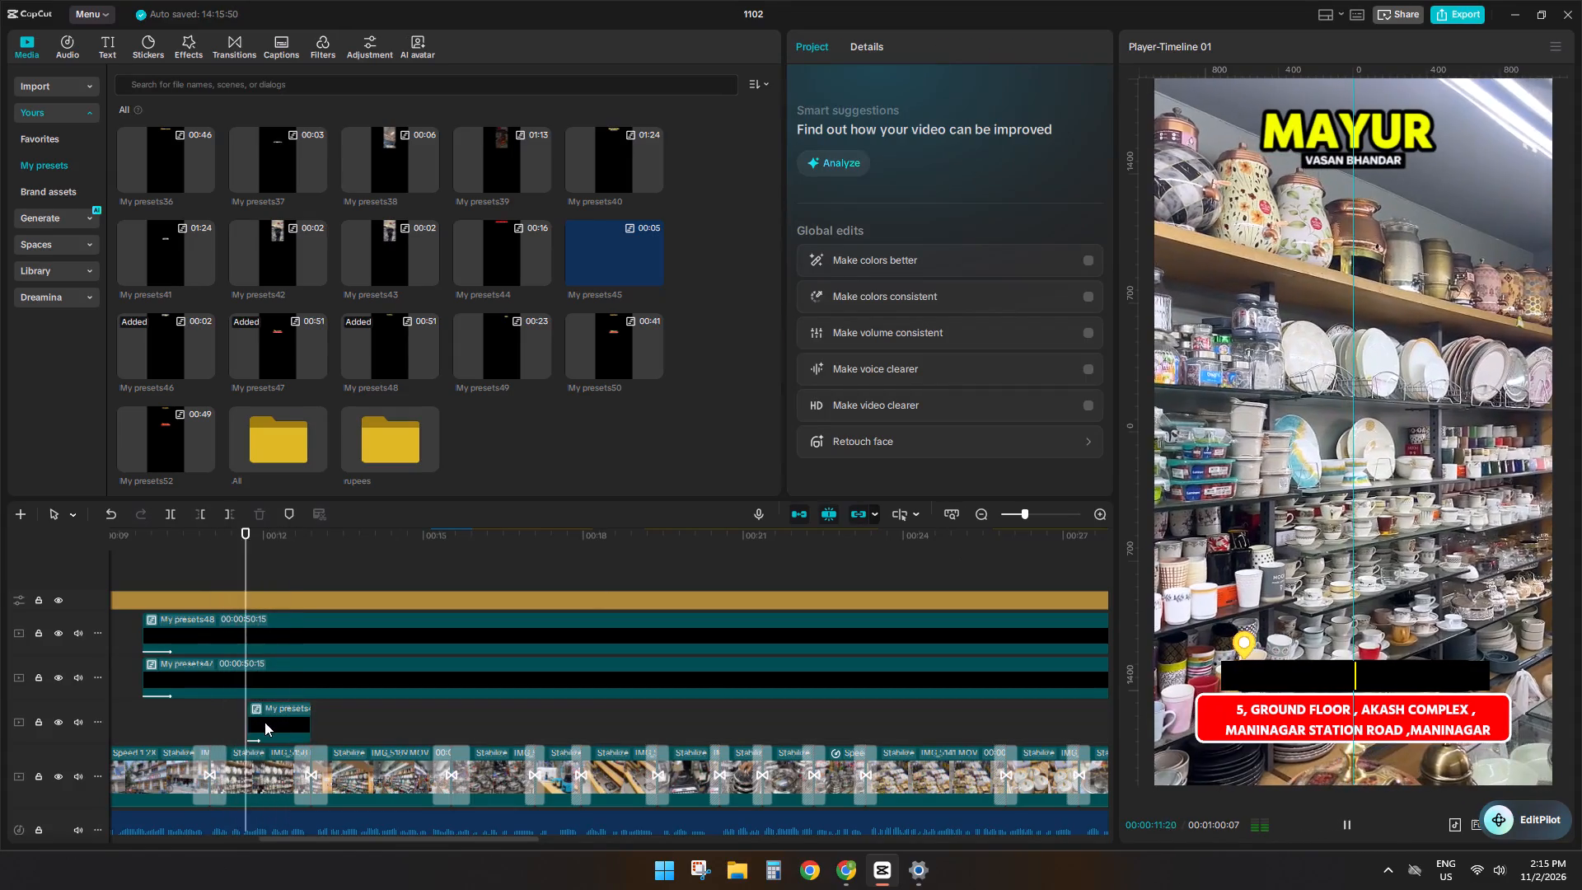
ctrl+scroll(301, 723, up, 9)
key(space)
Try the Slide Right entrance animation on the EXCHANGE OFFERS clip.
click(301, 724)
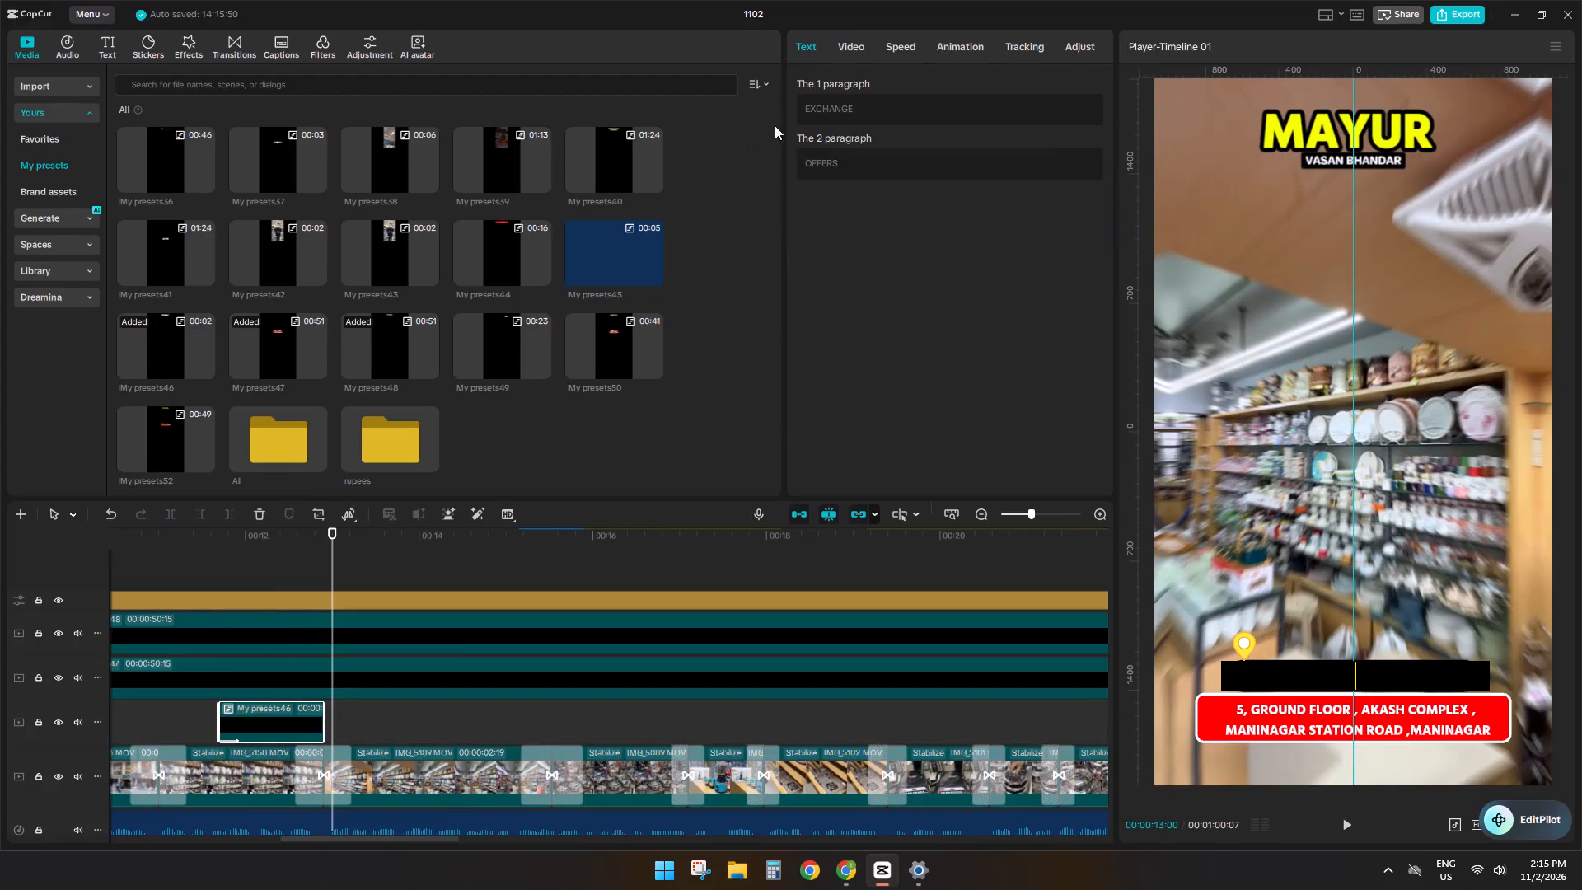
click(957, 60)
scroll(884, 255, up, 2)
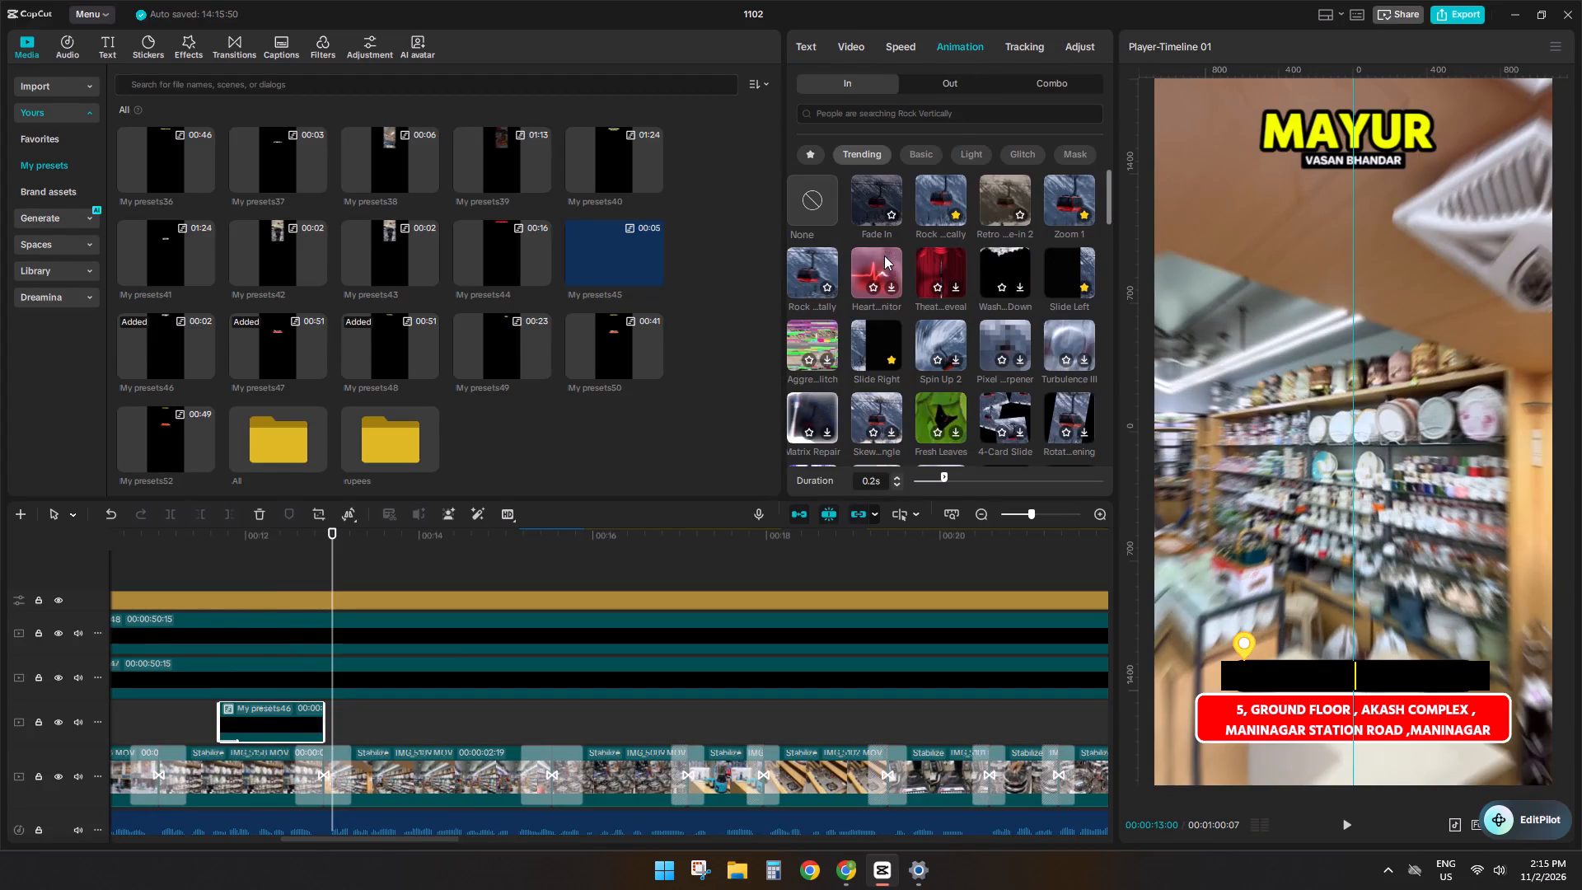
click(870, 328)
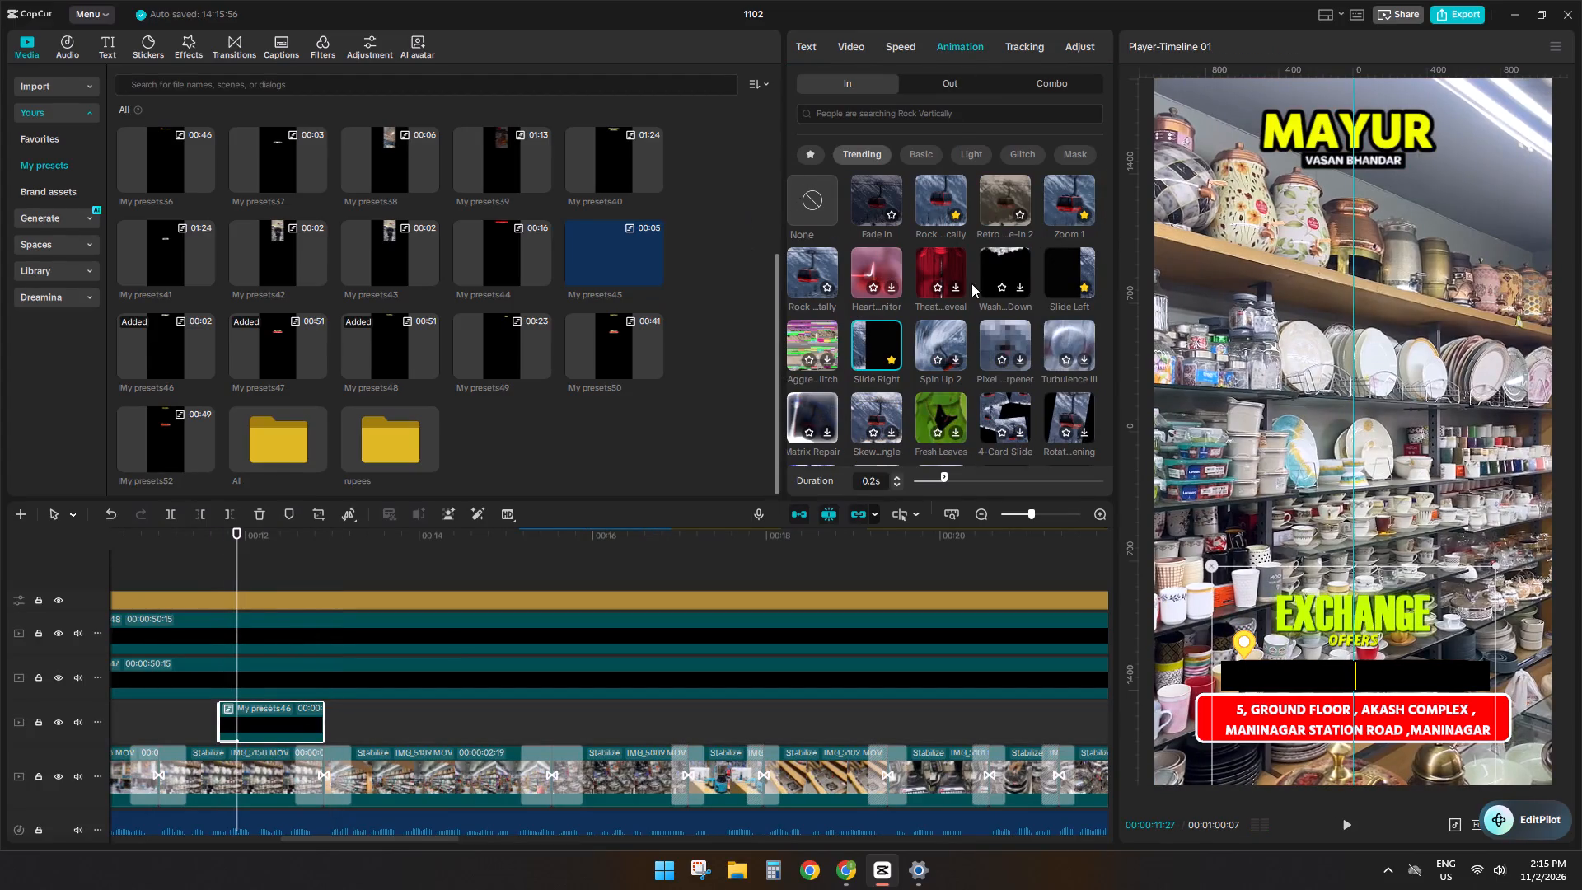
Set the EXCHANGE OFFERS clip's entrance animation to Rock Vertically with a 0.5 s duration and play it back.
click(934, 184)
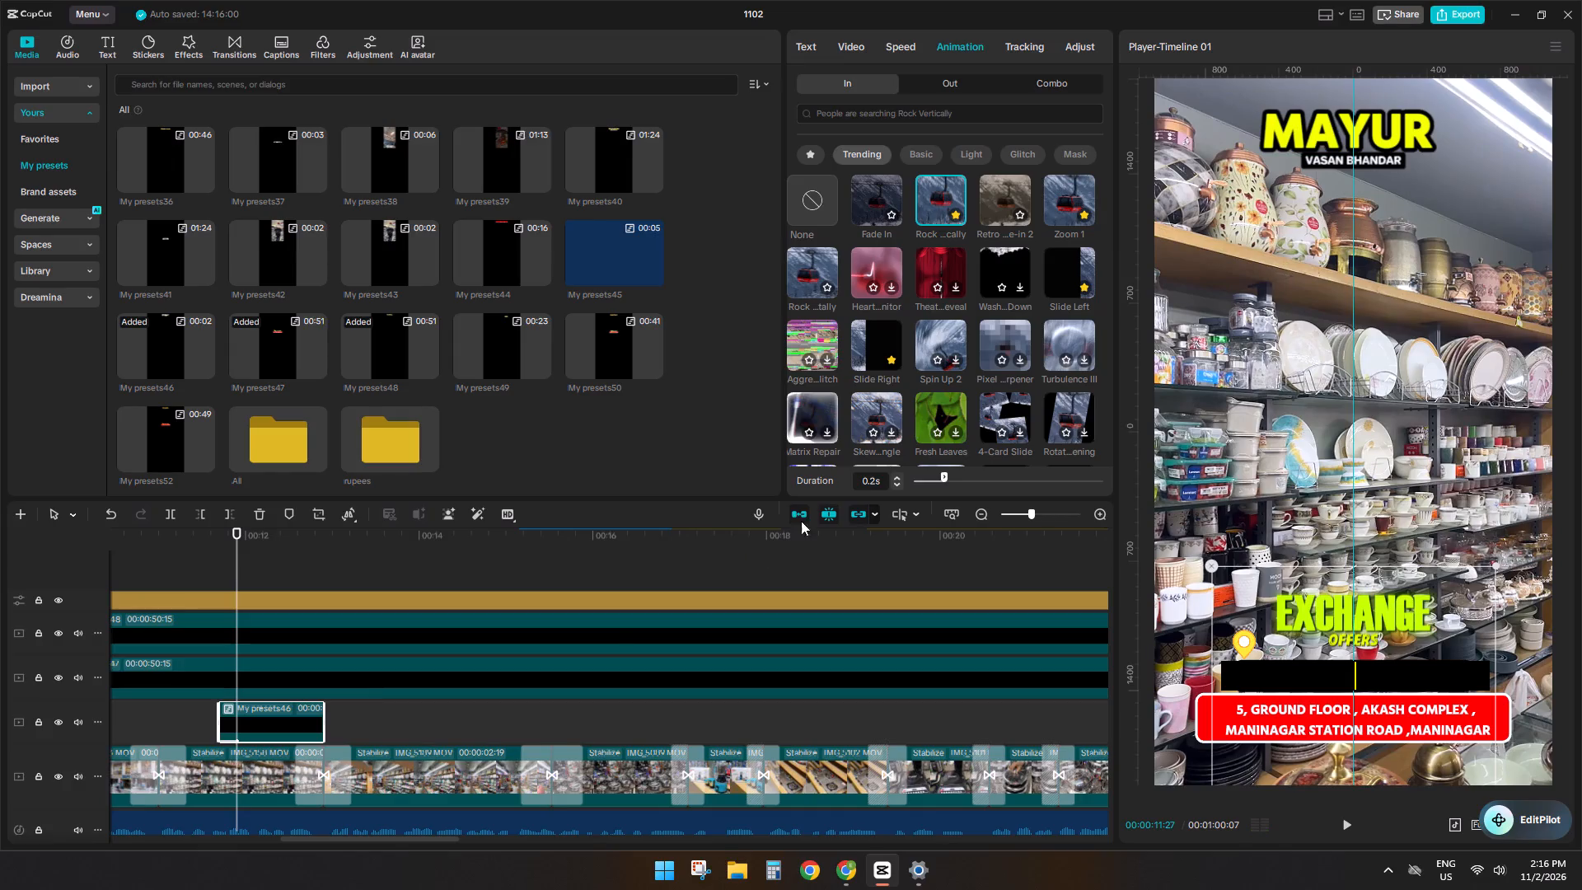
click(961, 479)
click(985, 479)
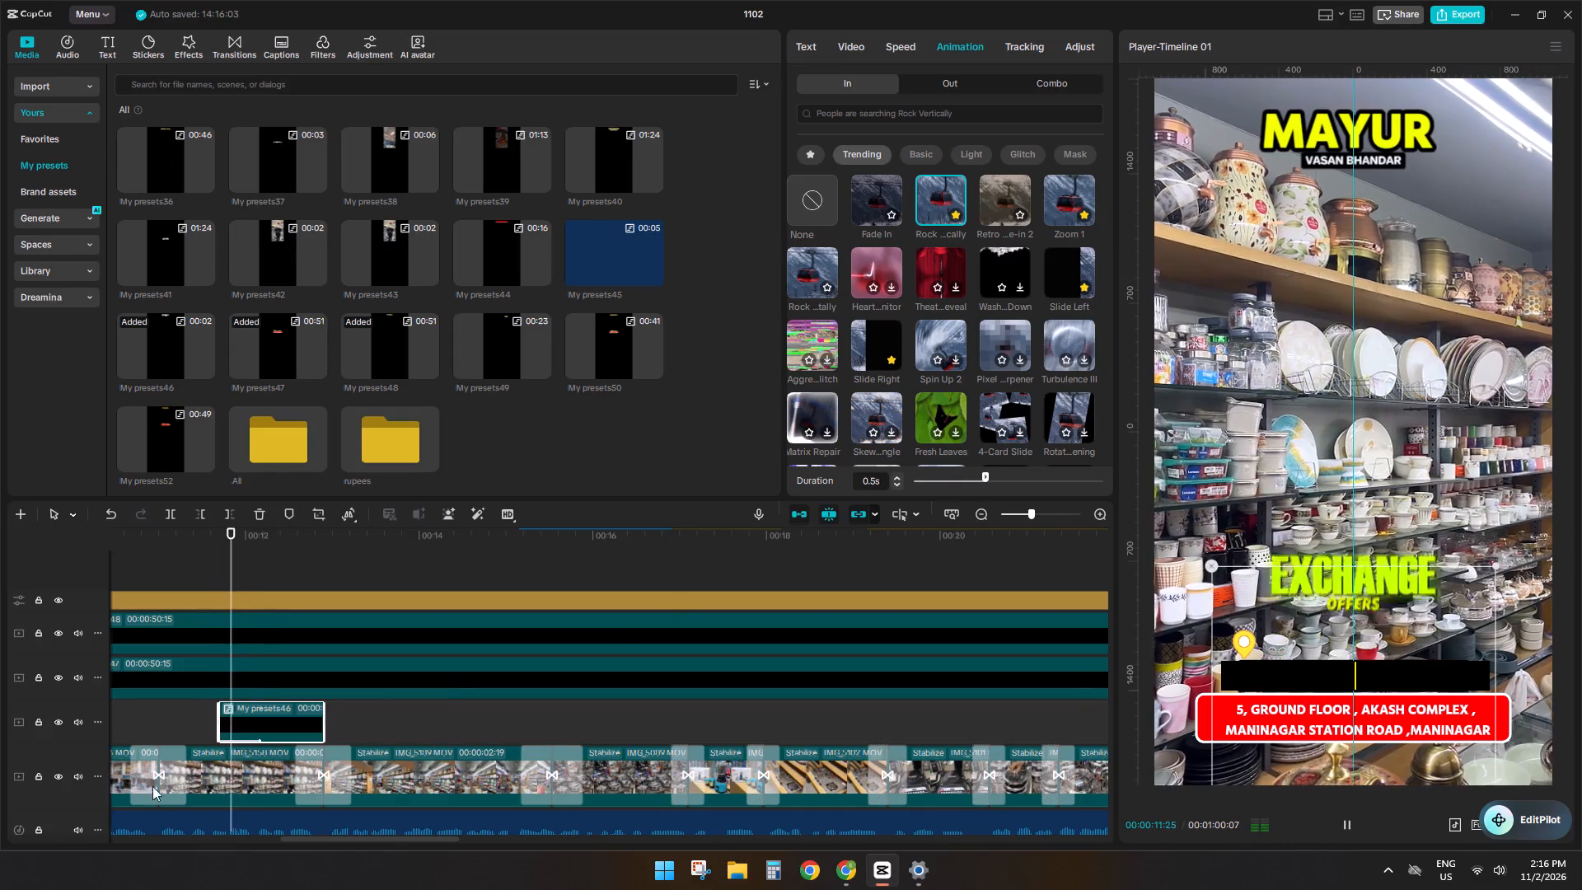
click(190, 727)
key(space)
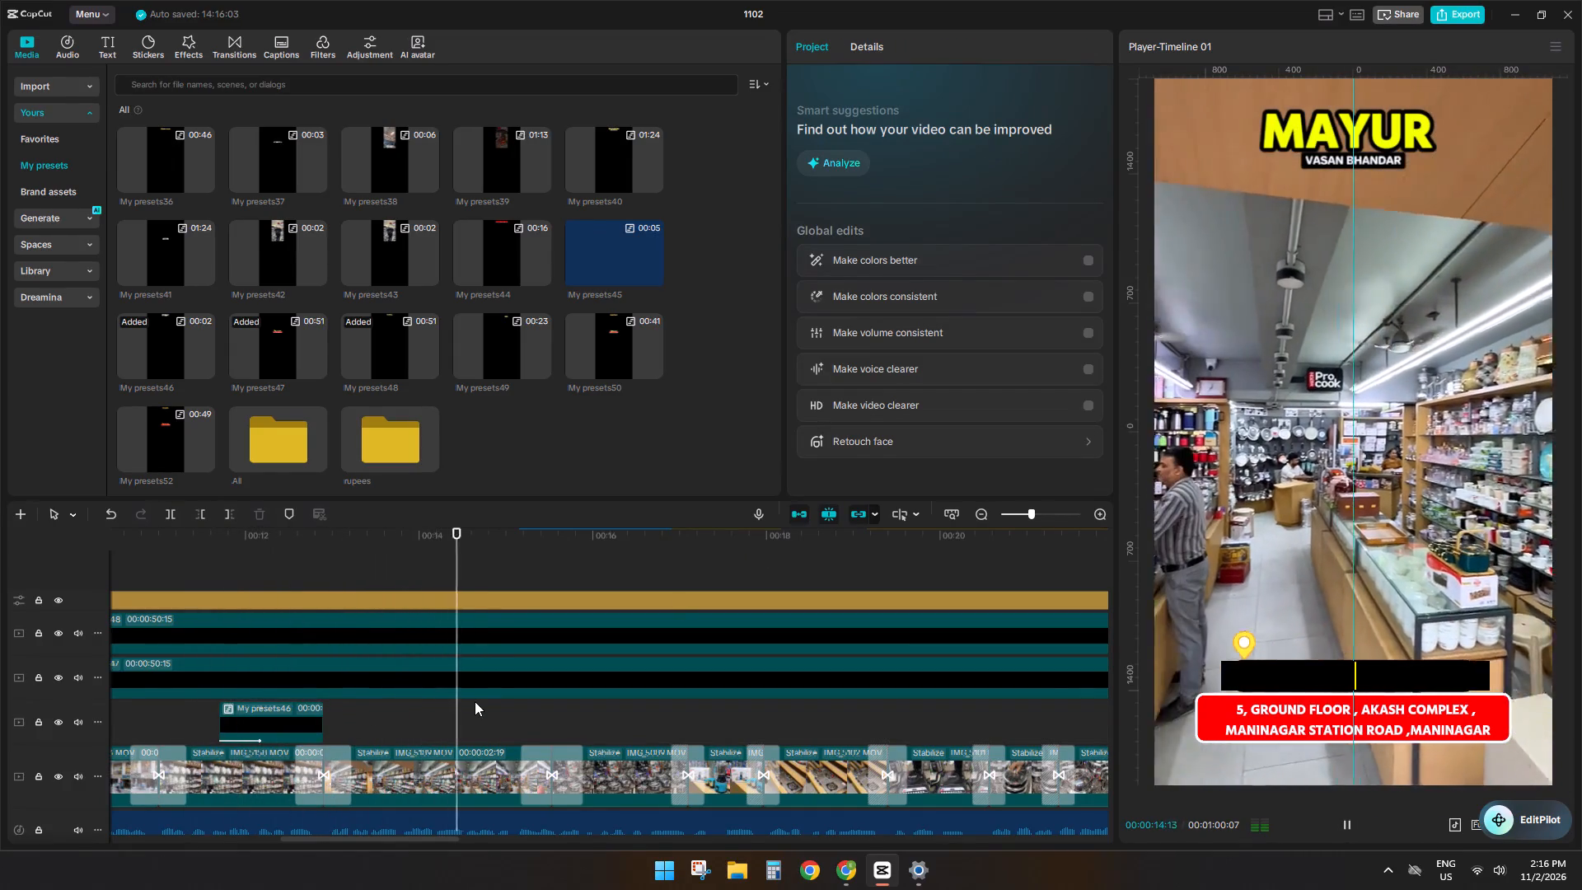
ctrl+scroll(475, 701, down, 10)
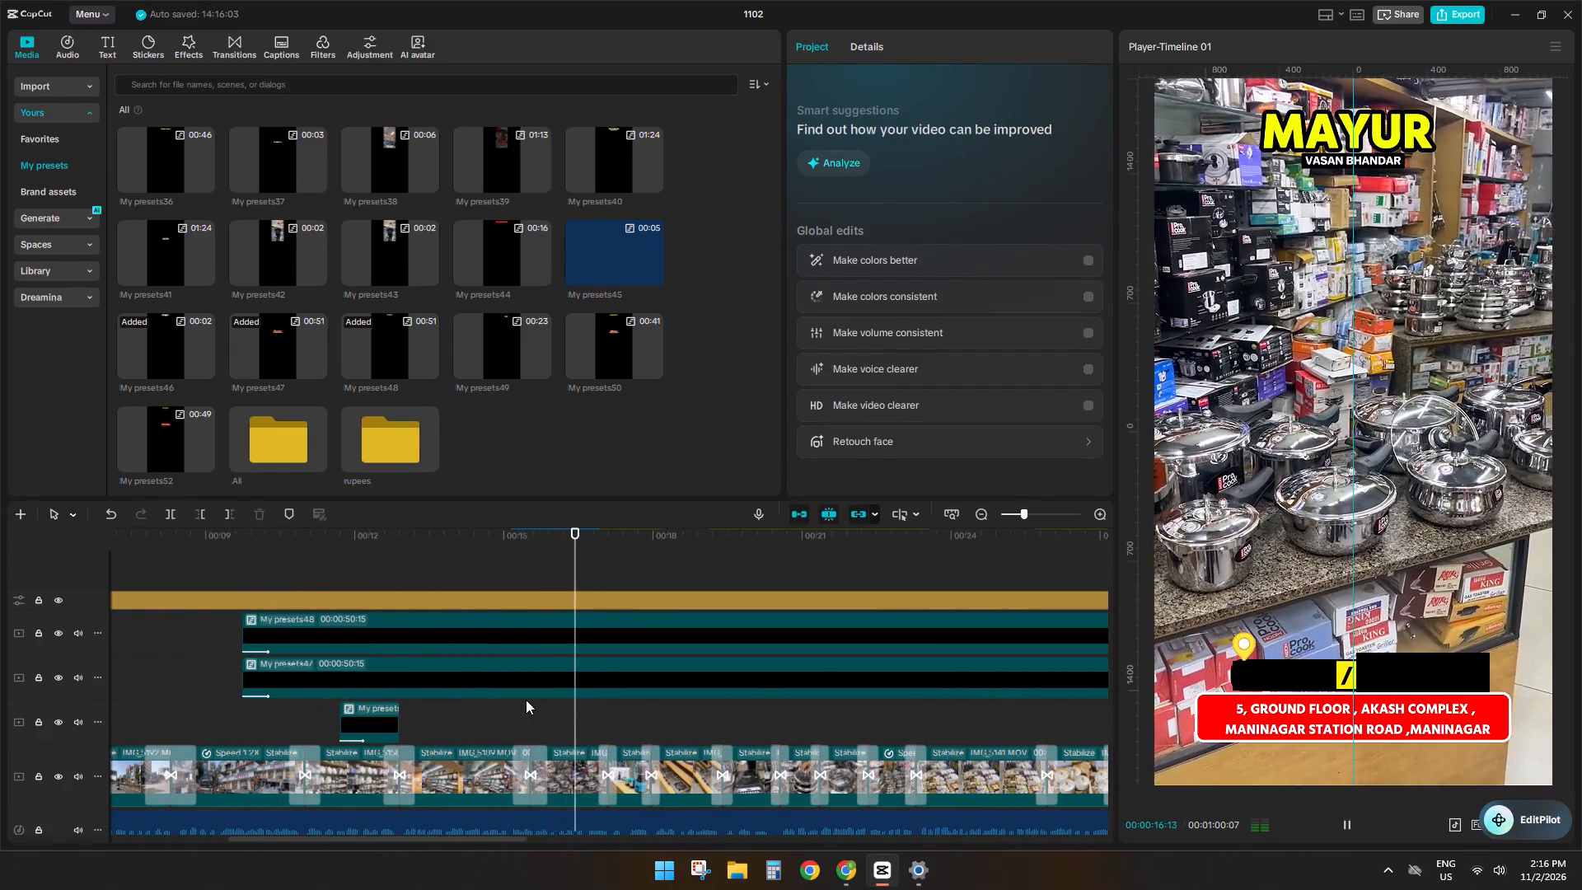
Place the My presets53 title preset from the All presets folder on the timeline at 00:00:15:16, below the branding clips.
click(526, 700)
click(526, 700)
scroll(267, 311, up, 3)
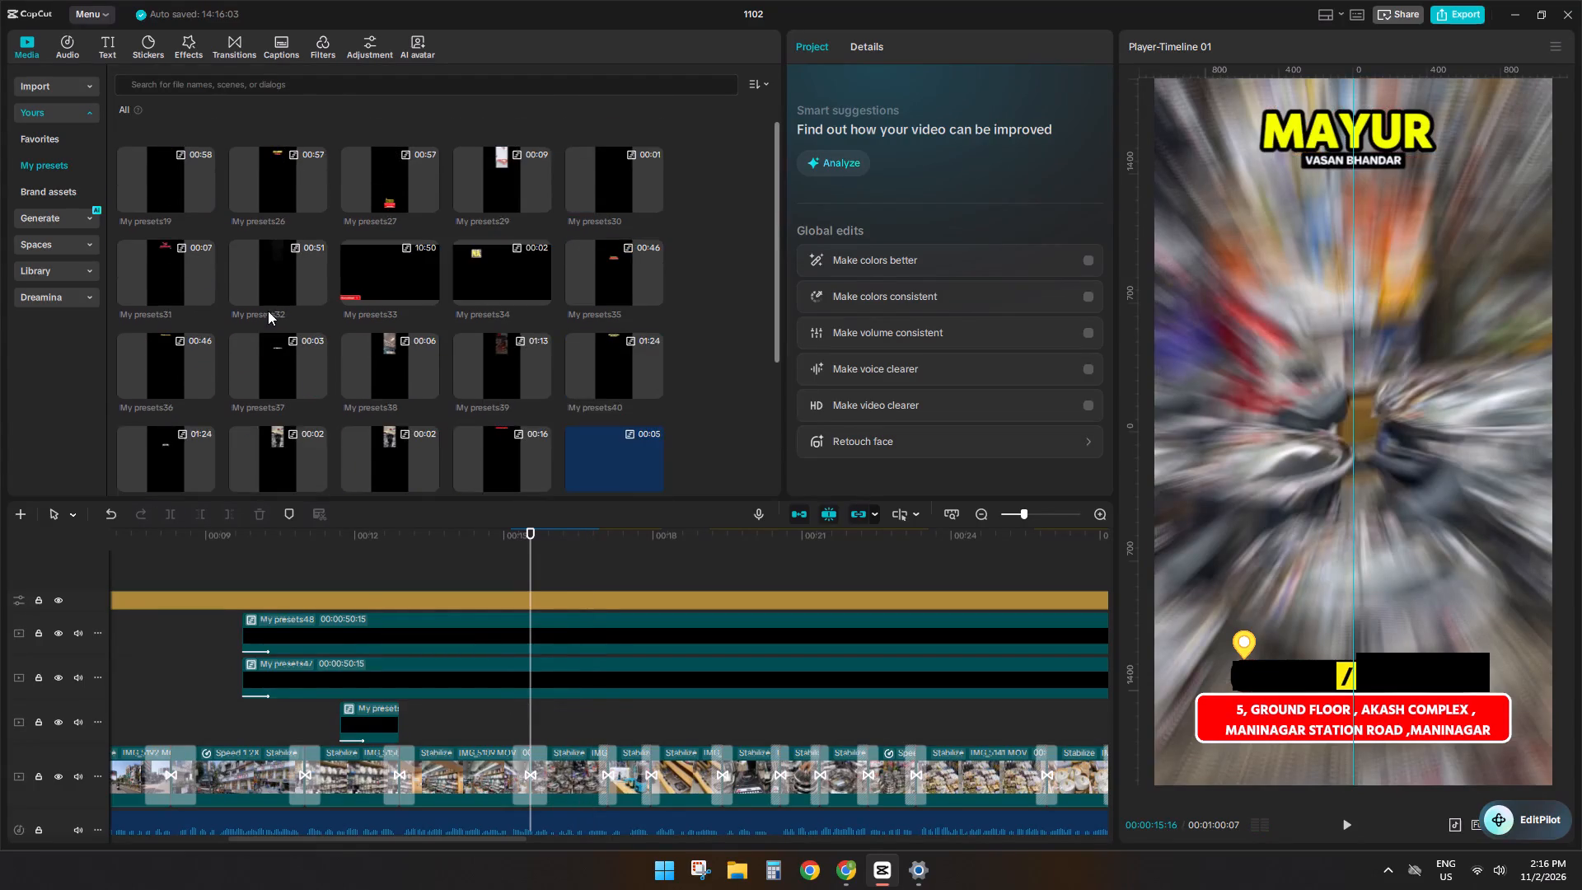
scroll(269, 311, down, 7)
double_click(271, 437)
scroll(276, 428, down, 6)
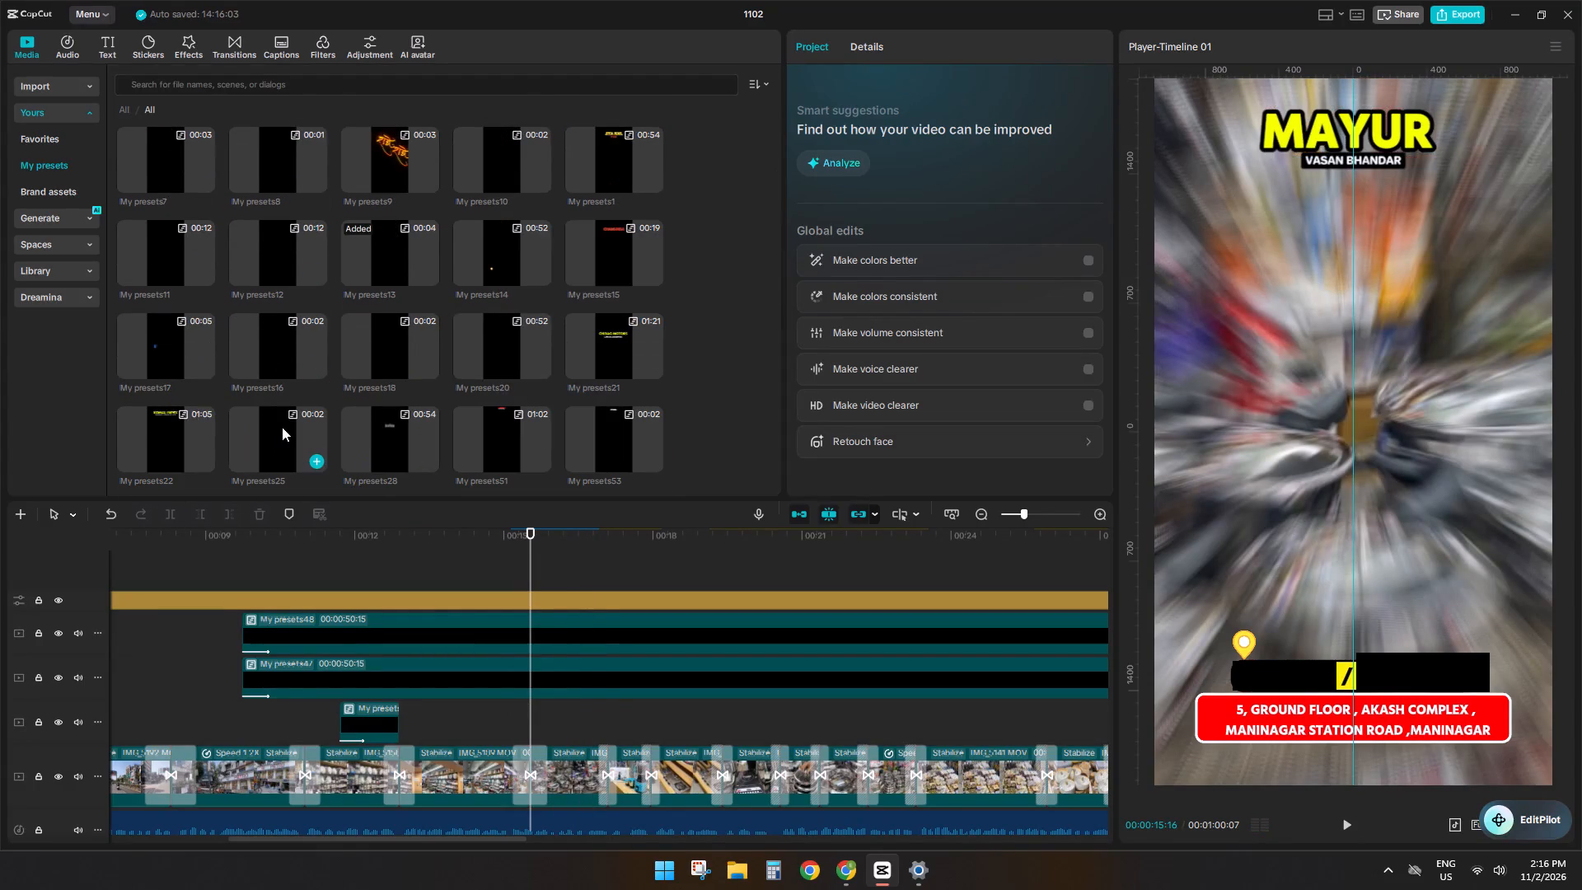
click(419, 433)
click(611, 429)
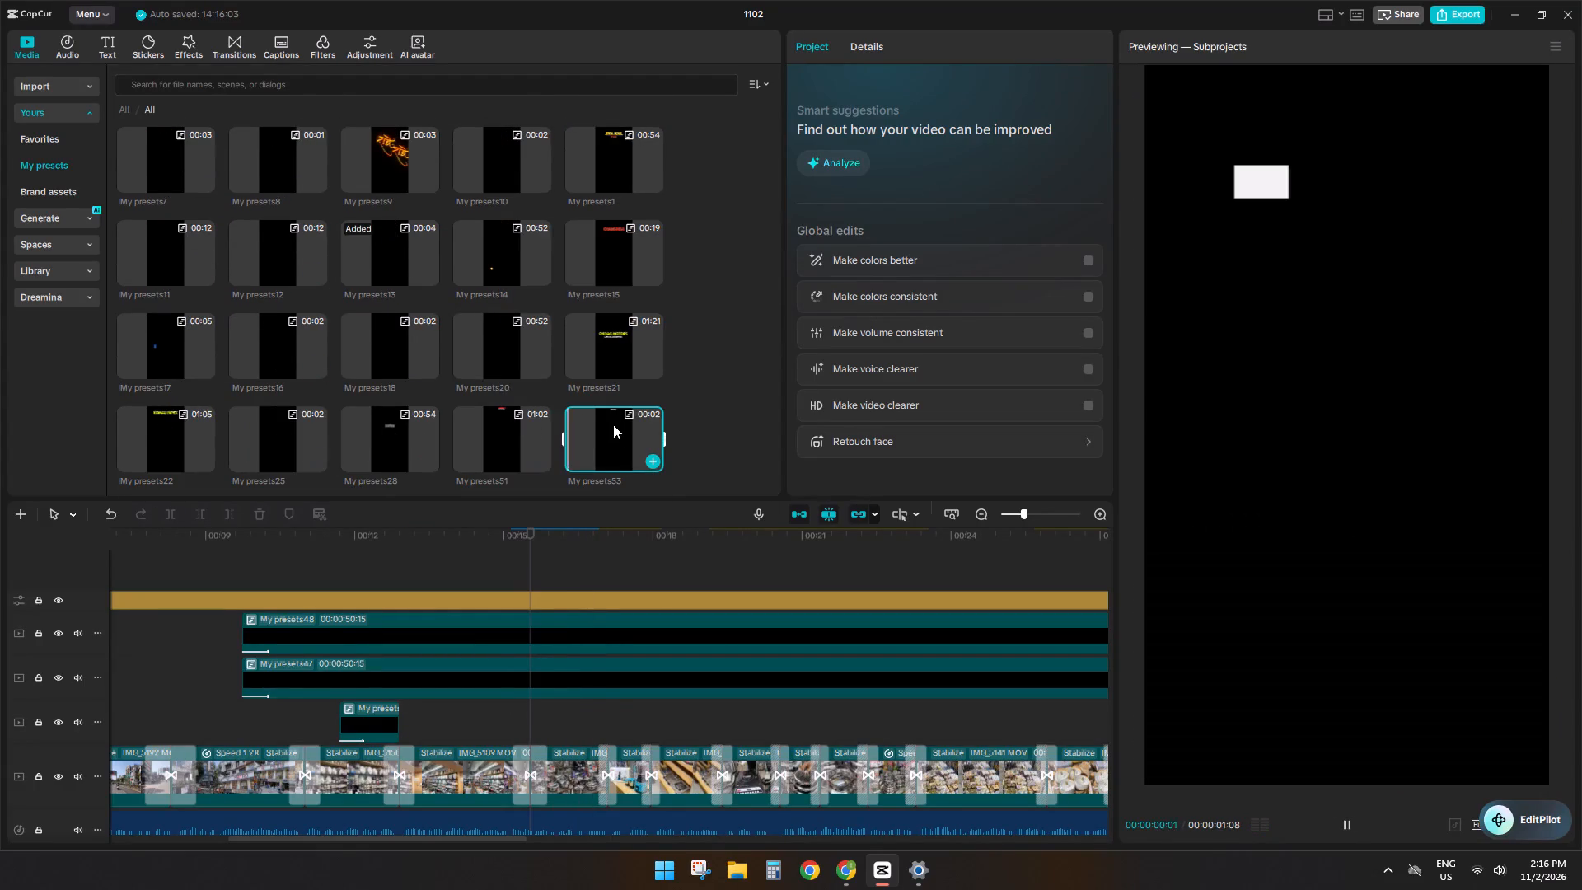
drag(611, 425, 526, 723)
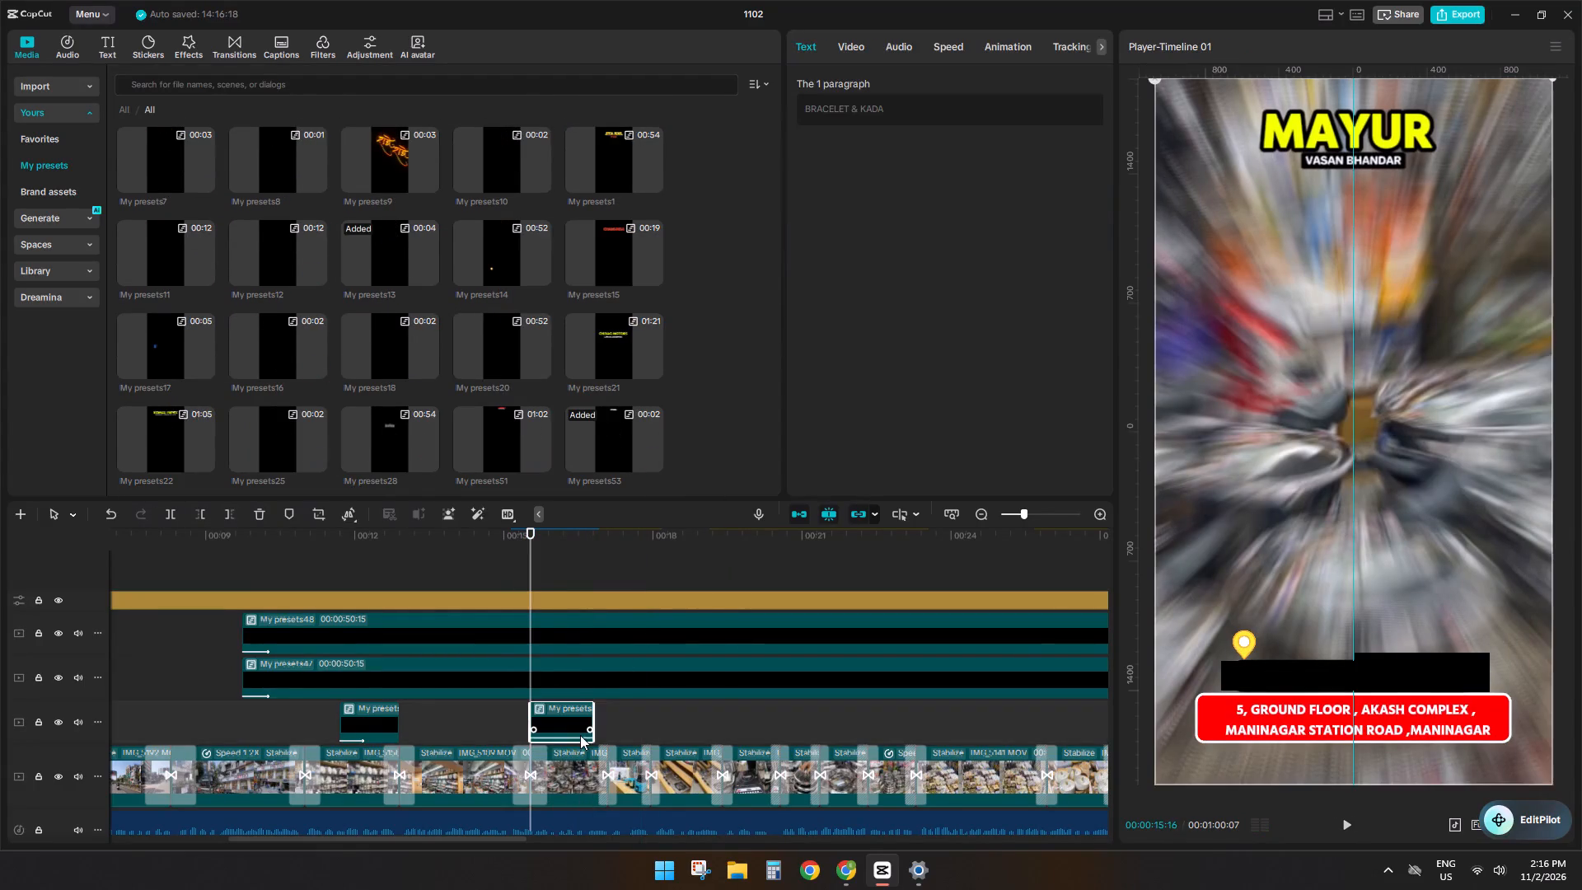
Break the newly placed BRACELET & KADA preset's compound clip back into its text layer.
drag(592, 718, 606, 714)
right_click(561, 713)
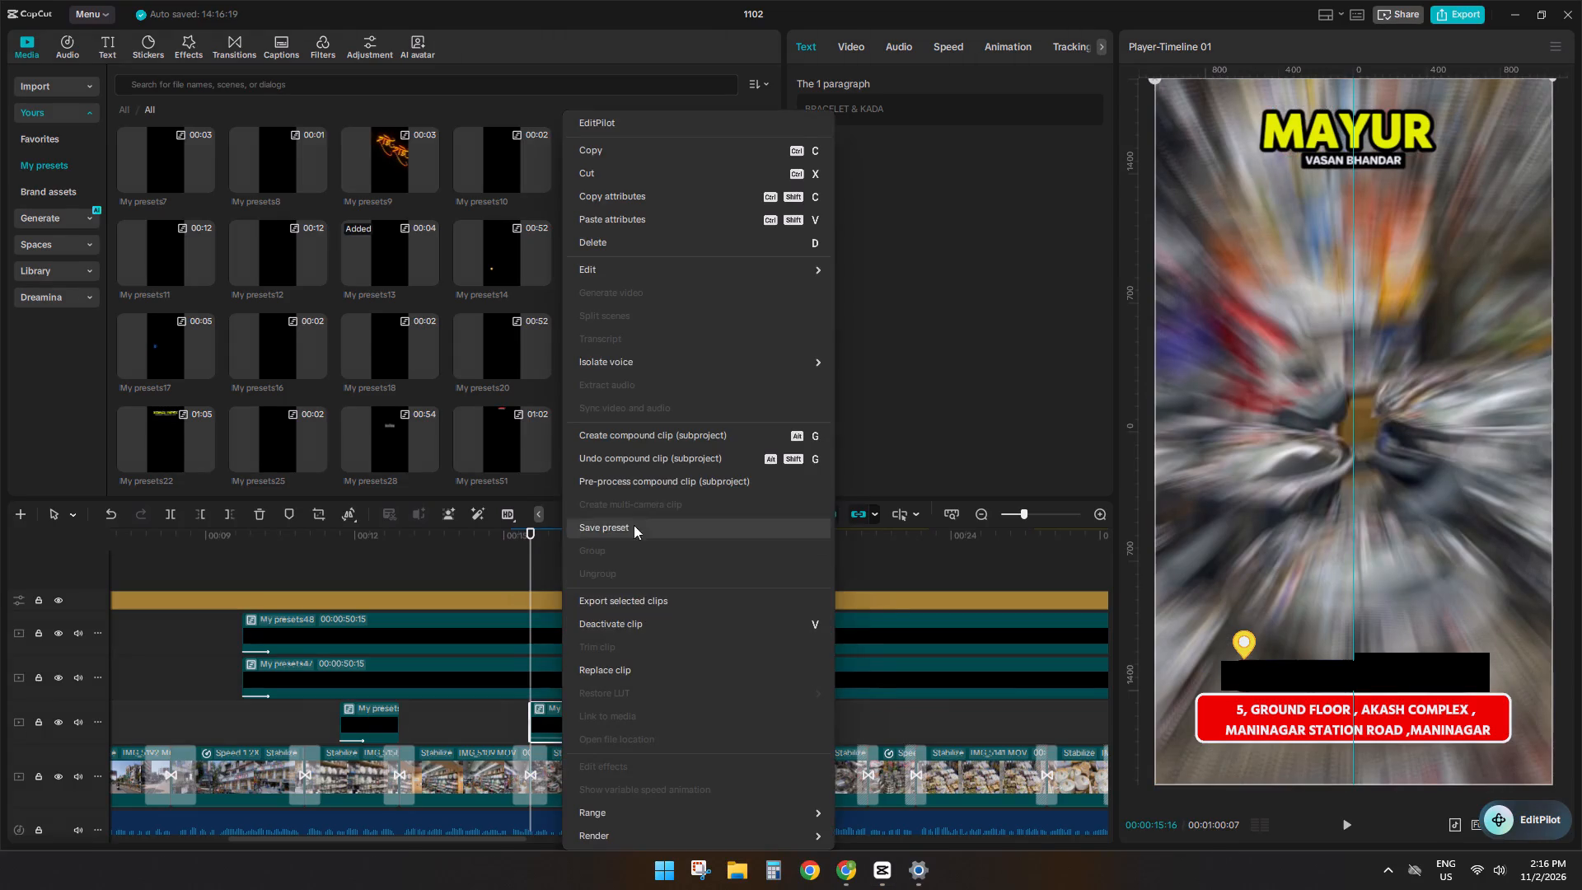
click(616, 467)
Lengthen the BRACELET & KADA text to about 4 s, start it at 00:00:15:16, and turn it into a compound clip.
drag(588, 708, 892, 714)
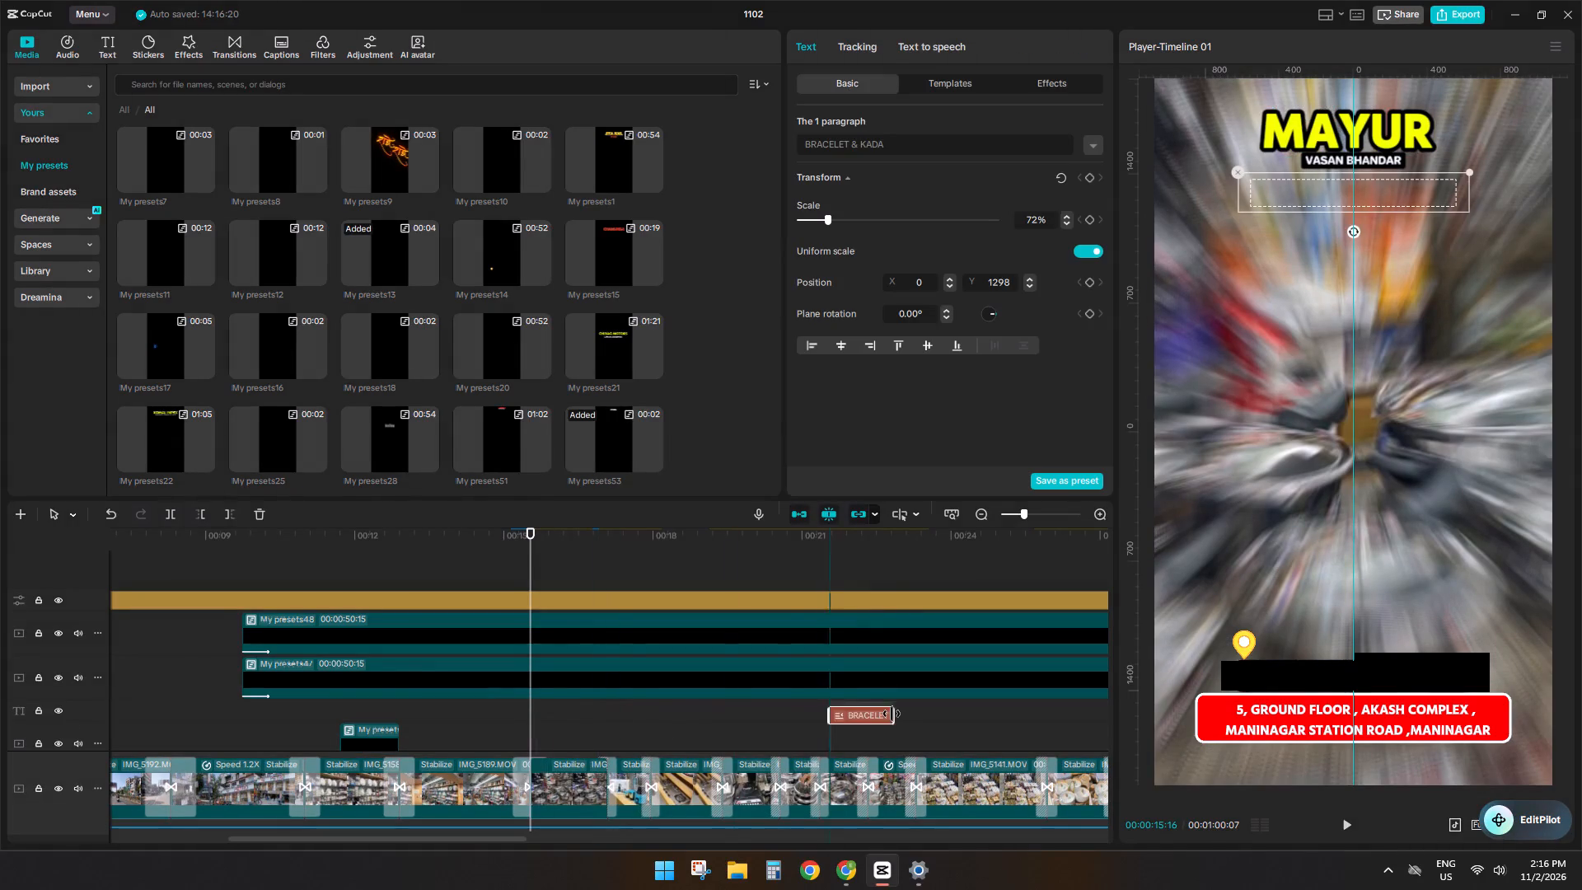
drag(834, 707, 686, 709)
drag(726, 710, 577, 725)
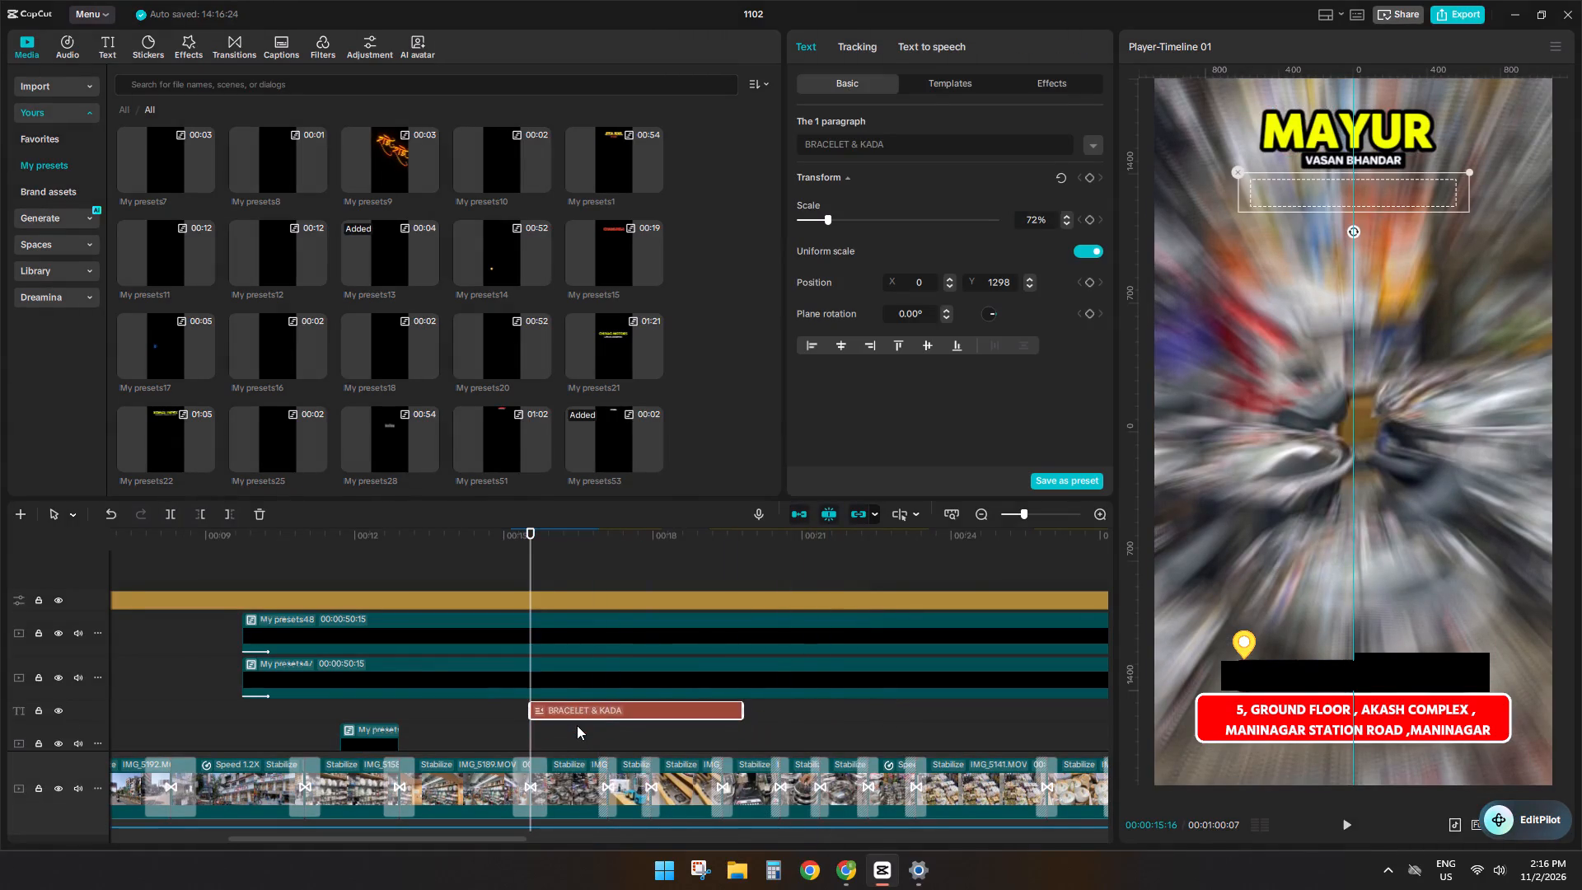
key(alt+g)
Play back the BRACELET & KADA title and split its compound clip at 00:00:17:03, at the video transition.
key(space)
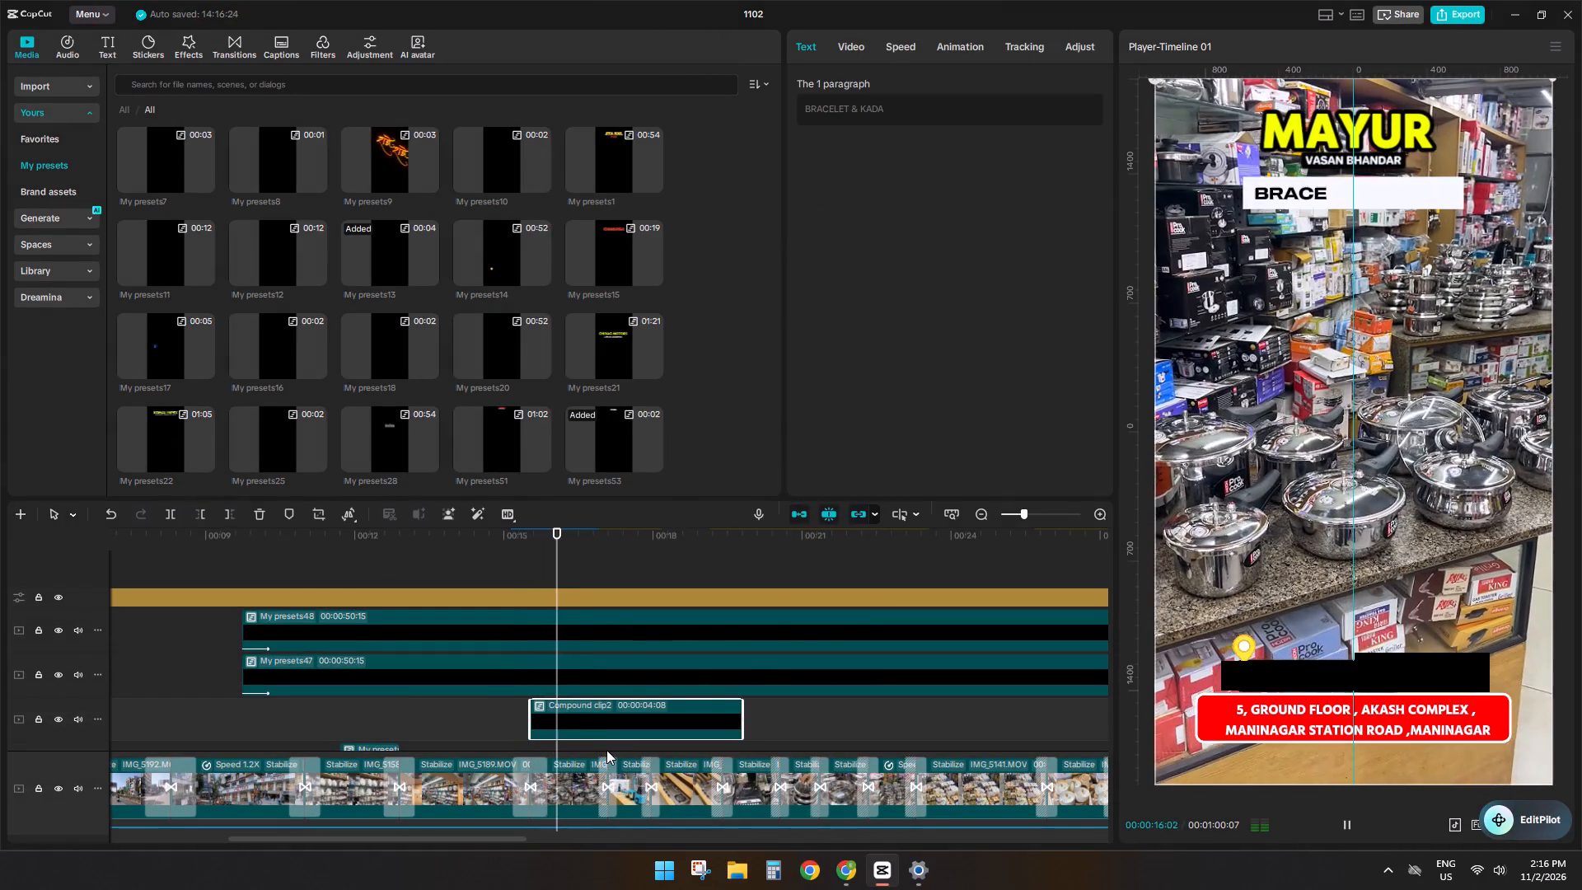
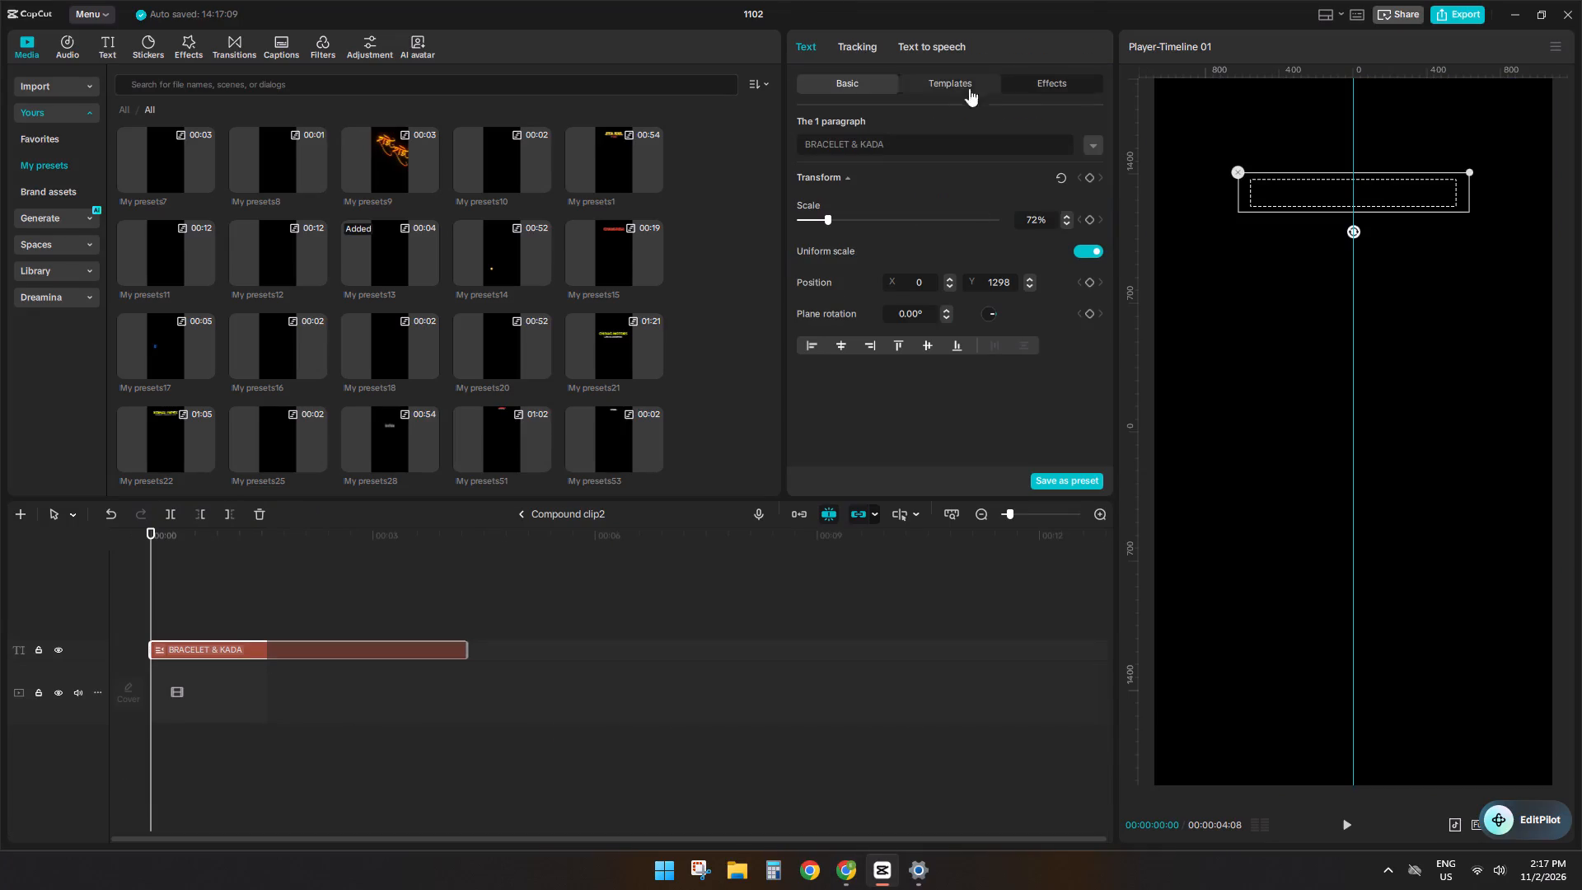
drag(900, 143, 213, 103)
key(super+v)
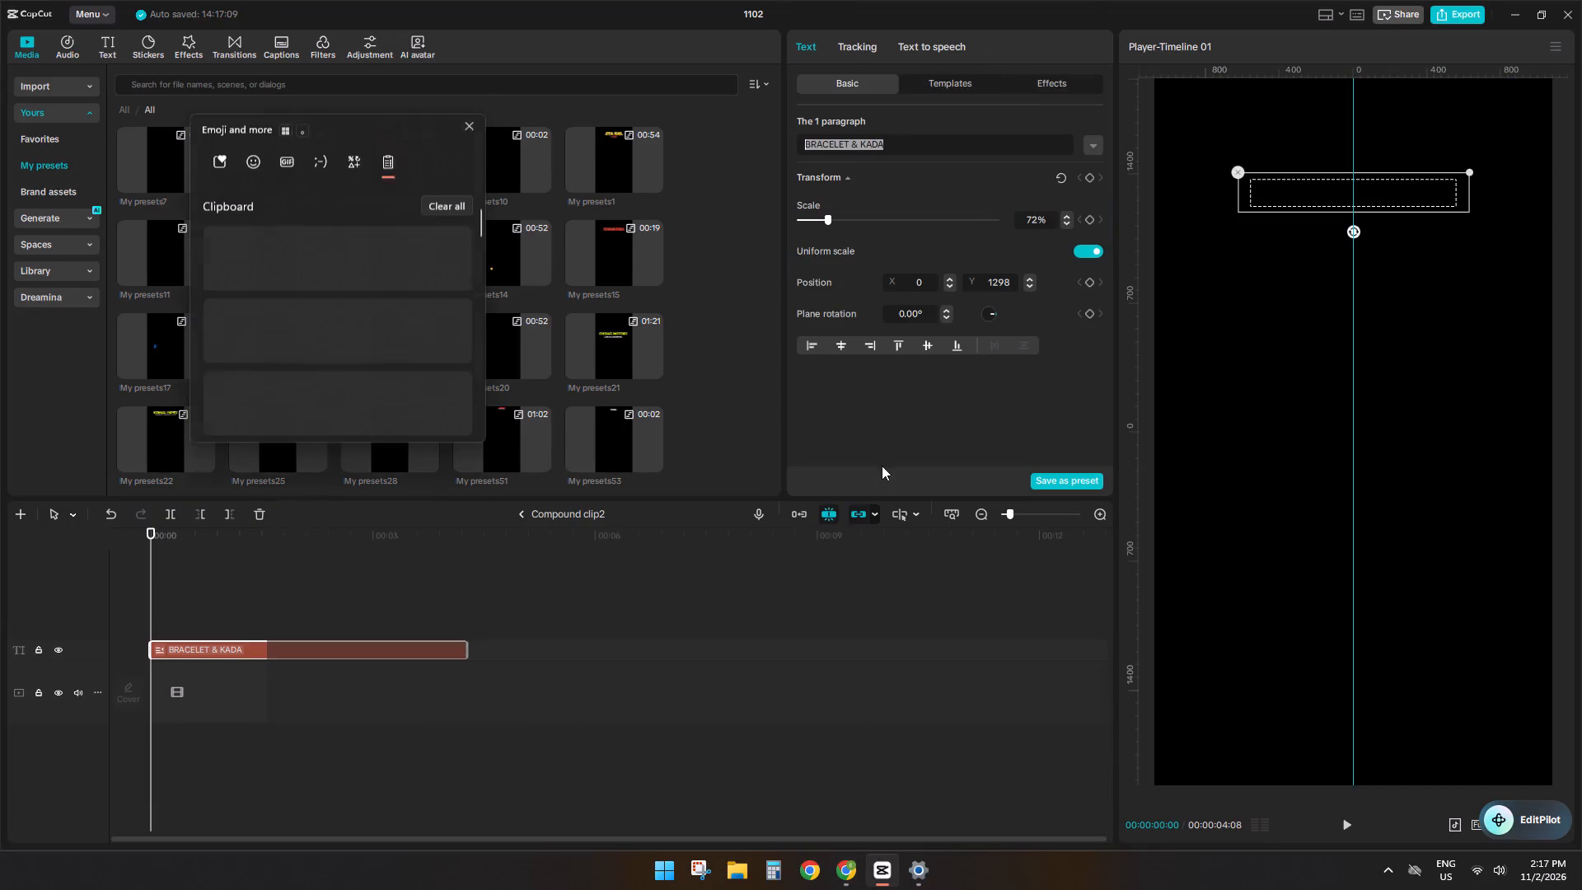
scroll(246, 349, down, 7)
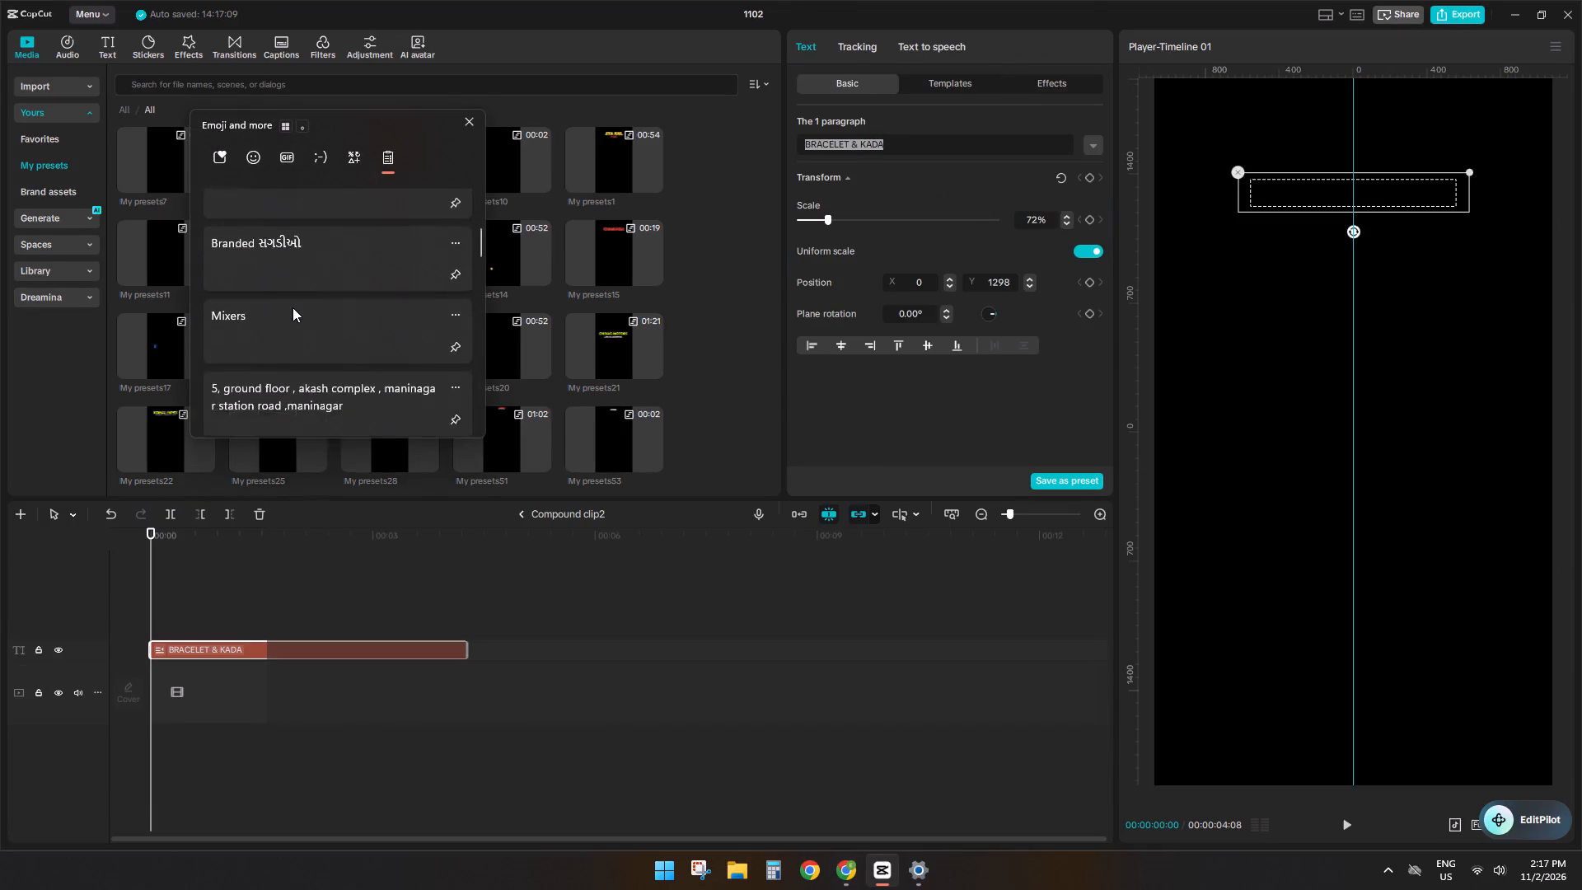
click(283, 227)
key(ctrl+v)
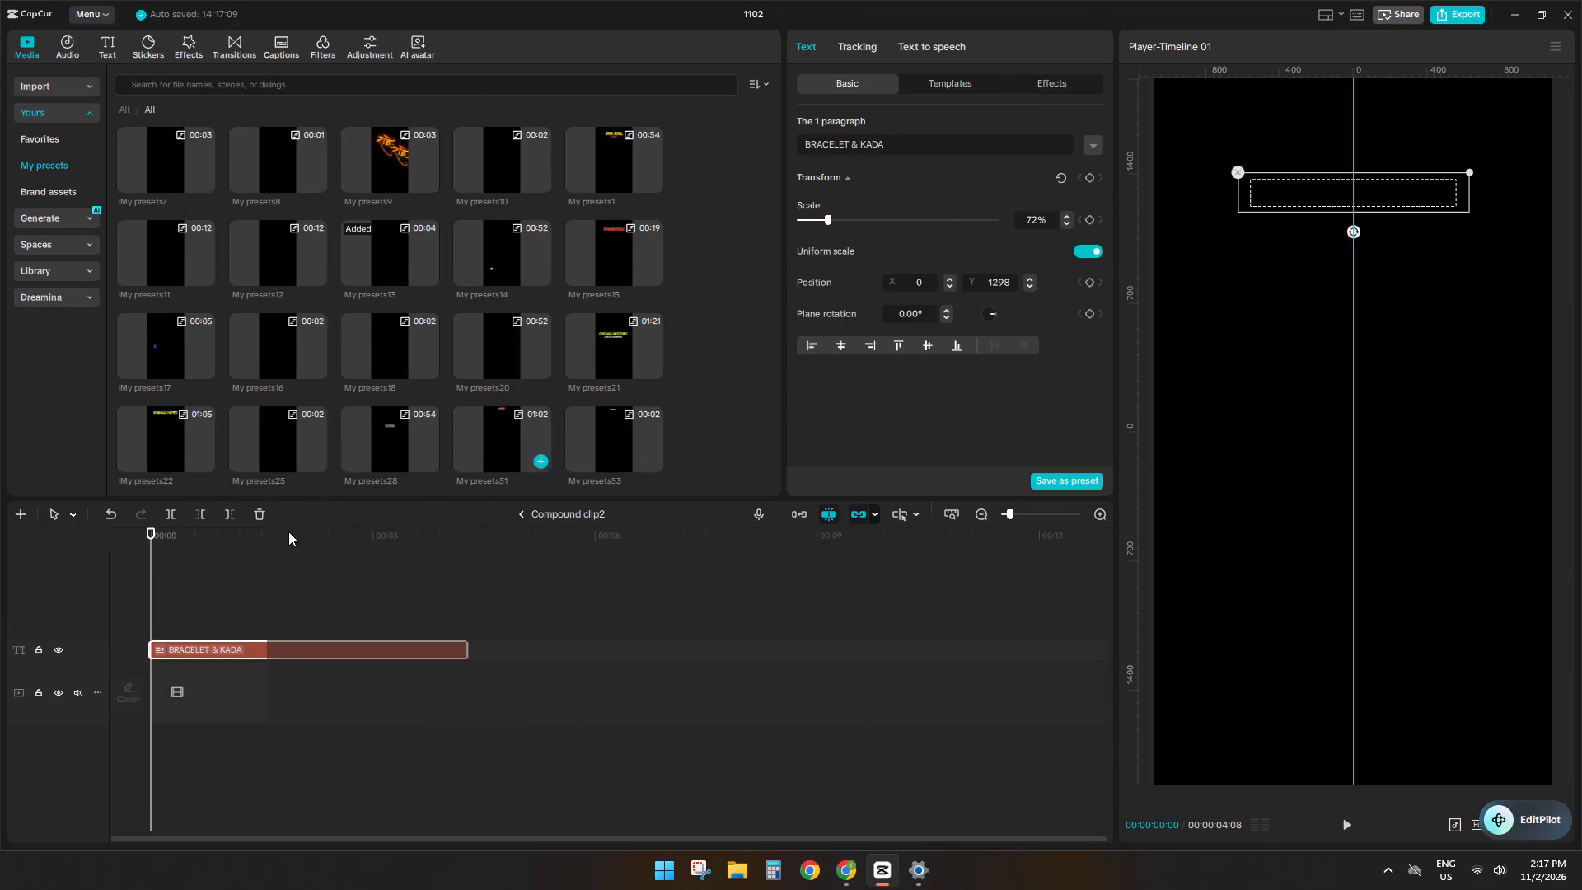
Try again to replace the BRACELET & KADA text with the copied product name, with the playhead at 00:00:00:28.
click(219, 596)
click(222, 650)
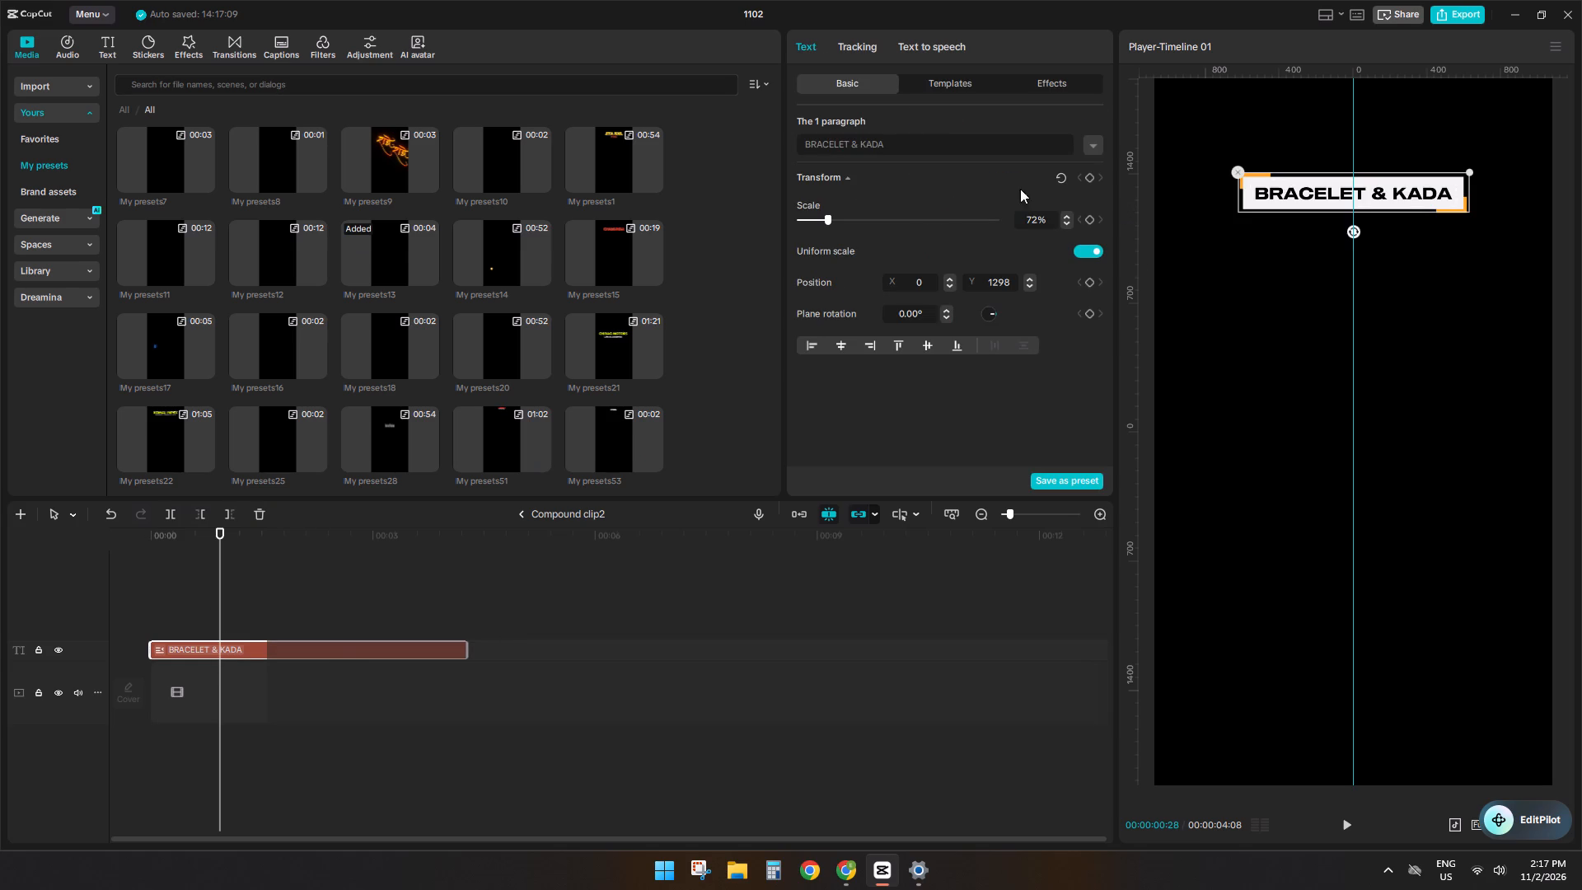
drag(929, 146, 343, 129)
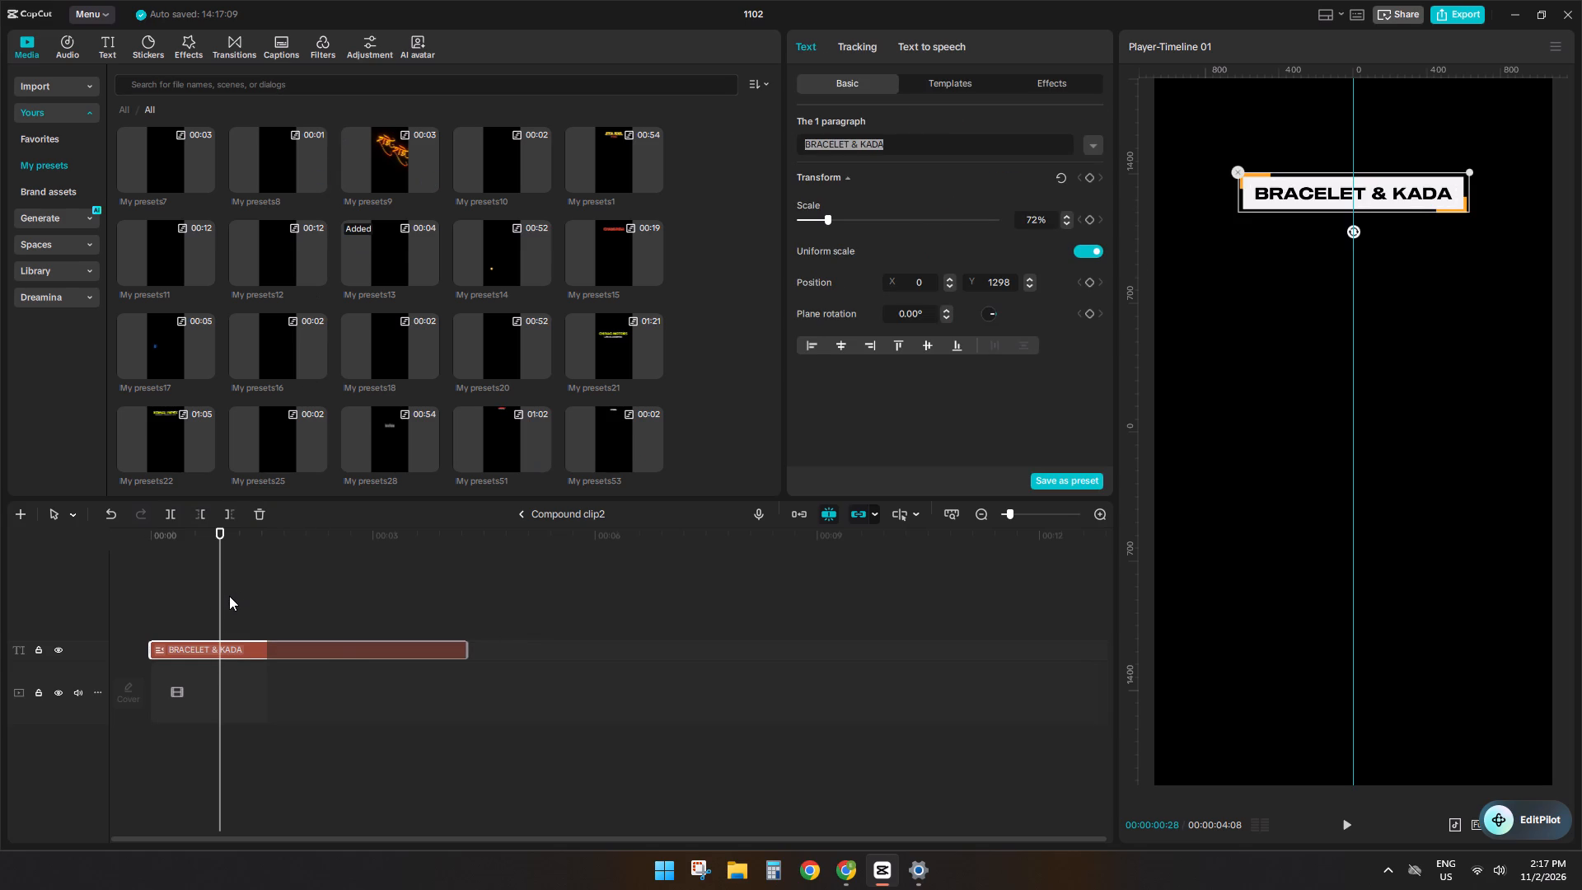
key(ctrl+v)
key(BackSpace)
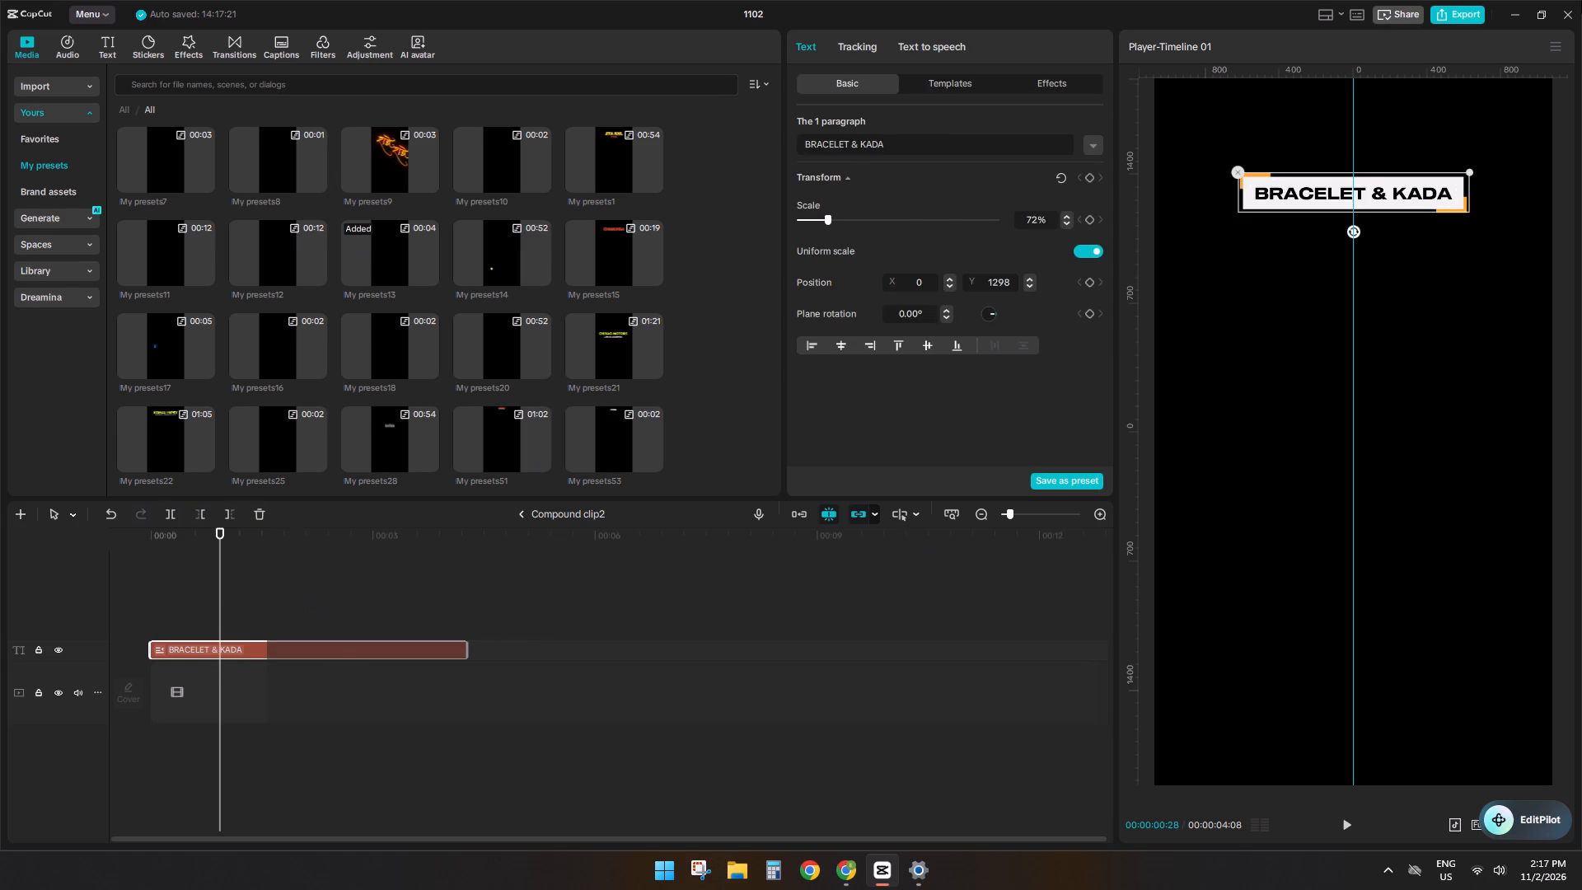
Close the CapCut project and home window, the Chrome window and the Settings window.
click(1577, 18)
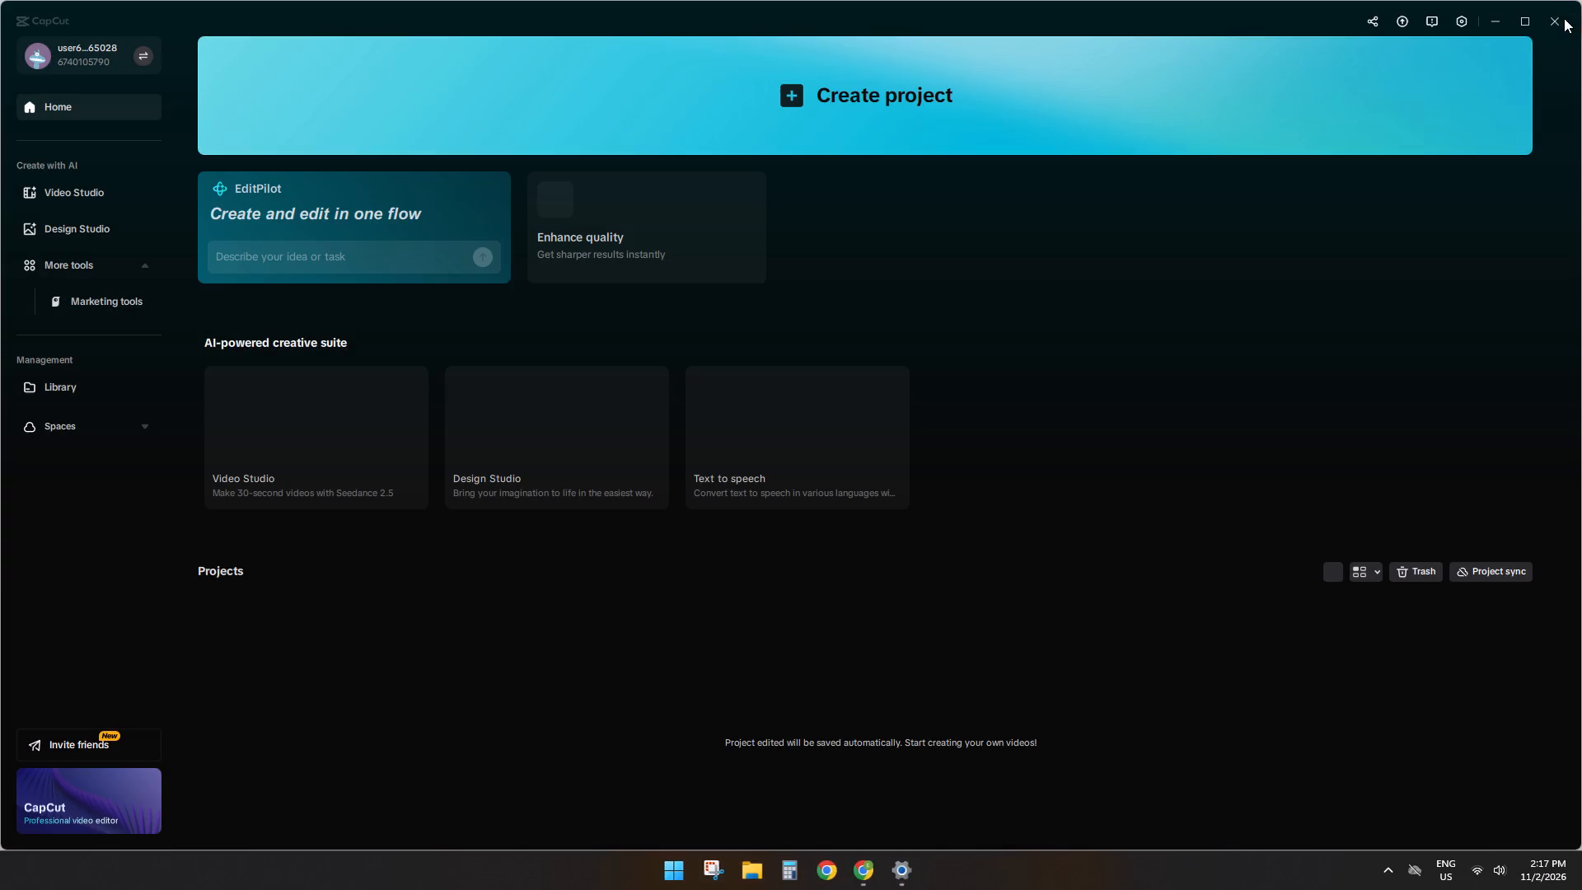
click(1551, 21)
click(1551, 21)
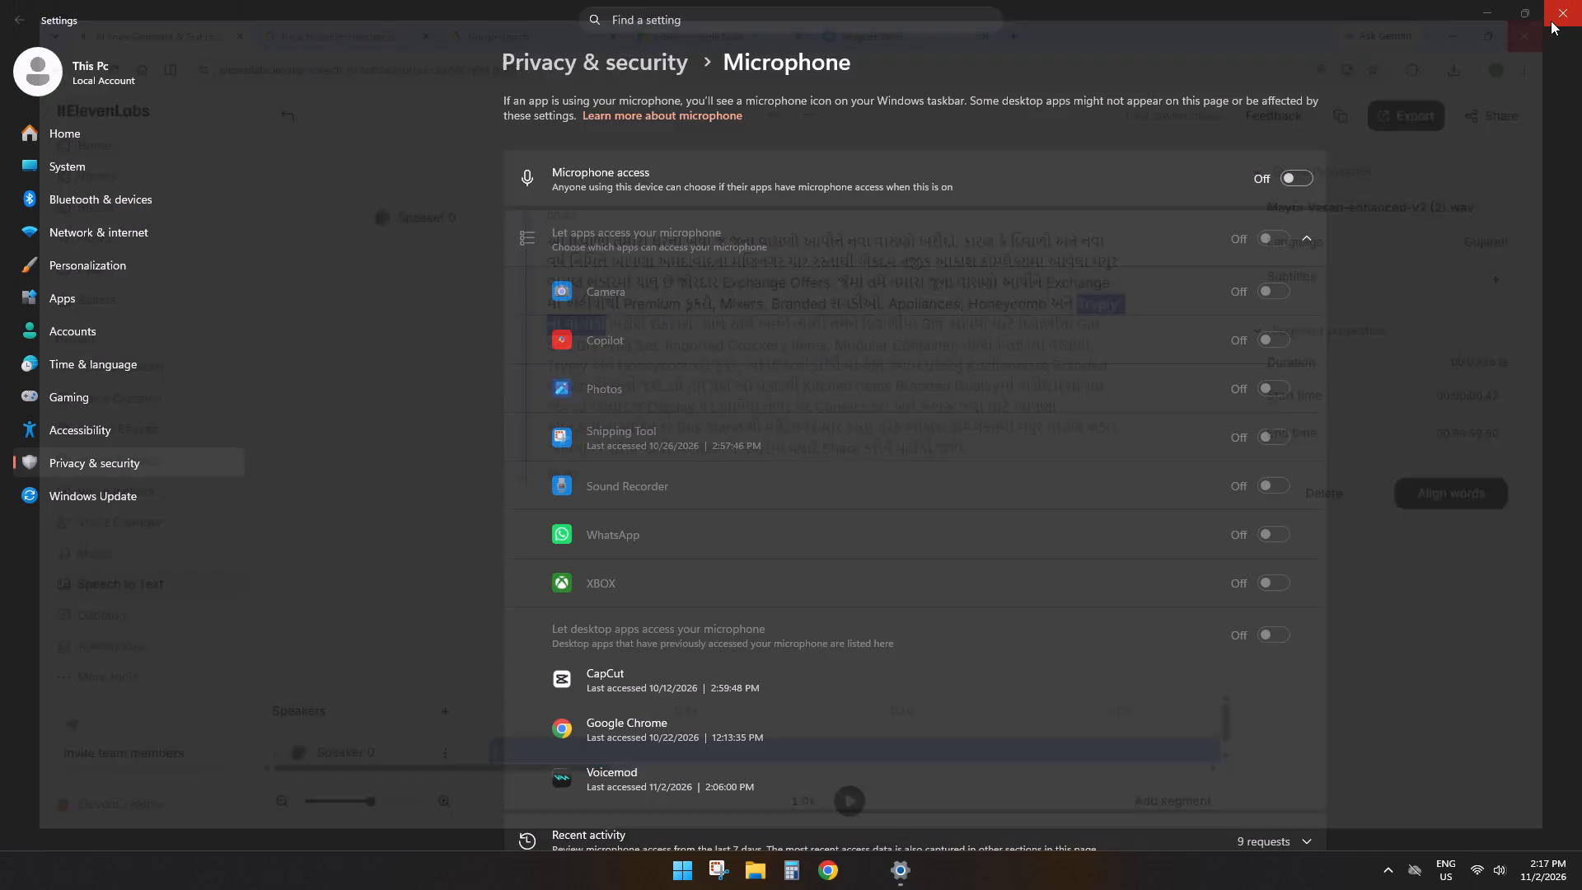
click(1551, 21)
Open the computer's power options.
click(726, 868)
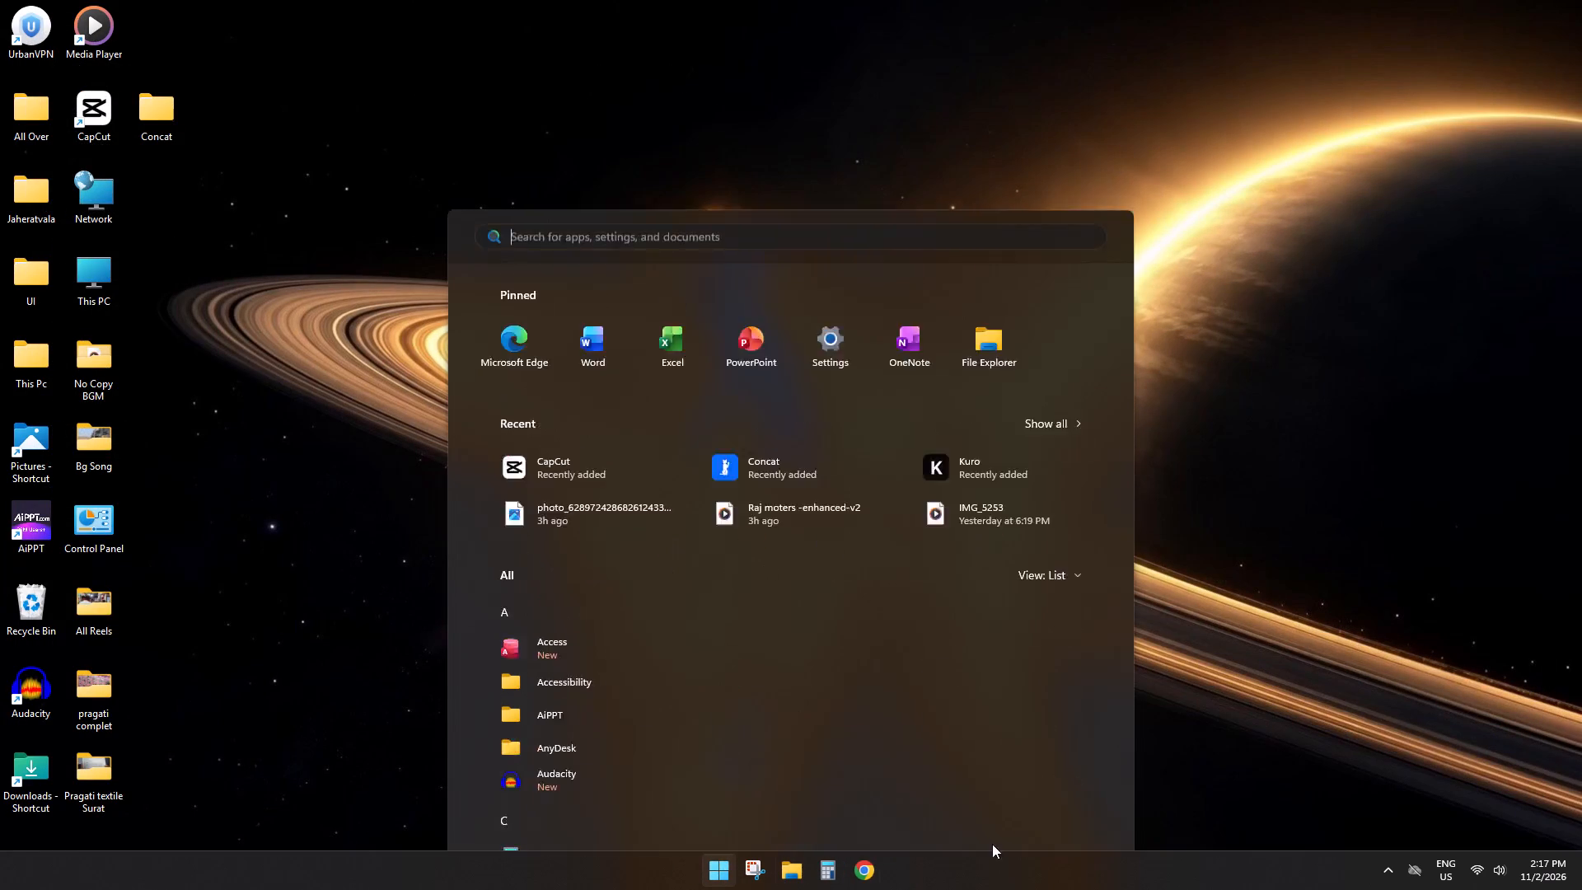
click(1065, 820)
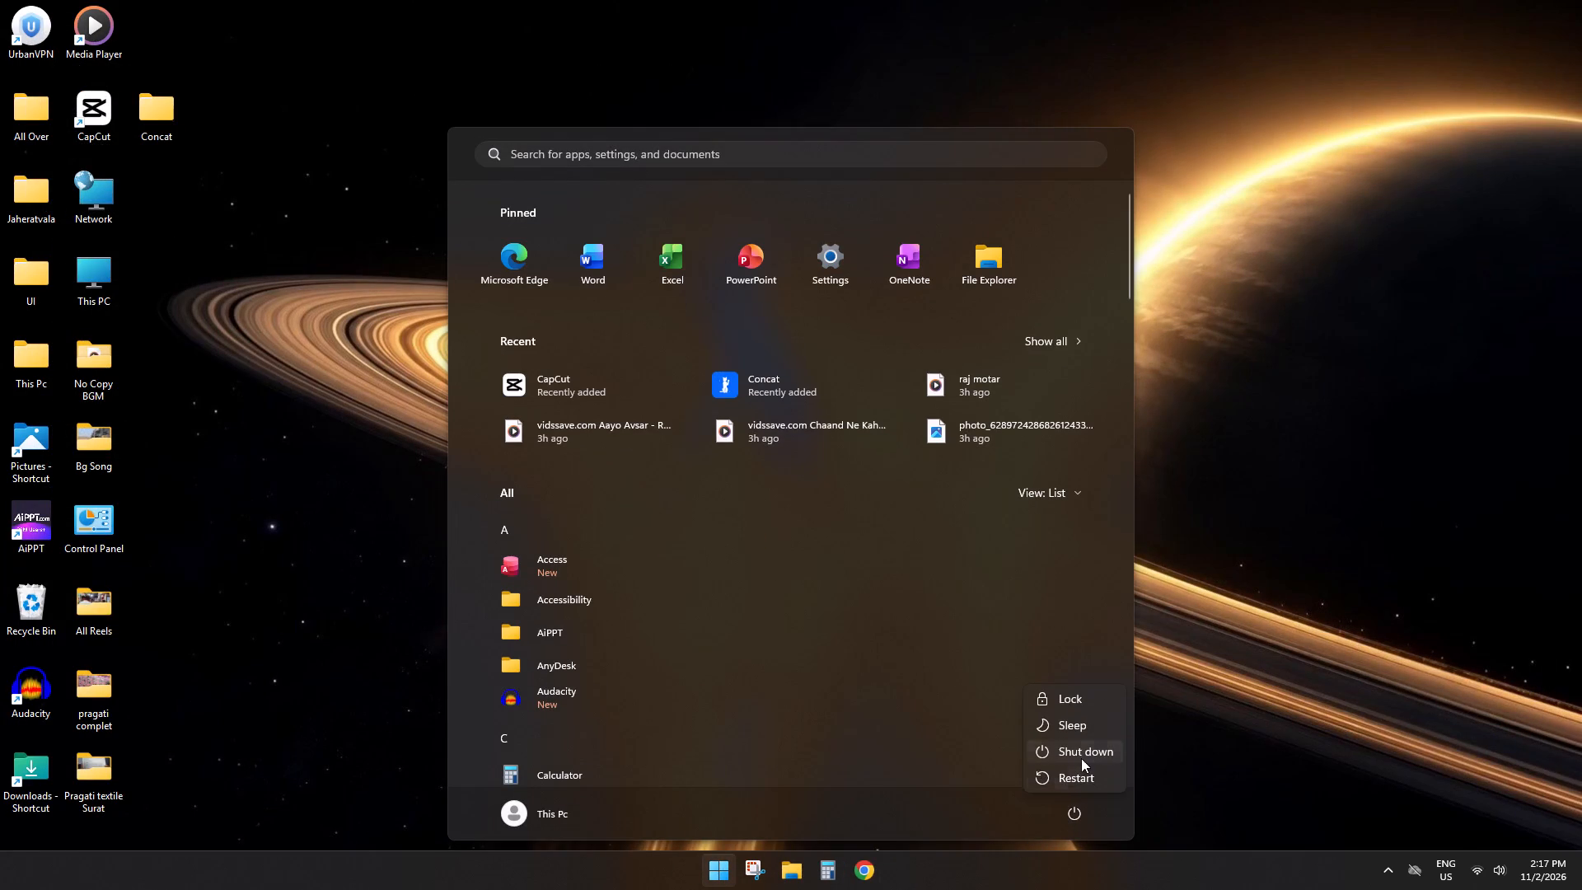